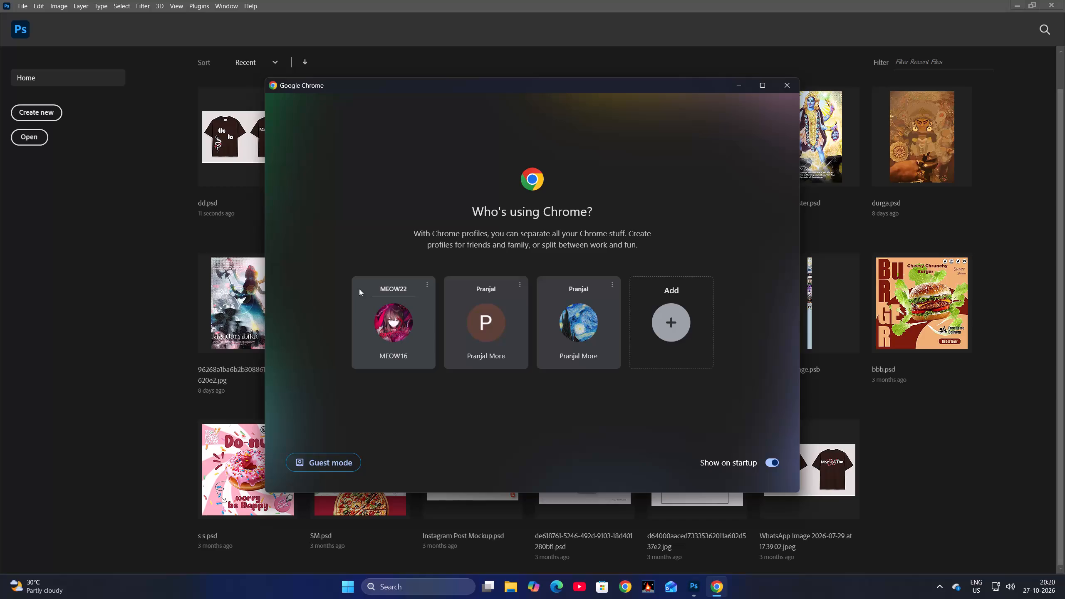
Open the browser with the MEOW22 profile and go to its blank new tab.
left_click(375, 368)
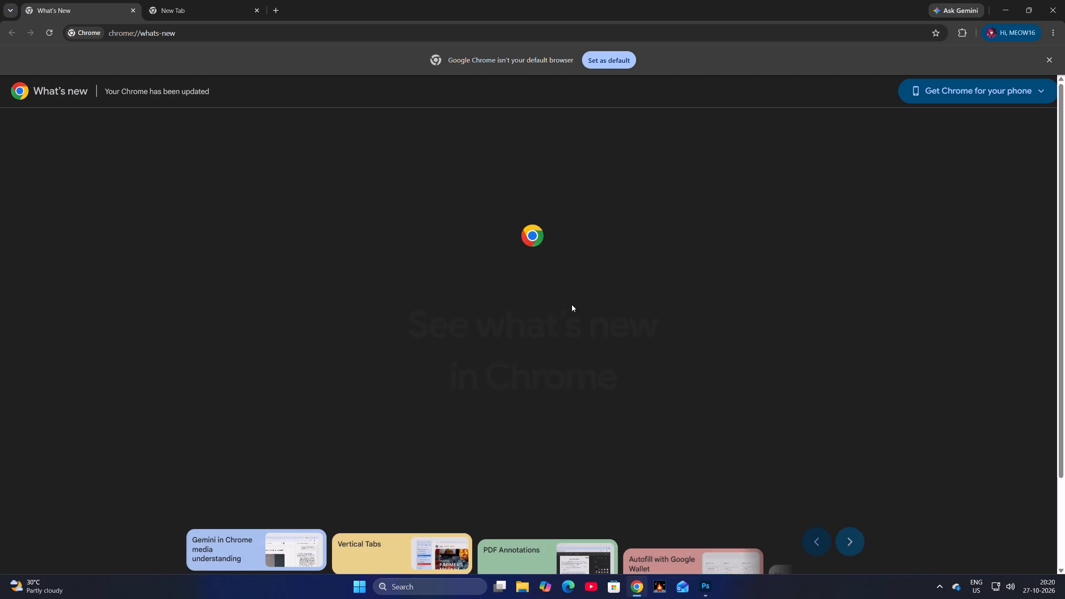
left_click(101, 10)
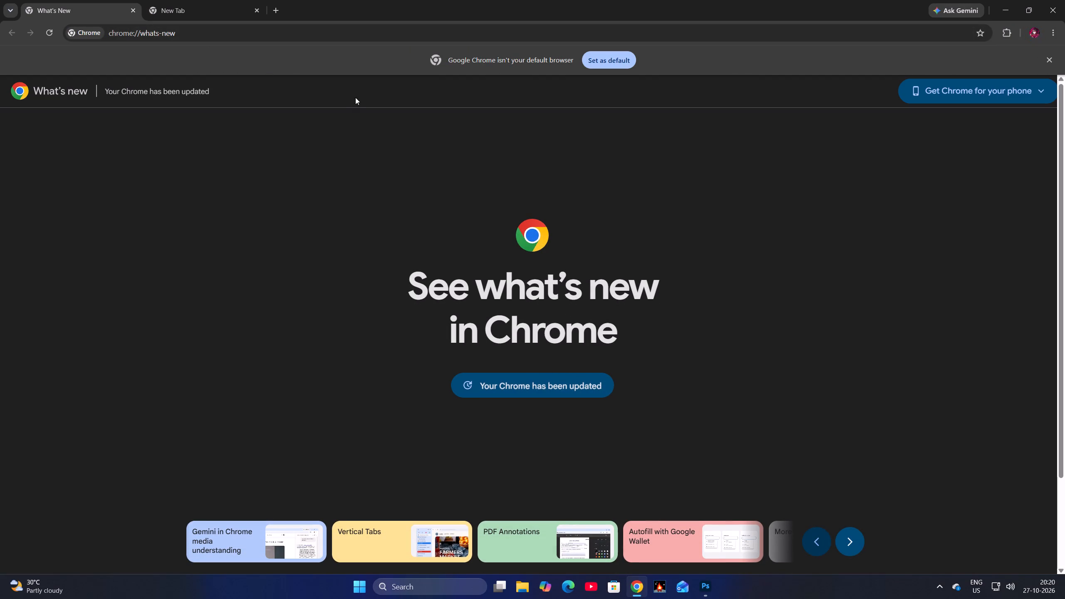
left_click(201, 10)
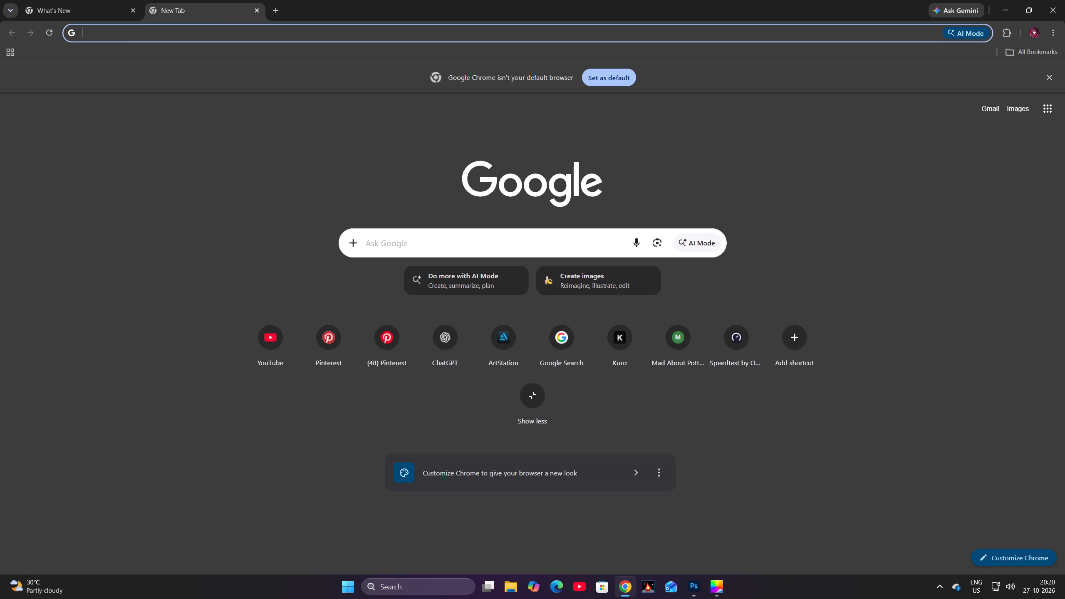
Search Google for "jersey mockup psd".
left_click(417, 251)
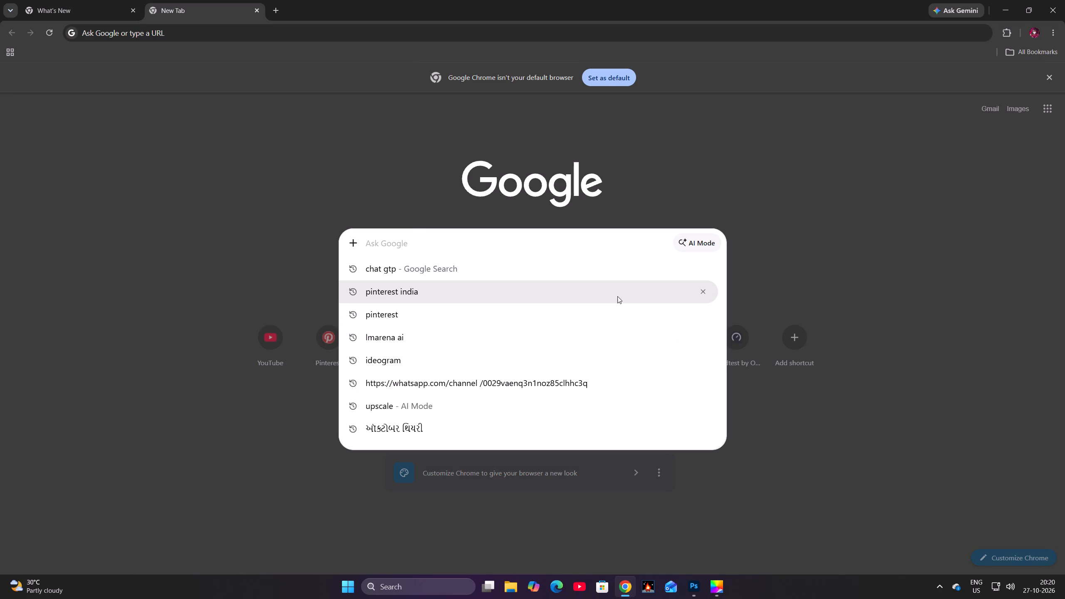
type("jer")
type("se")
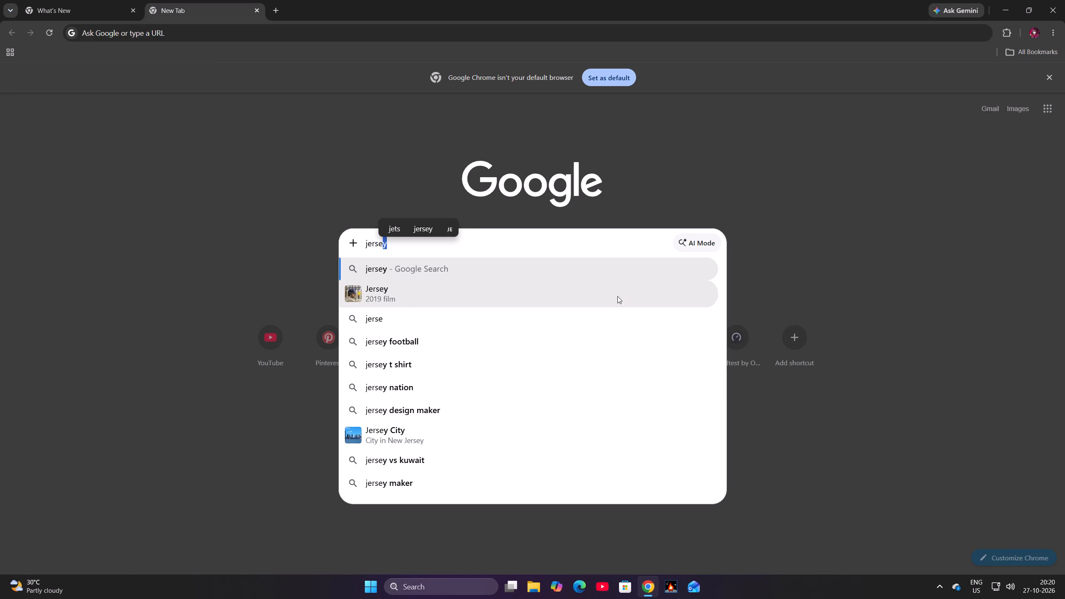
type("y")
key("space")
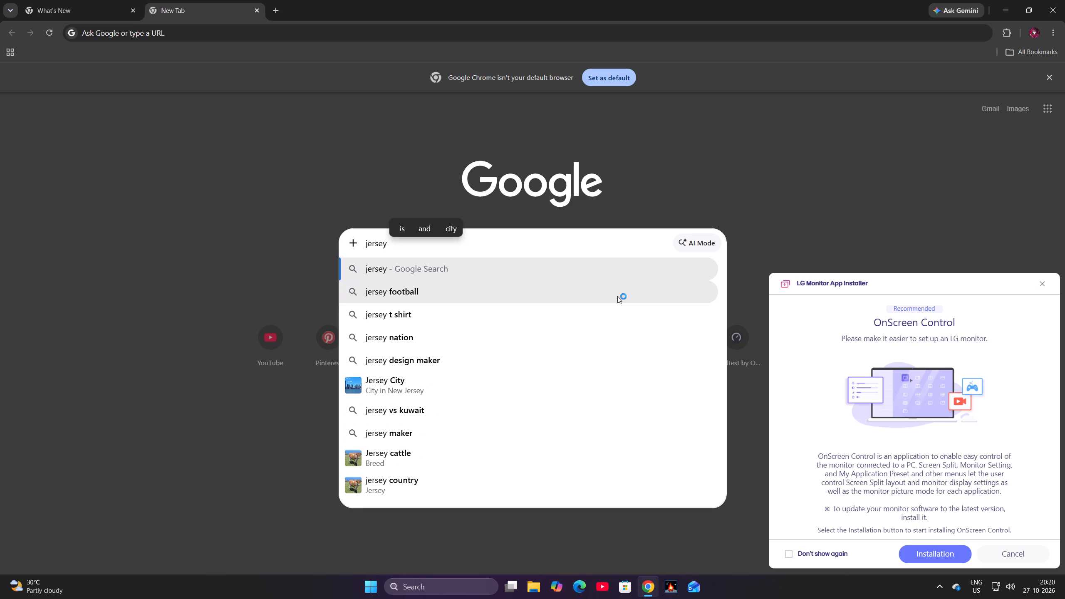
type("mo")
type("cku")
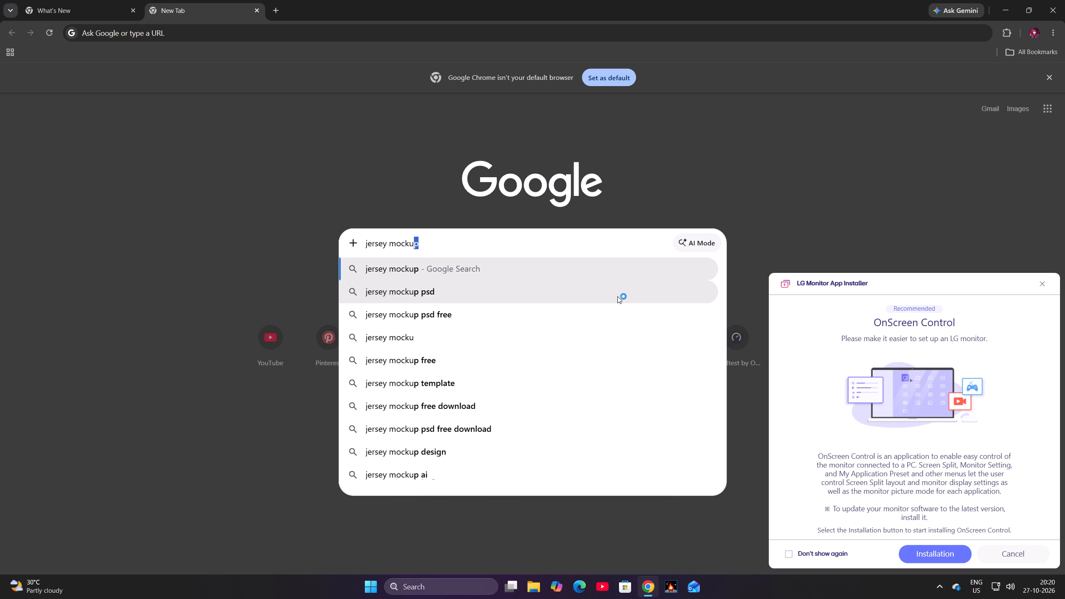
key("Down")
key("Down")
key("Up")
key("Return")
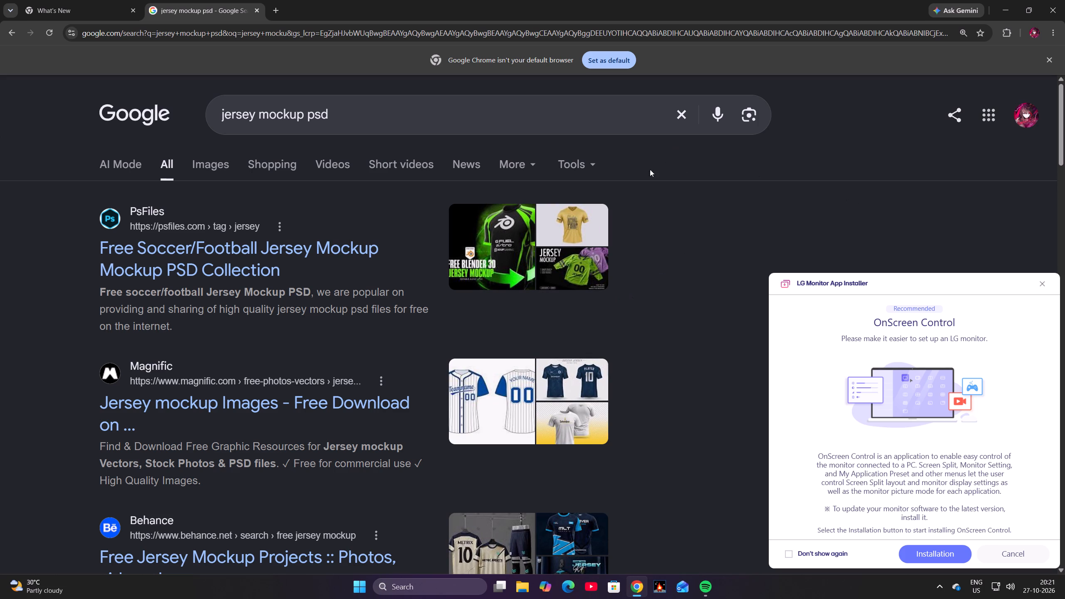
Open the PsFiles result "Free Soccer/Football Jersey Mockup PSD Collection" and dismiss the LG Monitor App Installer offer.
left_click(381, 245)
left_click(367, 251)
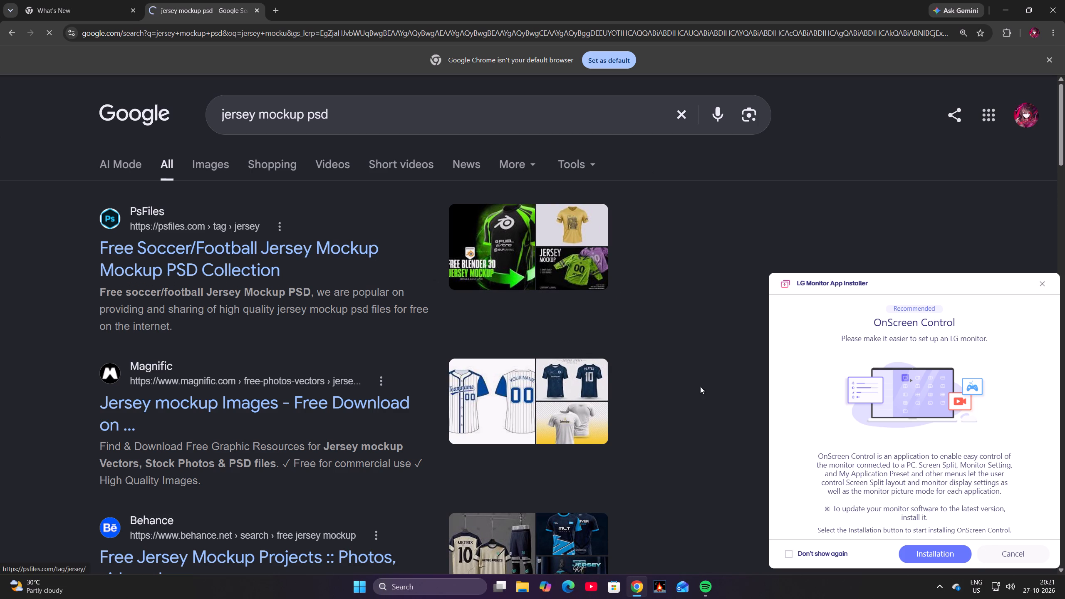
left_click(1000, 550)
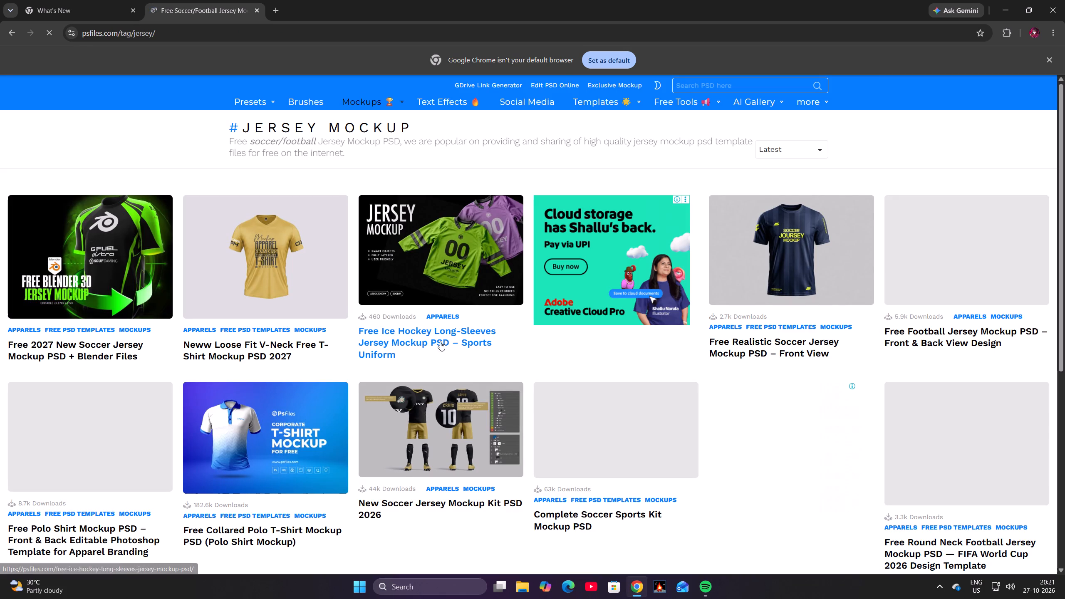
Look through the jersey mockups in the PsFiles collection for a suitable PSD template.
scroll(586, 341, "down", 1)
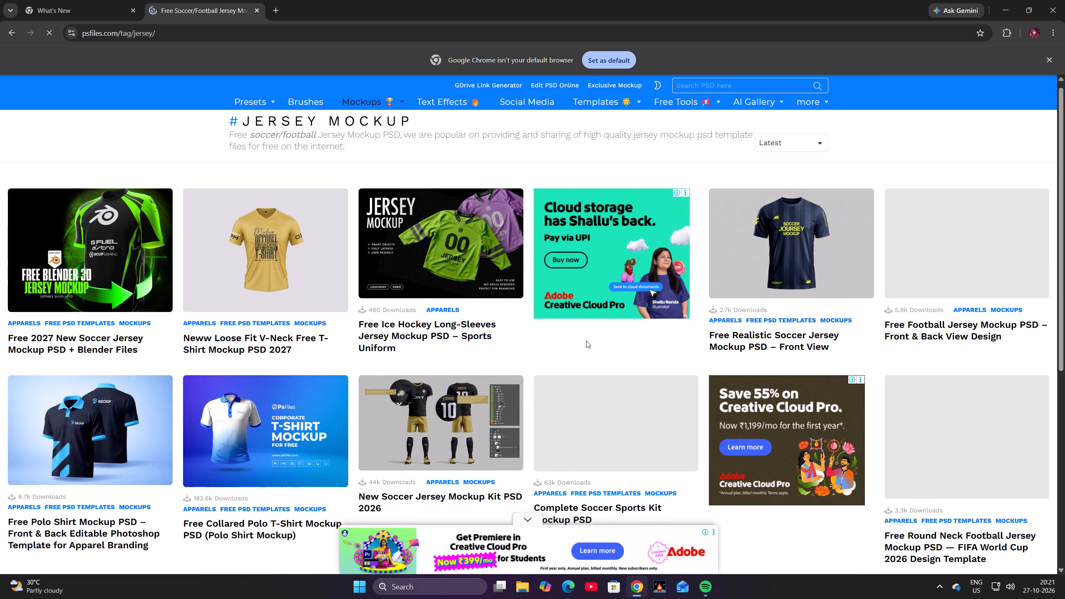
scroll(586, 341, "down", 1)
scroll(362, 317, "down", 2)
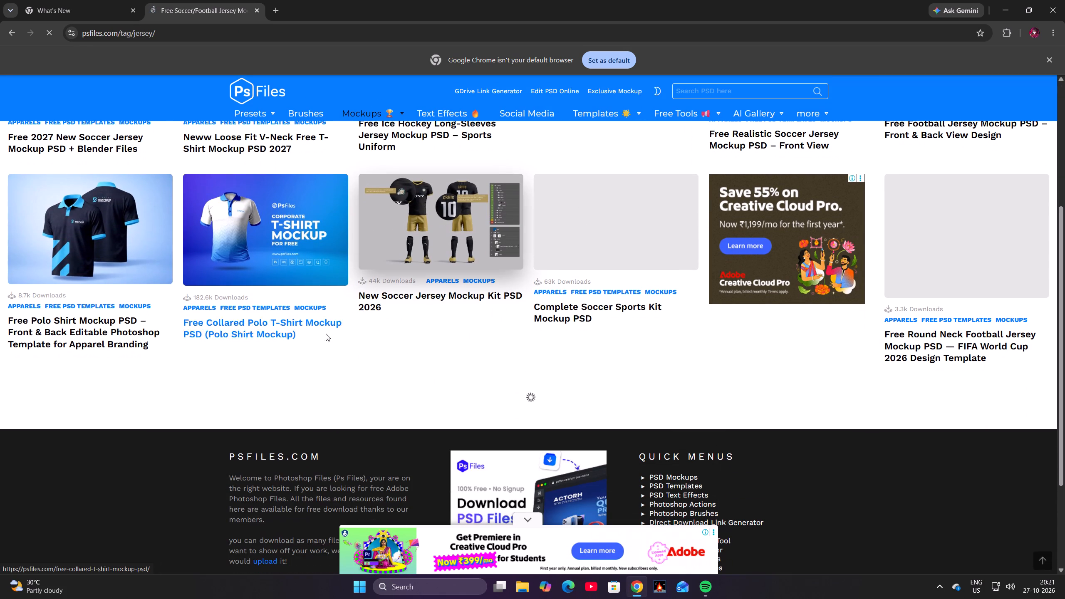
scroll(277, 319, "up", 4)
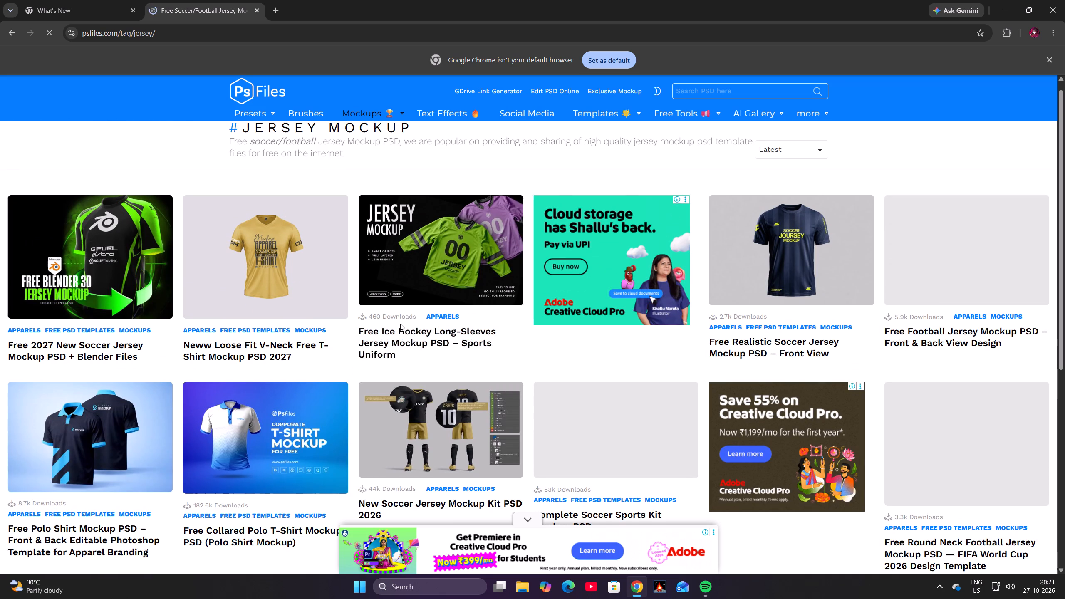
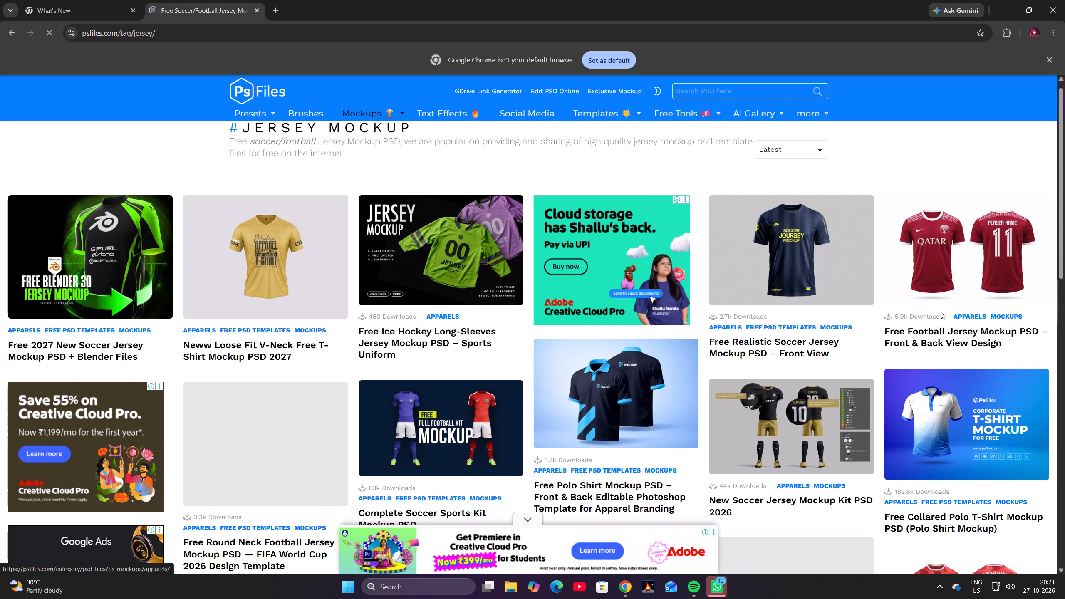
Open the "Free Football Jersey Mockup PSD – Front & Back View Design" page, closing the full-page ad.
left_click(944, 280)
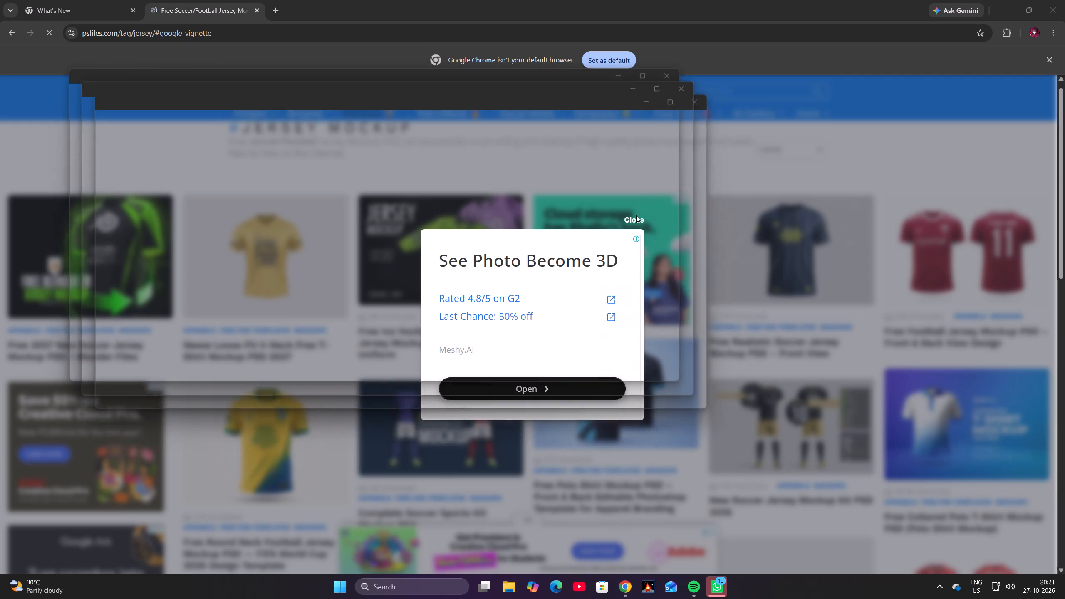
left_click(637, 220)
left_click(628, 217)
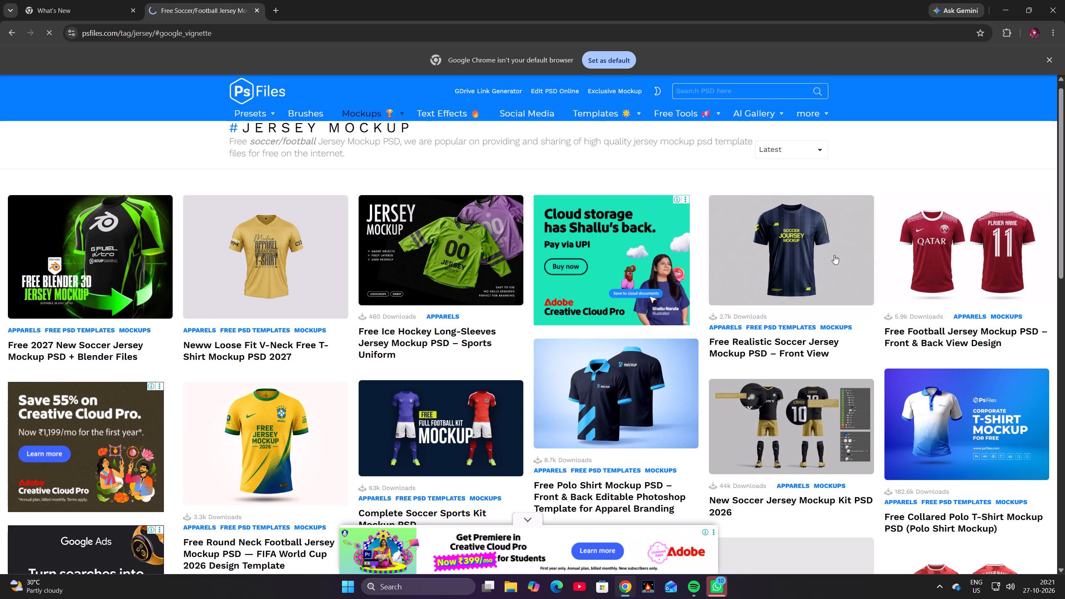
left_click(943, 257)
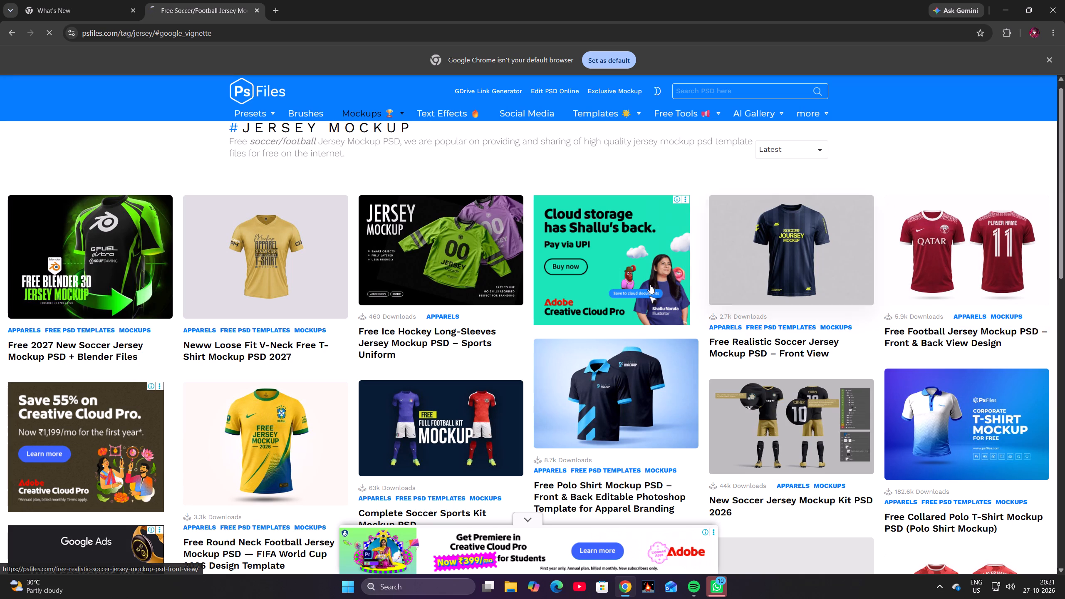
scroll(913, 342, "down", 3)
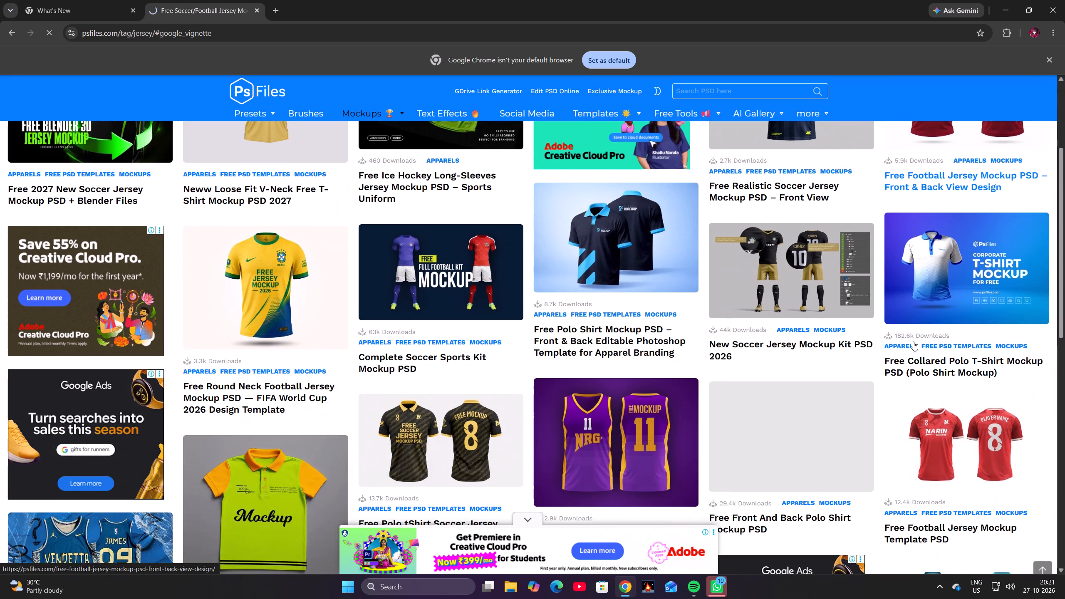
scroll(913, 342, "up", 2)
left_click(917, 285)
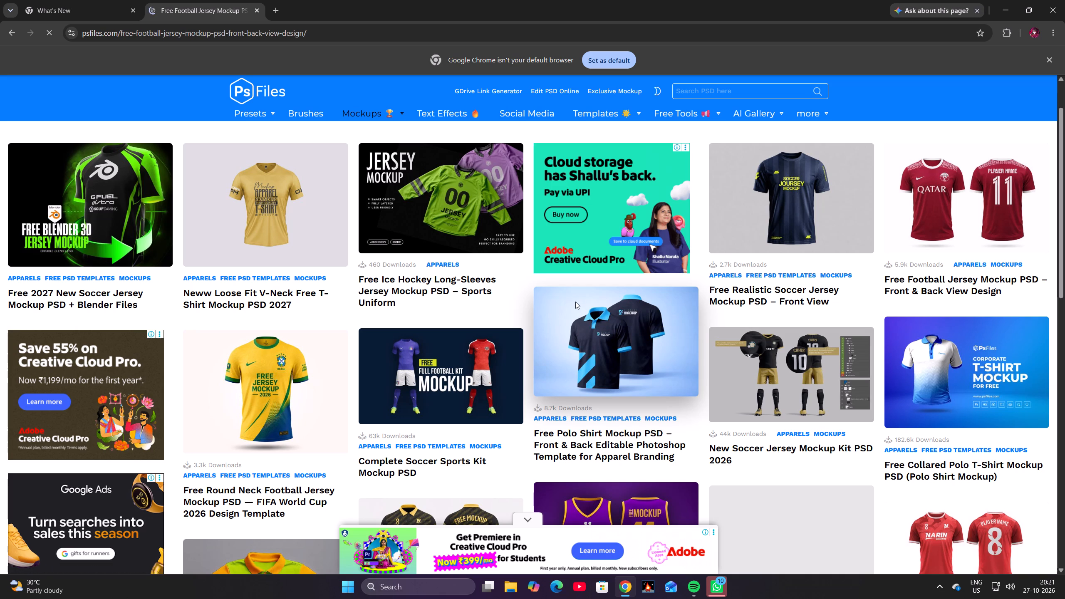
Review the football jersey mockup's description and file info, and open its "Free Football Jersey Mockup PSD" download page.
scroll(570, 285, "down", 3)
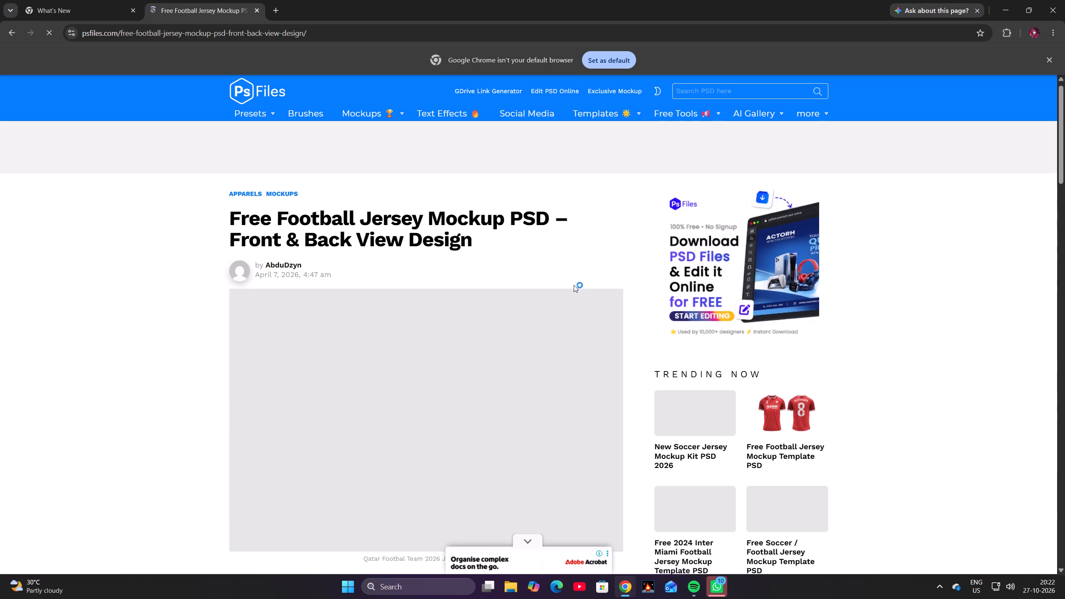
scroll(574, 285, "down", 3)
scroll(548, 359, "down", 3)
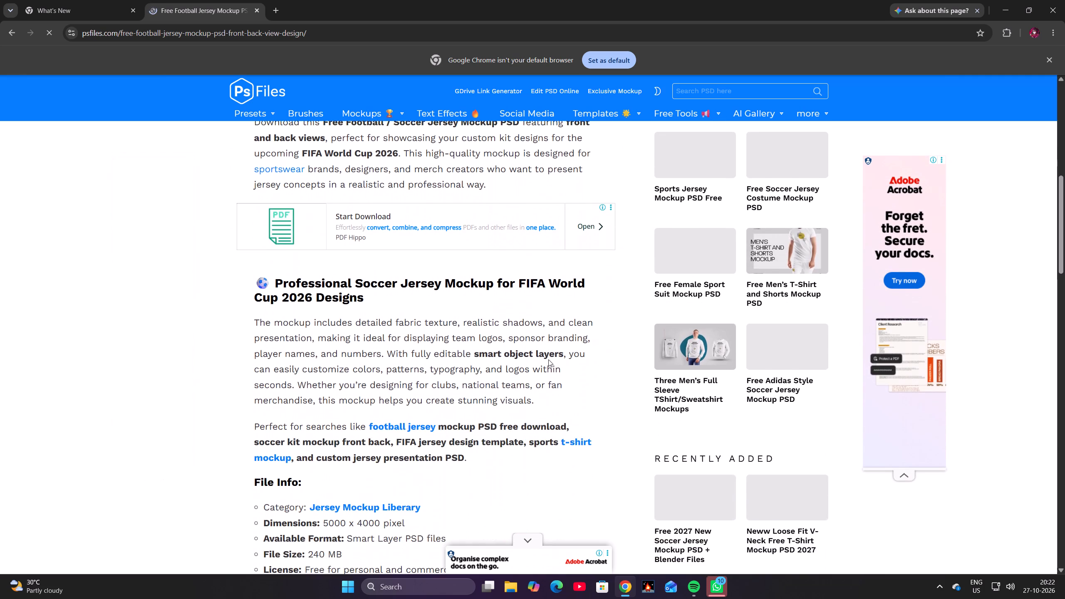
scroll(548, 359, "down", 2)
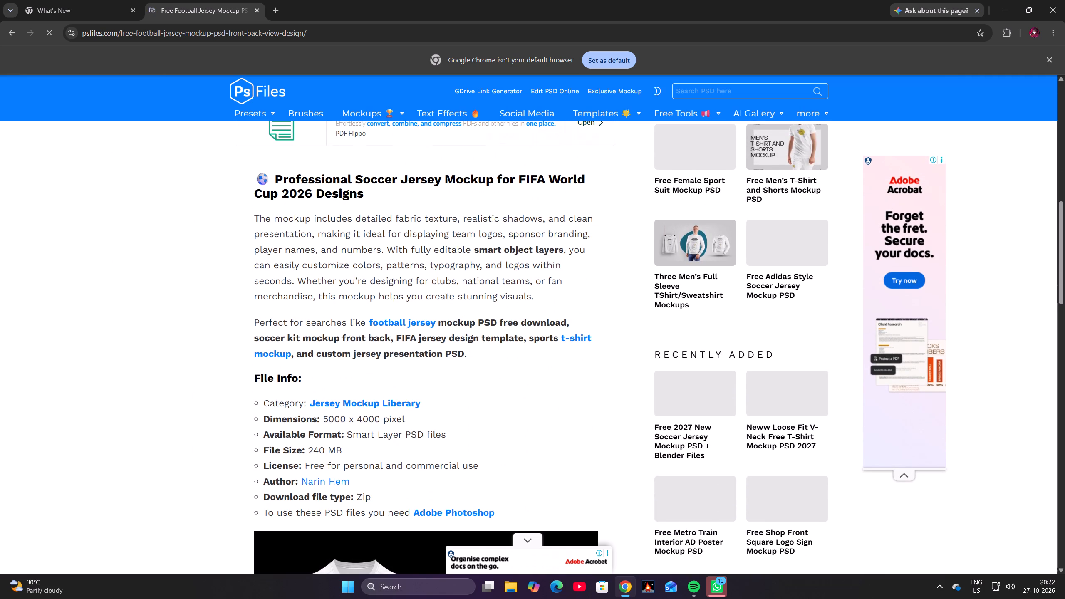
scroll(515, 338, "down", 12)
scroll(503, 329, "up", 3)
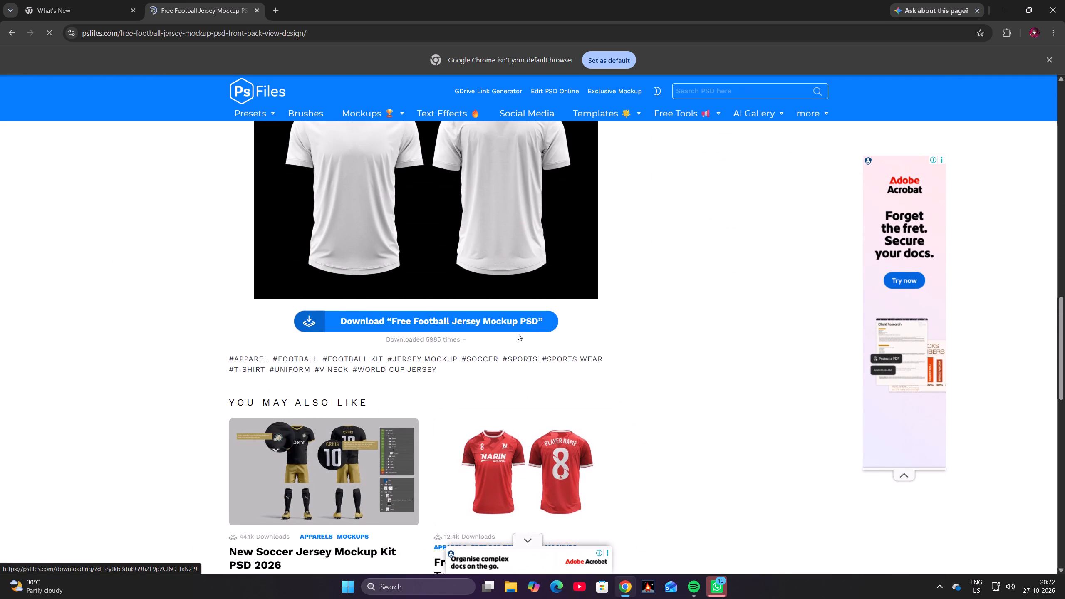
left_click(515, 323)
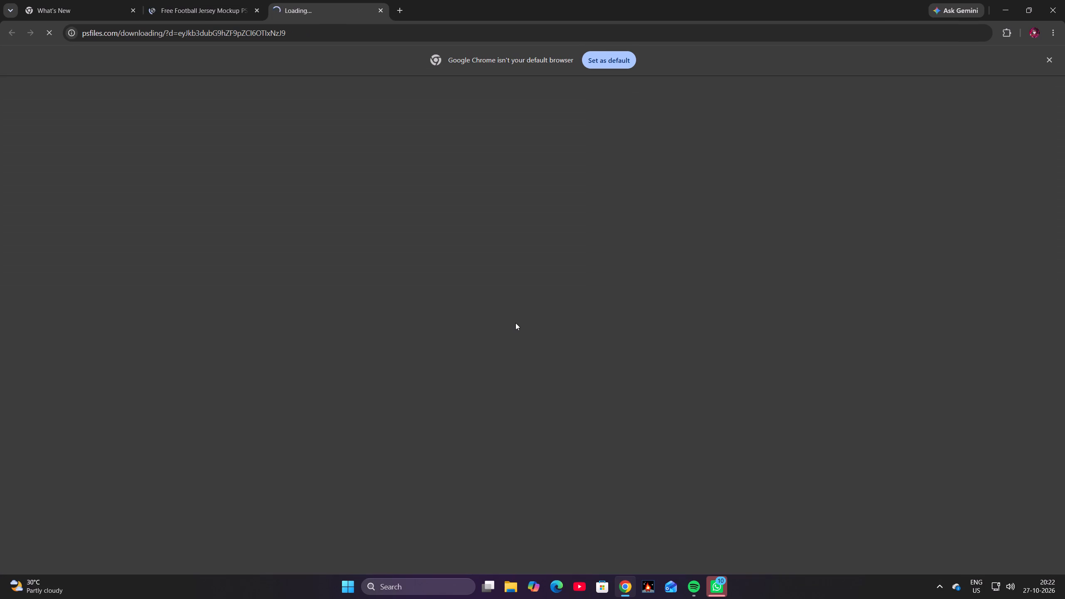
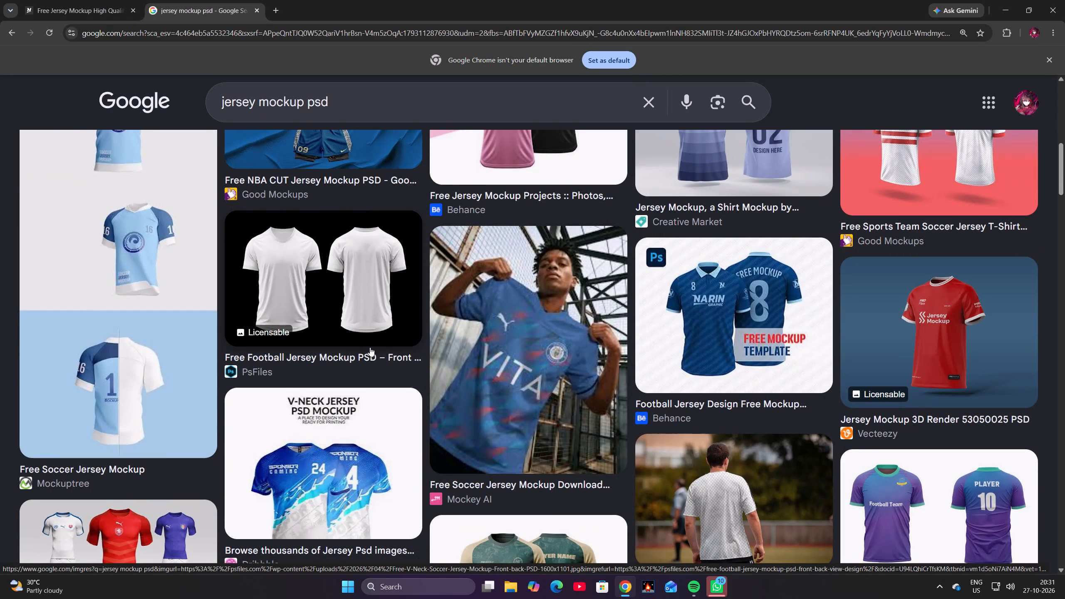
Browse the "jersey mockup psd" image results for a suitable free front-and-back jersey mockup.
scroll(466, 324, "up", 7)
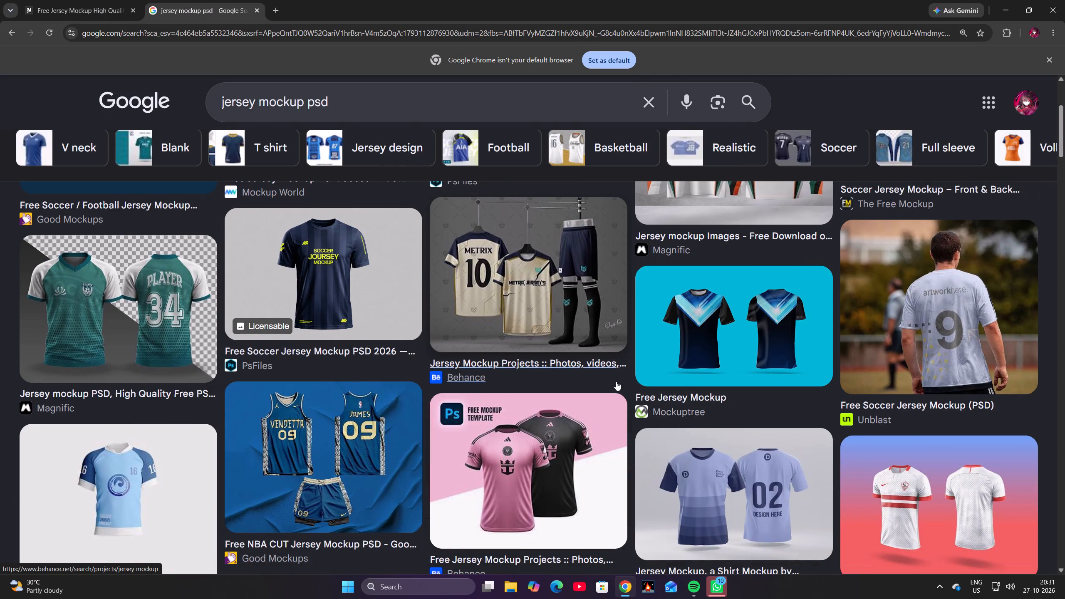
scroll(444, 376, "up", 7)
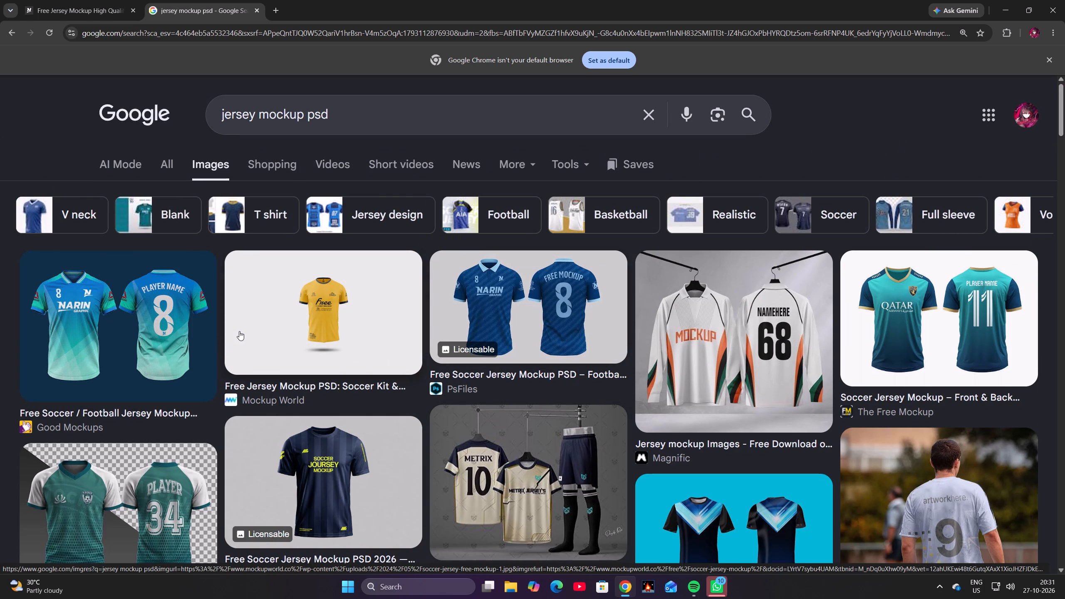
scroll(239, 331, "down", 7)
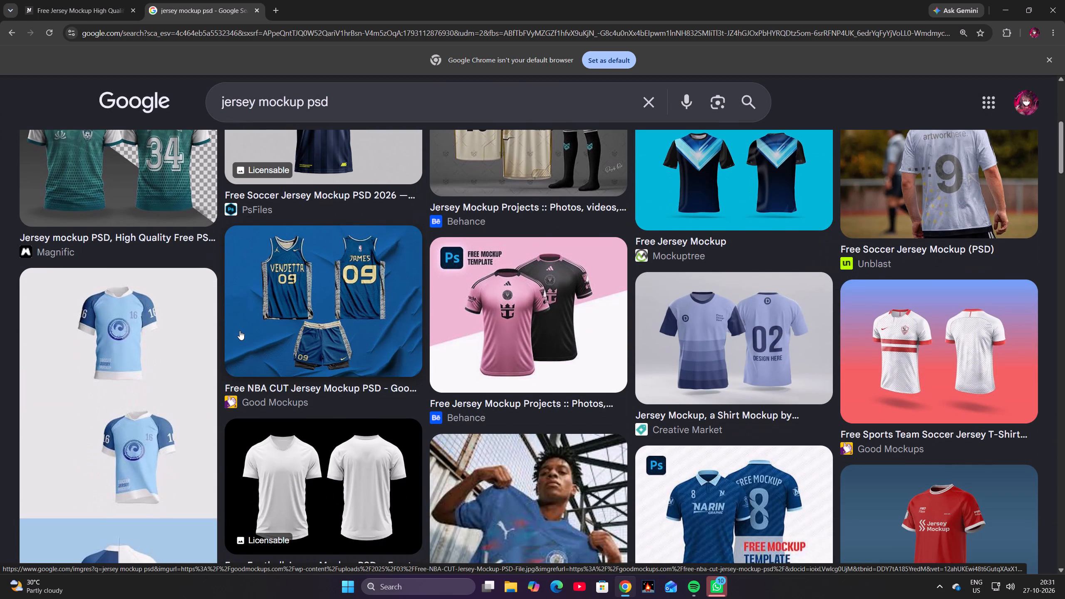
scroll(240, 331, "down", 6)
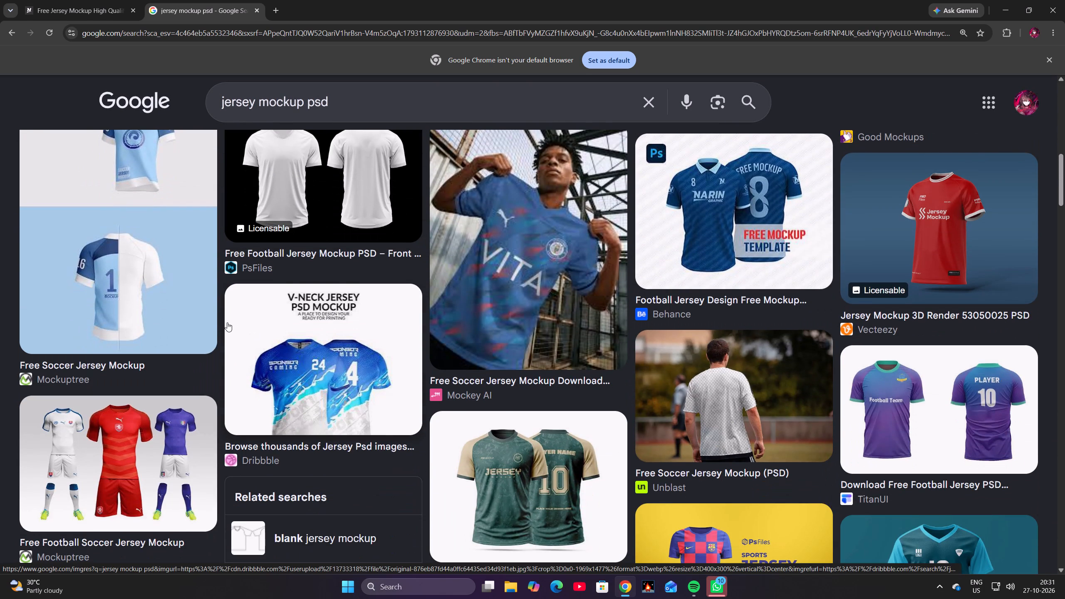
scroll(311, 310, "down", 2)
scroll(388, 325, "down", 2)
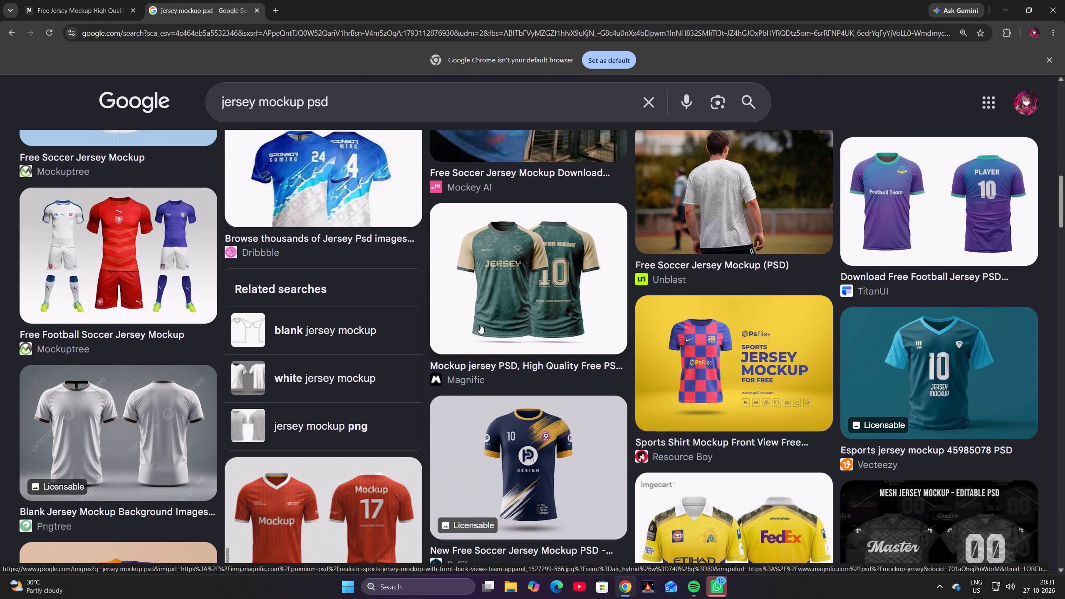
scroll(480, 324, "down", 4)
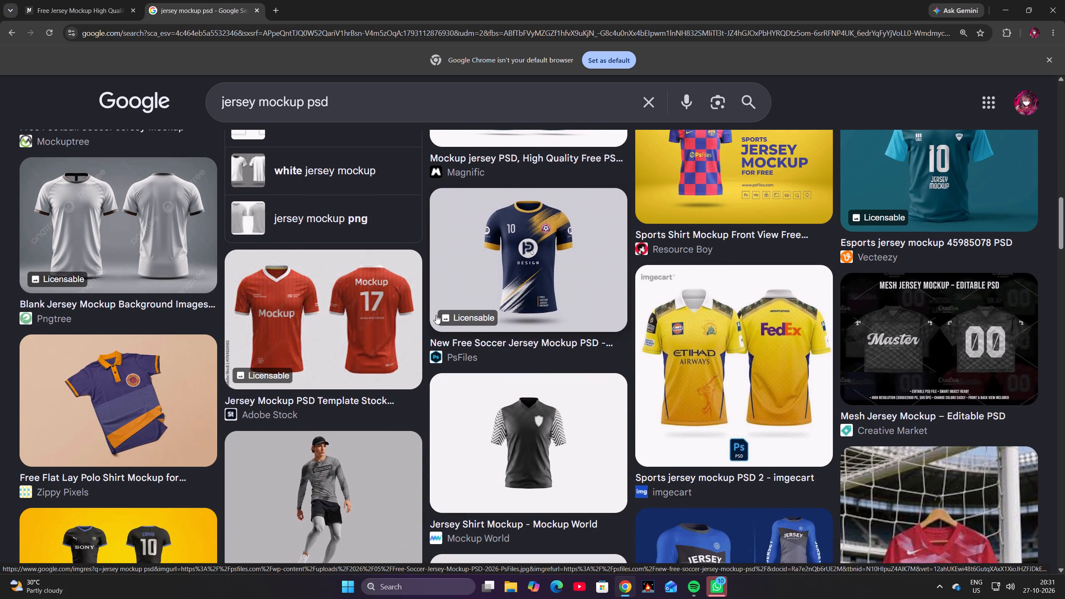
scroll(414, 313, "down", 1)
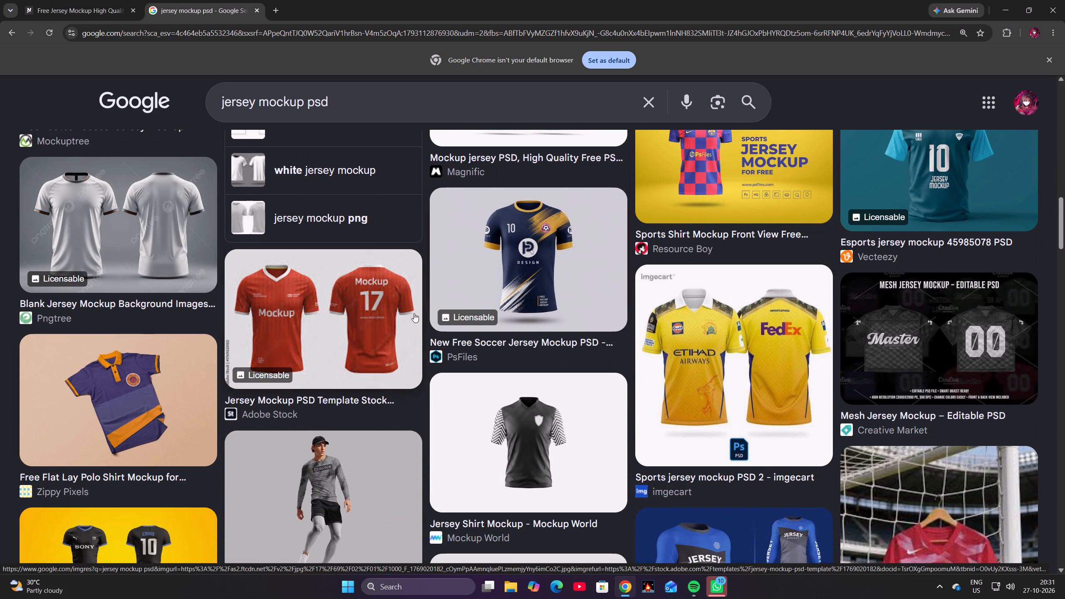
scroll(414, 313, "down", 2)
scroll(326, 286, "up", 3)
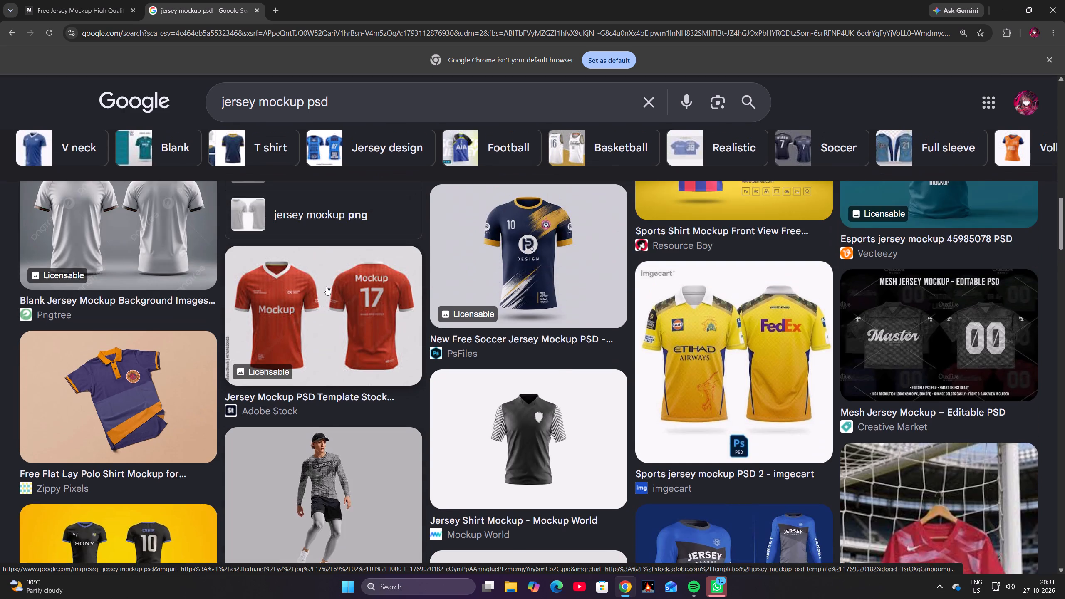
scroll(326, 286, "up", 13)
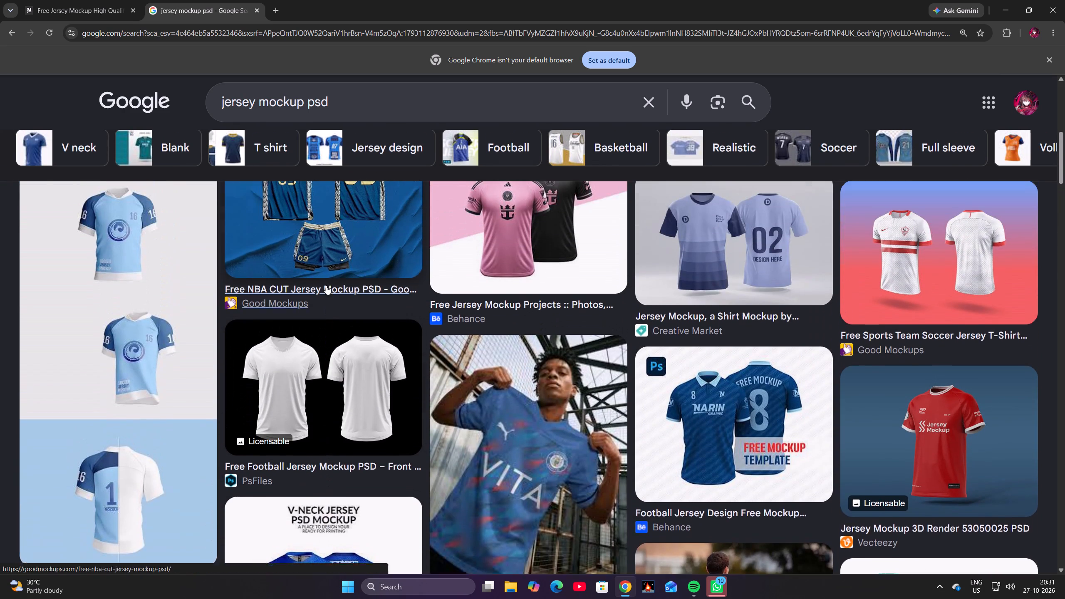
scroll(334, 339, "down", 2)
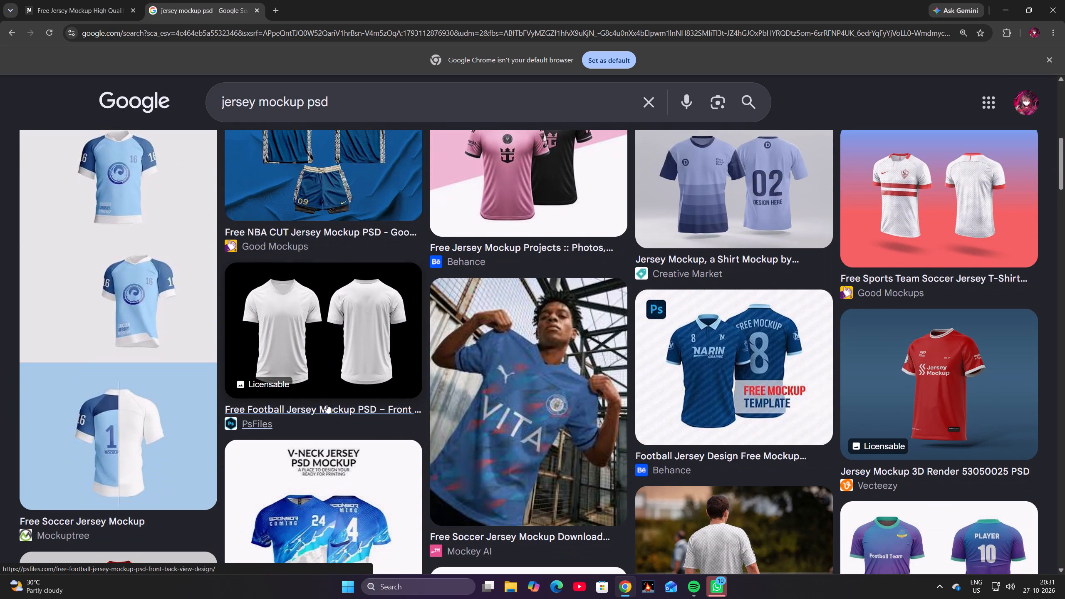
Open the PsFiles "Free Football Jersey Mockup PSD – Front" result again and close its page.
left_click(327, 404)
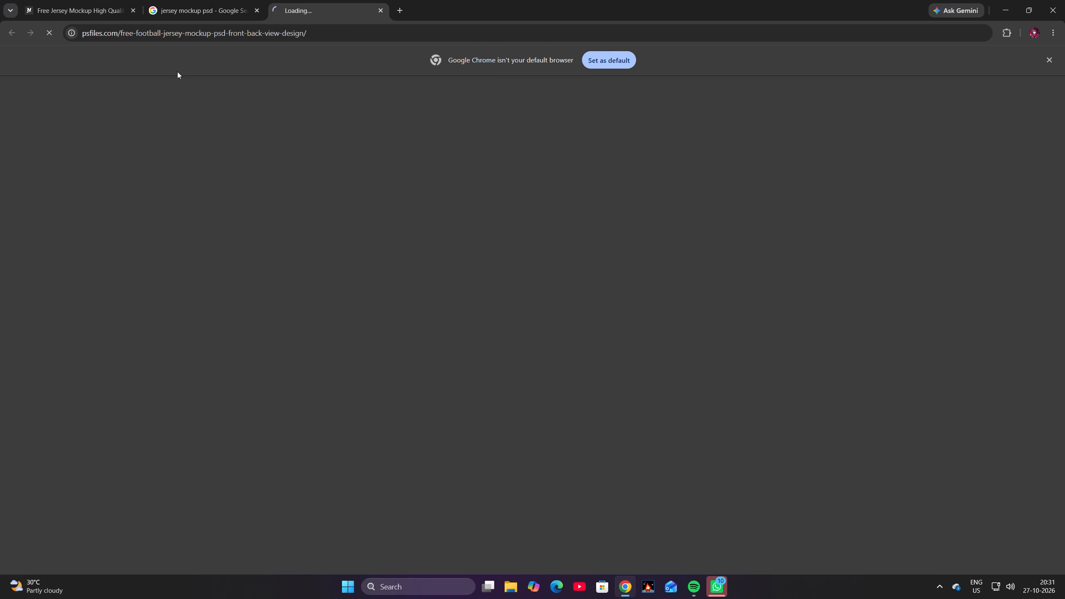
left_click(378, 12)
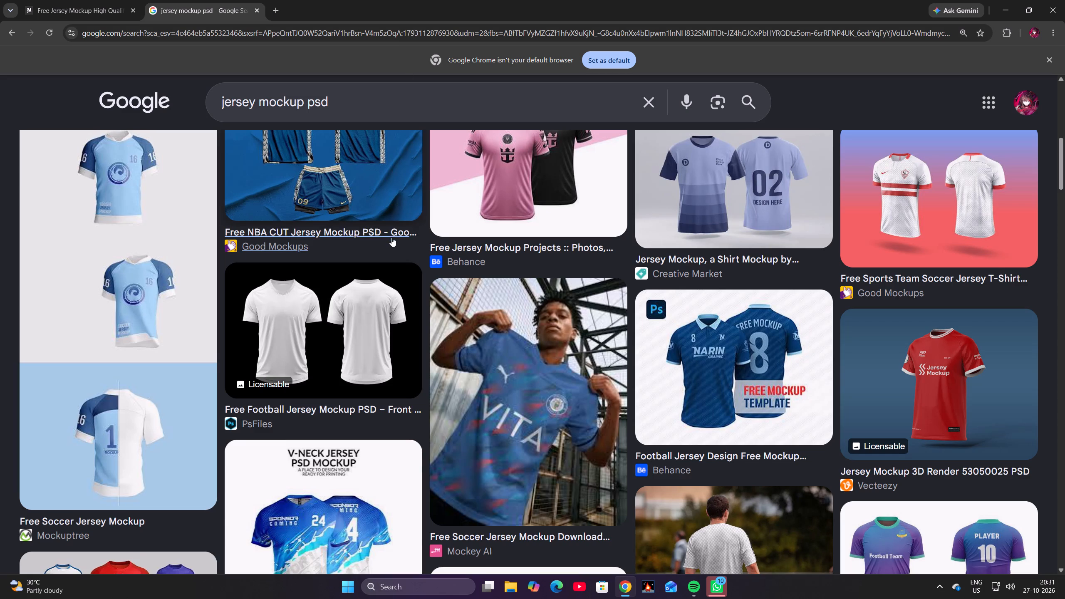
Open The Free Mockup's "Soccer Jersey Mockup – Front & Back Views" page from the image results.
scroll(391, 237, "up", 5)
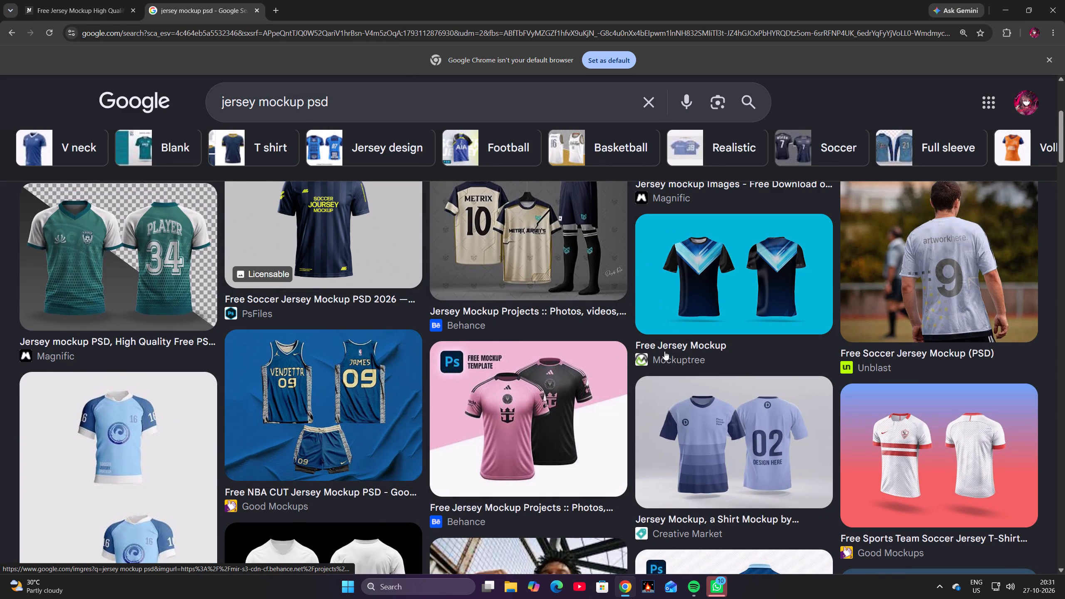
scroll(601, 304, "up", 3)
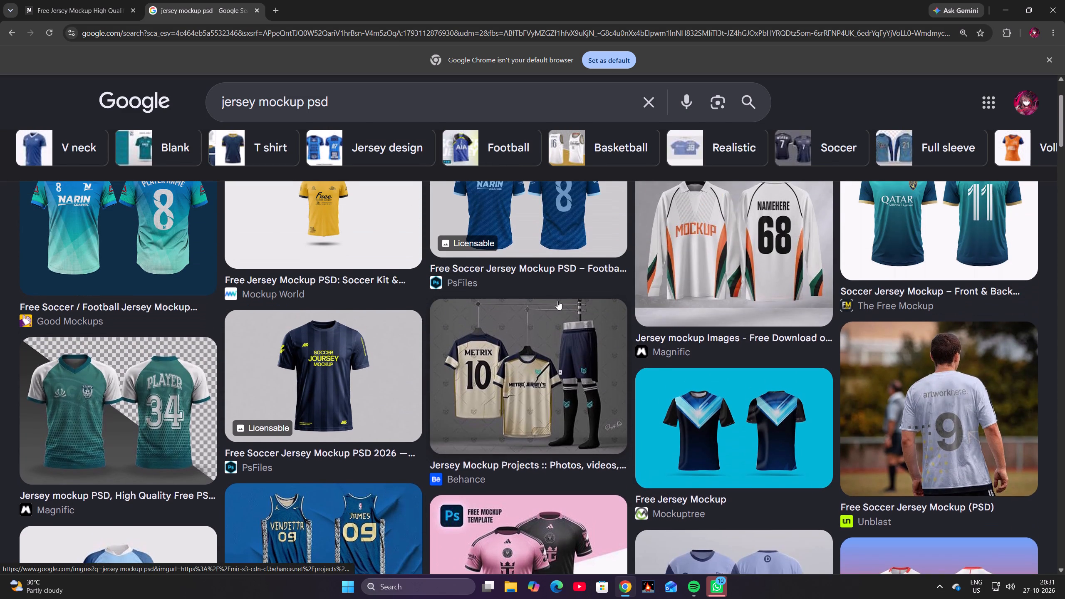
scroll(560, 298, "up", 3)
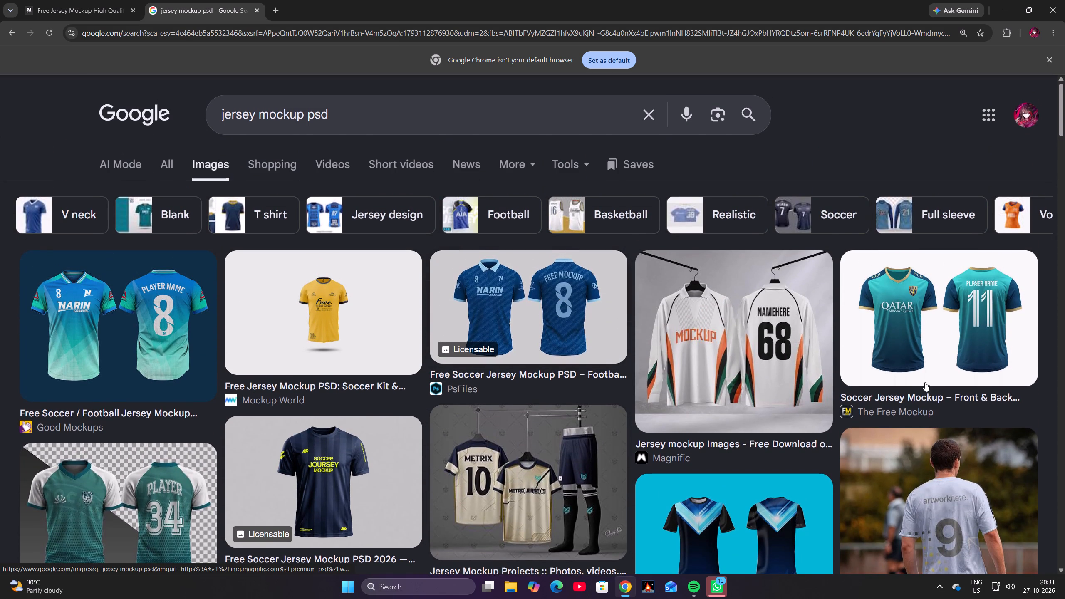
left_click(908, 396)
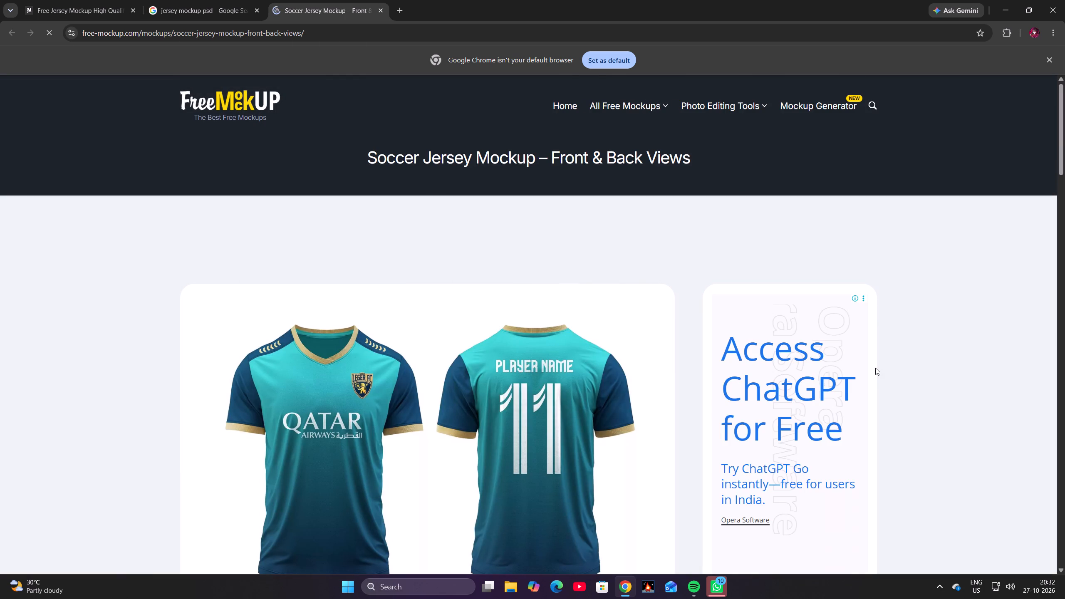
Open the free download page for the teal Qatar Airways soccer jersey mockup PSD.
scroll(911, 331, "down", 8)
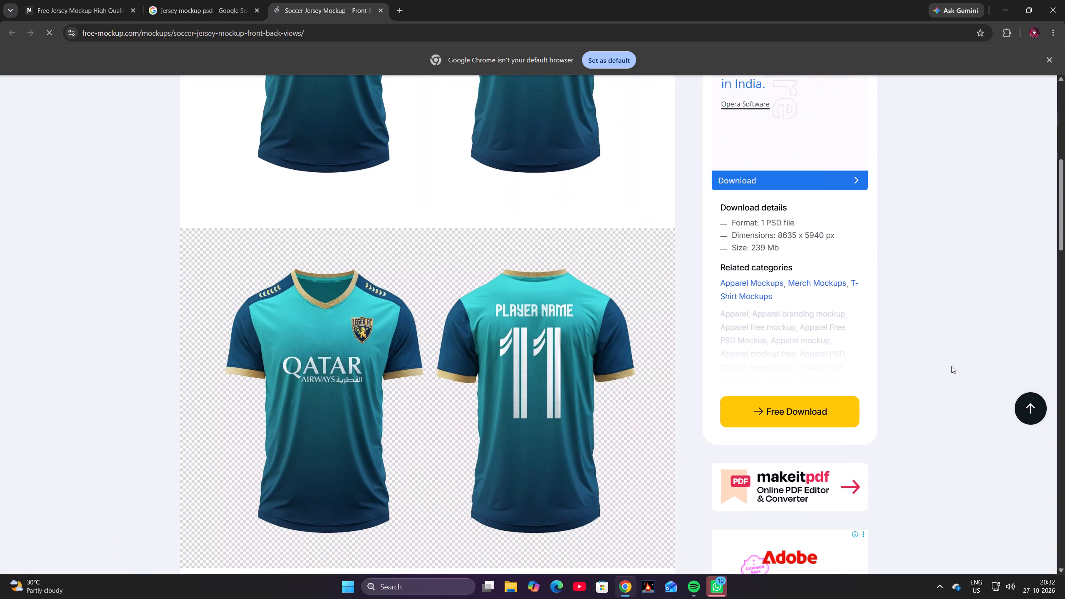
left_click(775, 402)
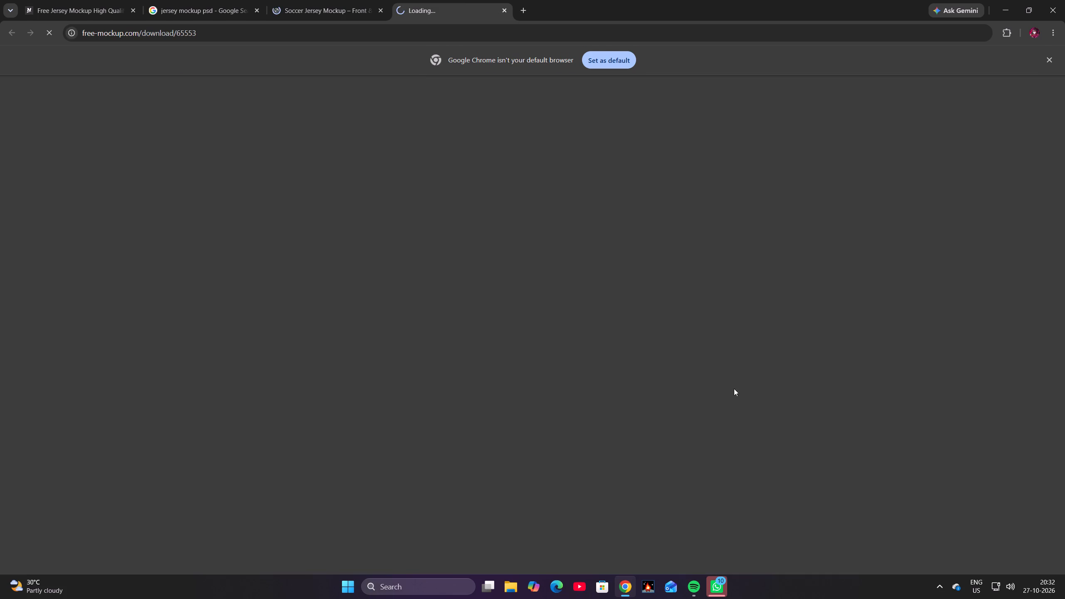
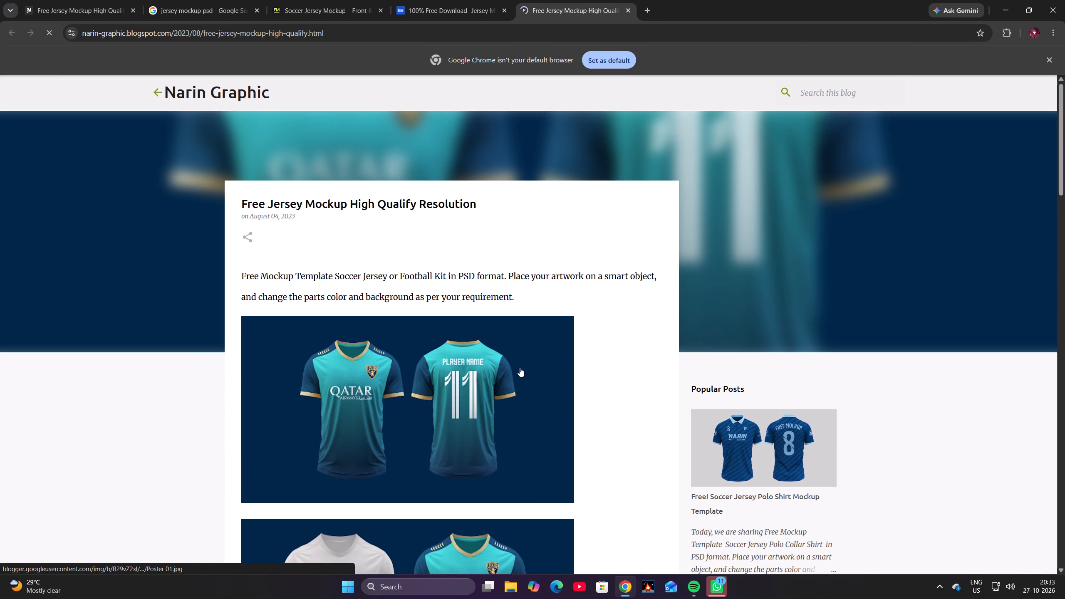
Examine the Narin Graphic jersey mockup page, including its preview images, file details, download section and comments.
scroll(509, 365, "down", 10)
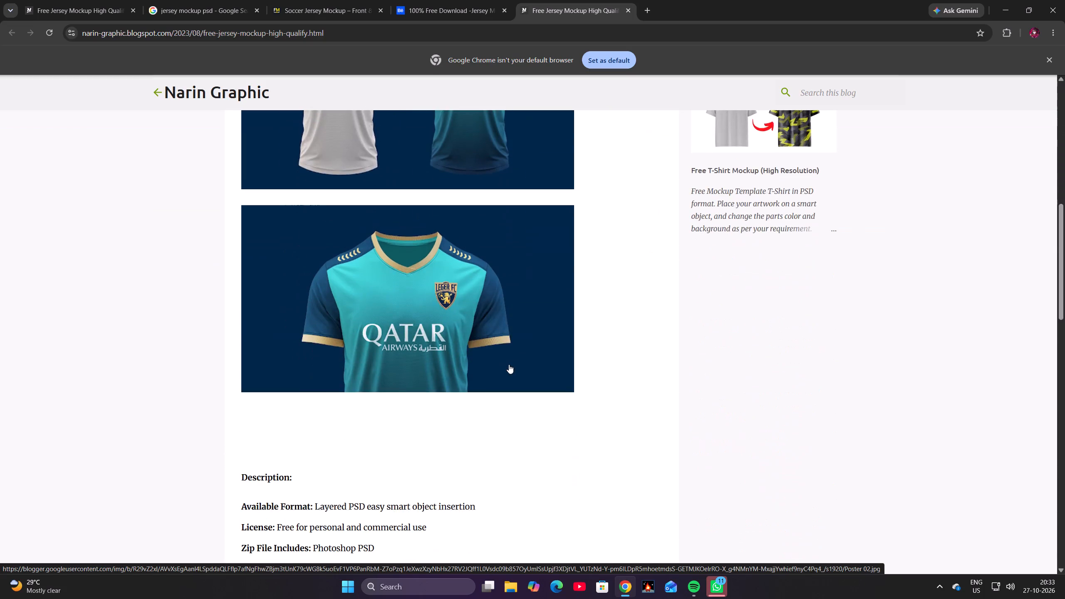
scroll(509, 364, "down", 16)
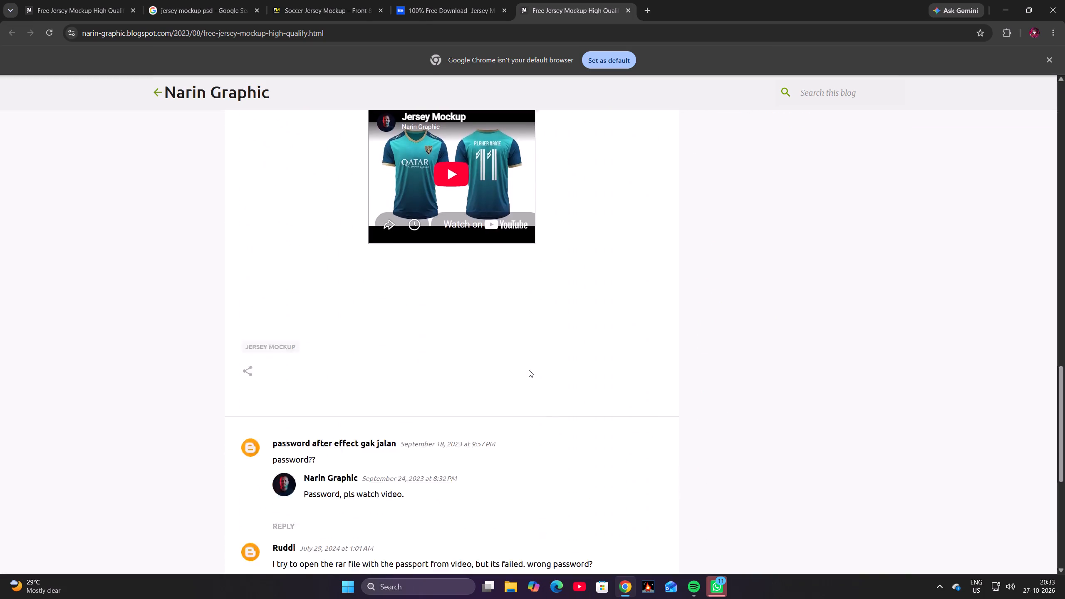
scroll(529, 370, "down", 4)
scroll(529, 370, "up", 4)
scroll(529, 370, "down", 6)
scroll(471, 411, "up", 1)
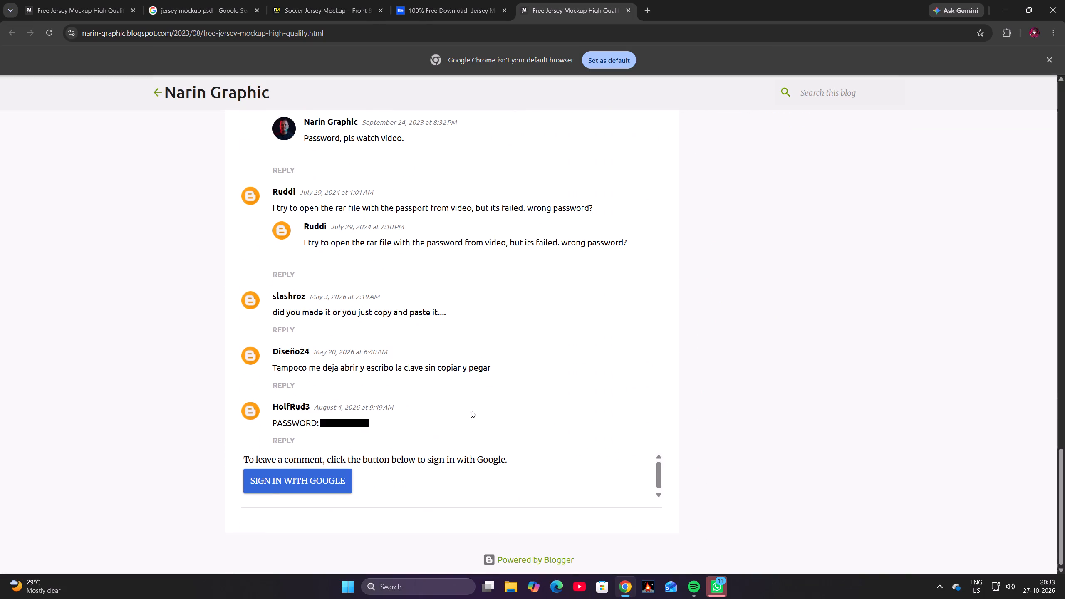
scroll(471, 411, "up", 16)
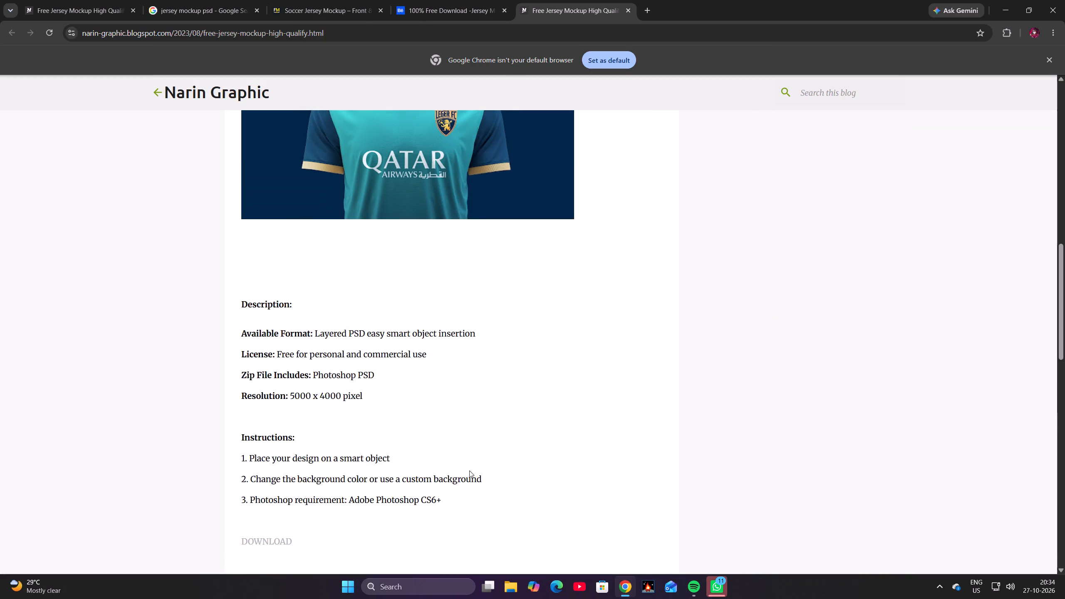
scroll(353, 379, "up", 4)
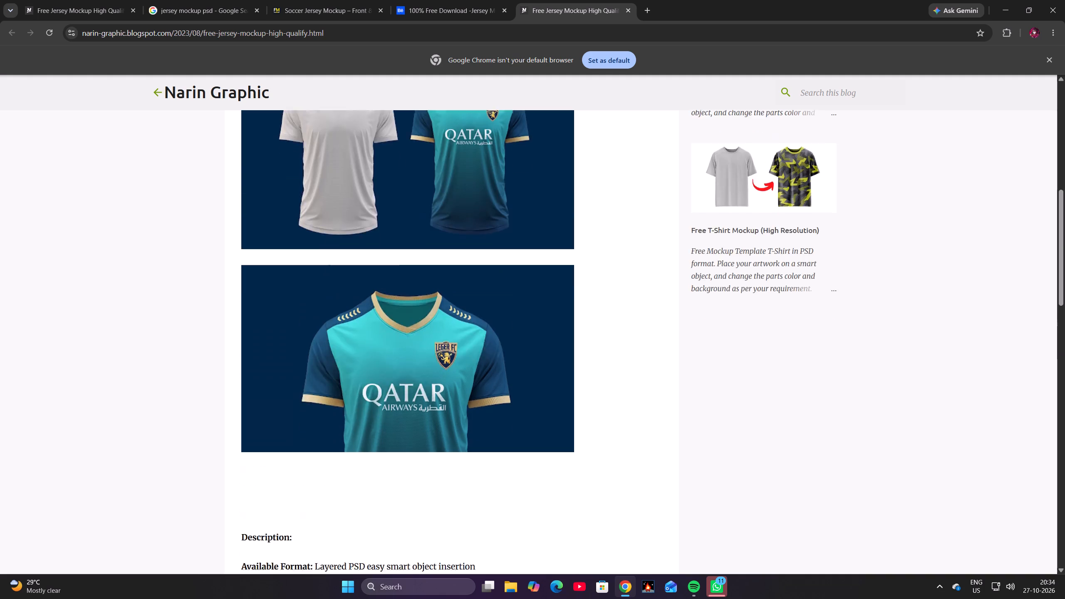
scroll(353, 379, "up", 6)
scroll(660, 366, "up", 5)
scroll(476, 336, "up", 4)
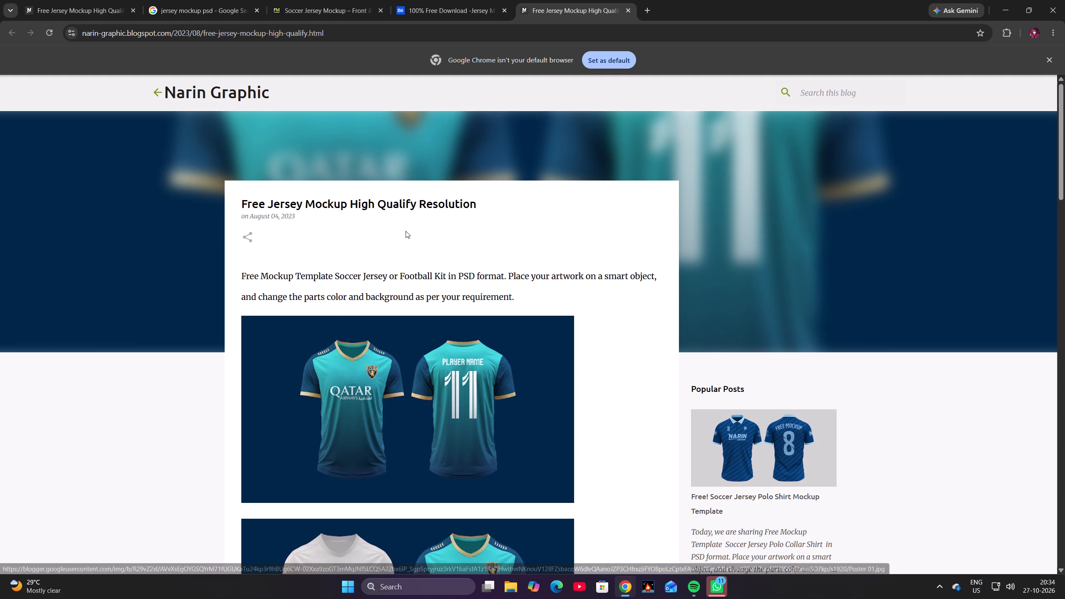
left_click(440, 205)
scroll(453, 292, "down", 2)
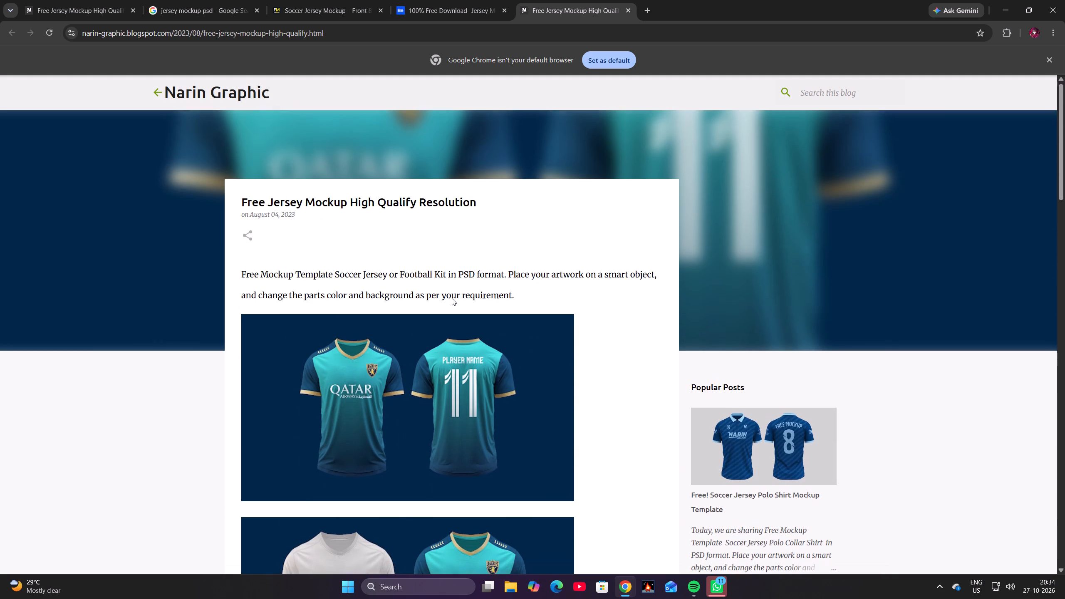
scroll(452, 298, "down", 20)
scroll(452, 298, "down", 14)
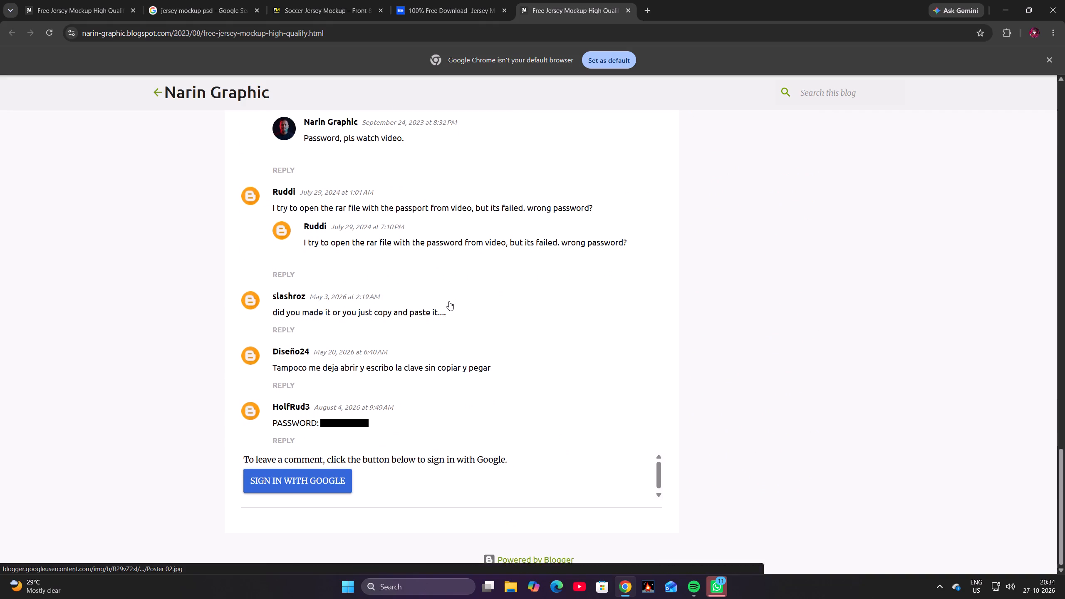
scroll(449, 301, "up", 20)
scroll(449, 301, "up", 19)
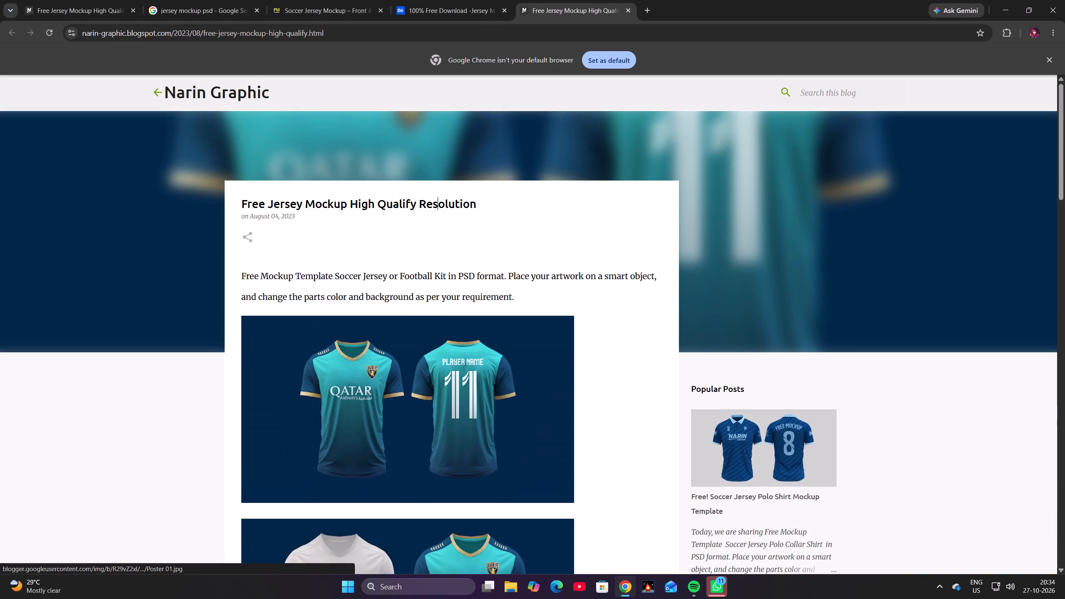
Enlarge the front-and-back preview image of the teal jersey mockup and close the enlarged view.
right_click(458, 392)
left_click(440, 393)
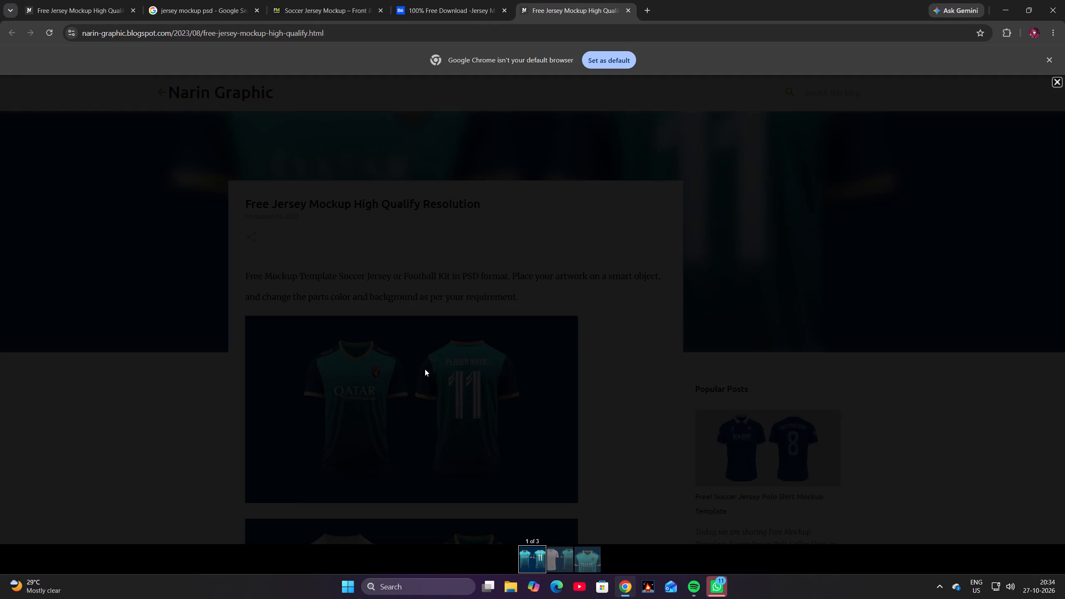
left_click(651, 331)
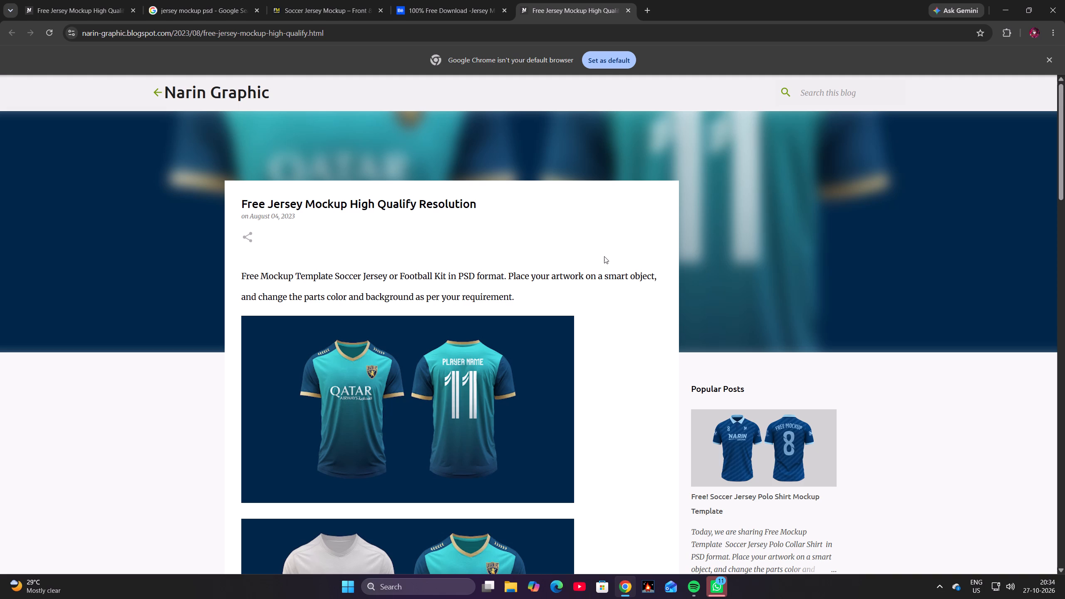
Read through the mockup's file description, instructions, download notes and reader comments on the Narin Graphic page again.
scroll(650, 307, "down", 6)
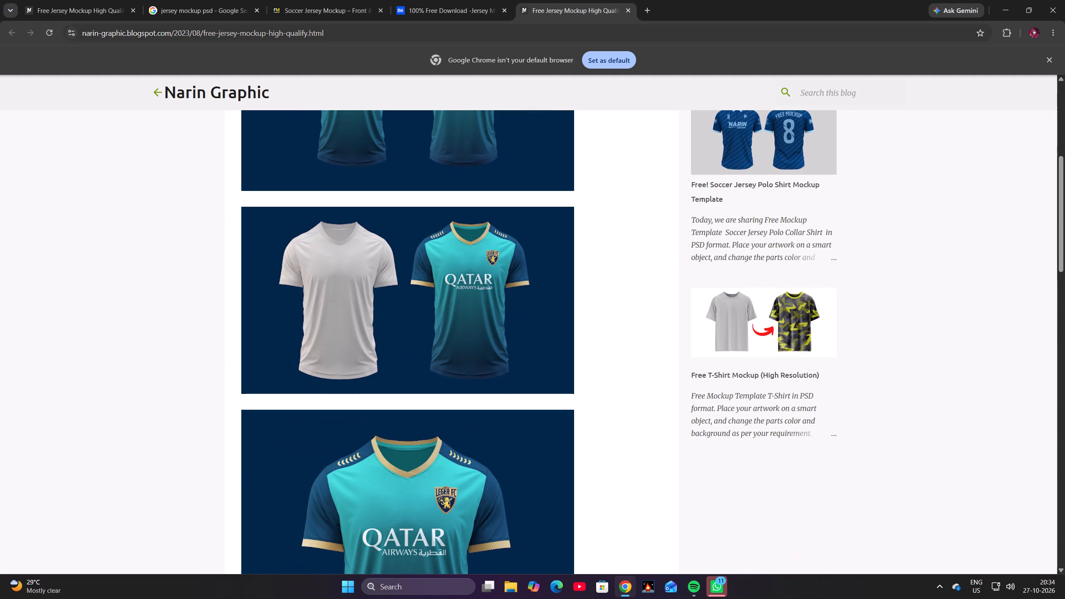
scroll(466, 217, "down", 4)
scroll(485, 280, "down", 10)
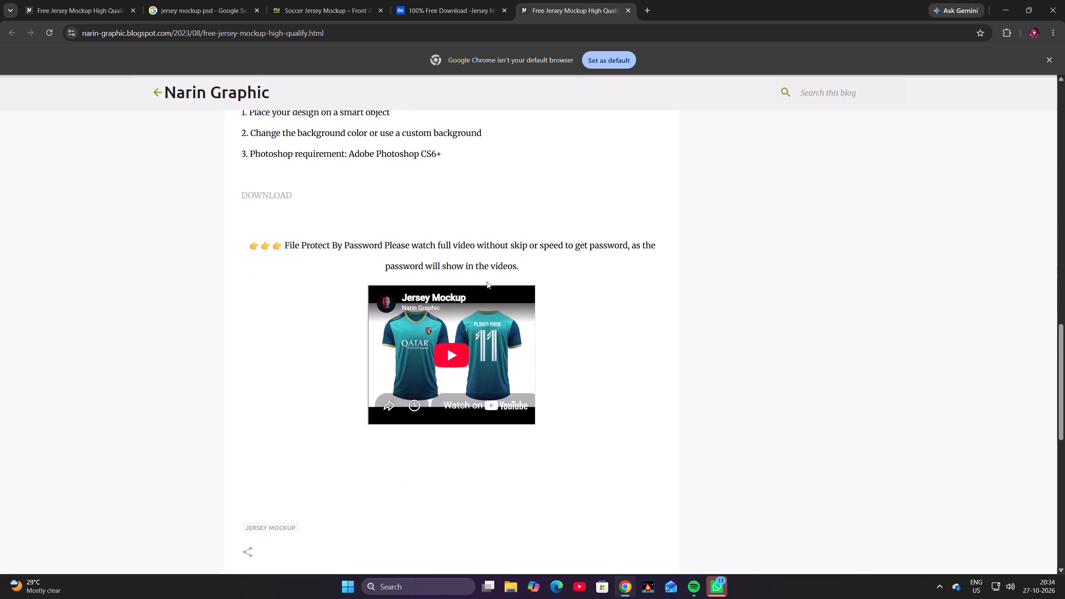
scroll(487, 282, "down", 5)
scroll(477, 317, "up", 5)
scroll(478, 316, "down", 10)
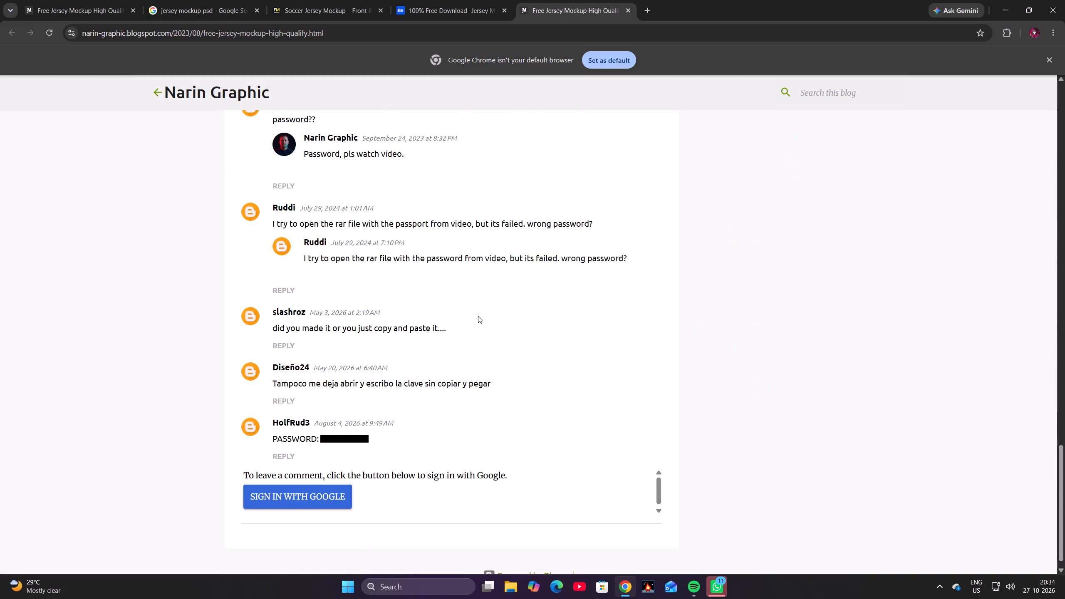
scroll(384, 425, "down", 5)
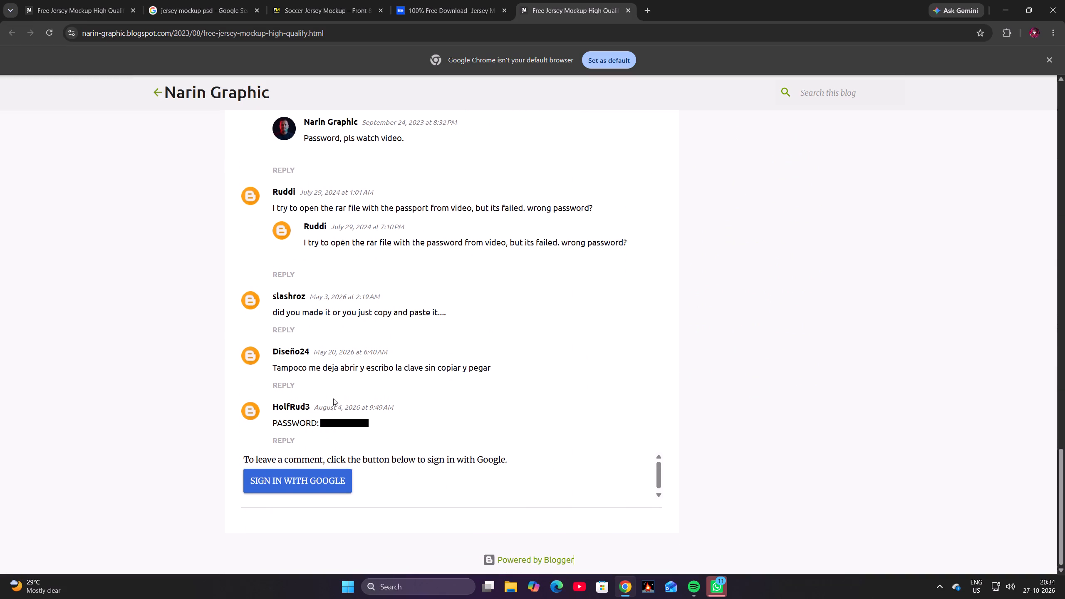
scroll(349, 411, "up", 3)
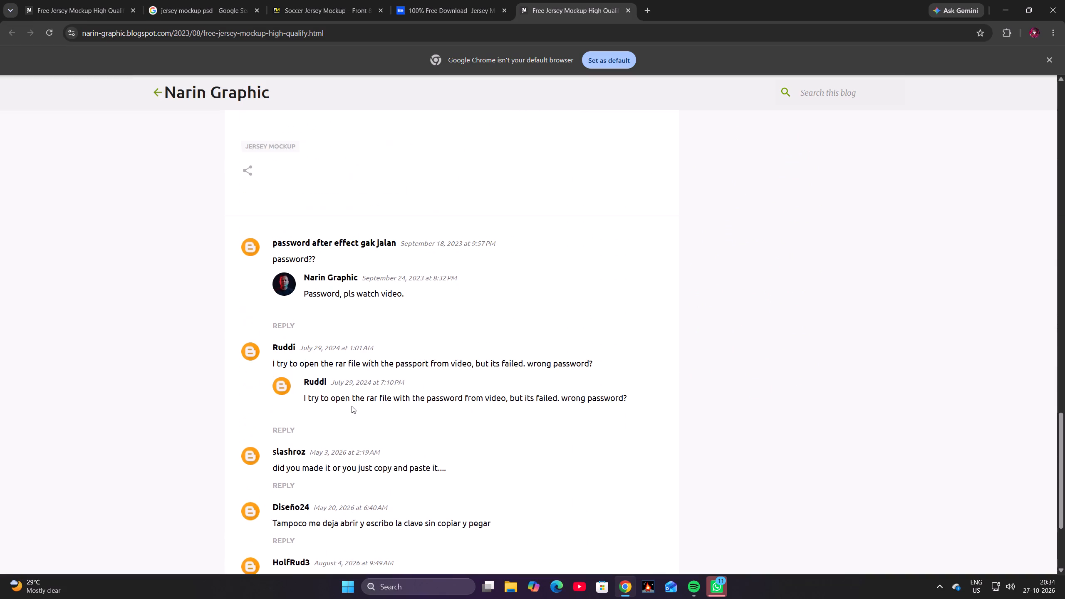
scroll(352, 406, "up", 1)
scroll(390, 383, "up", 12)
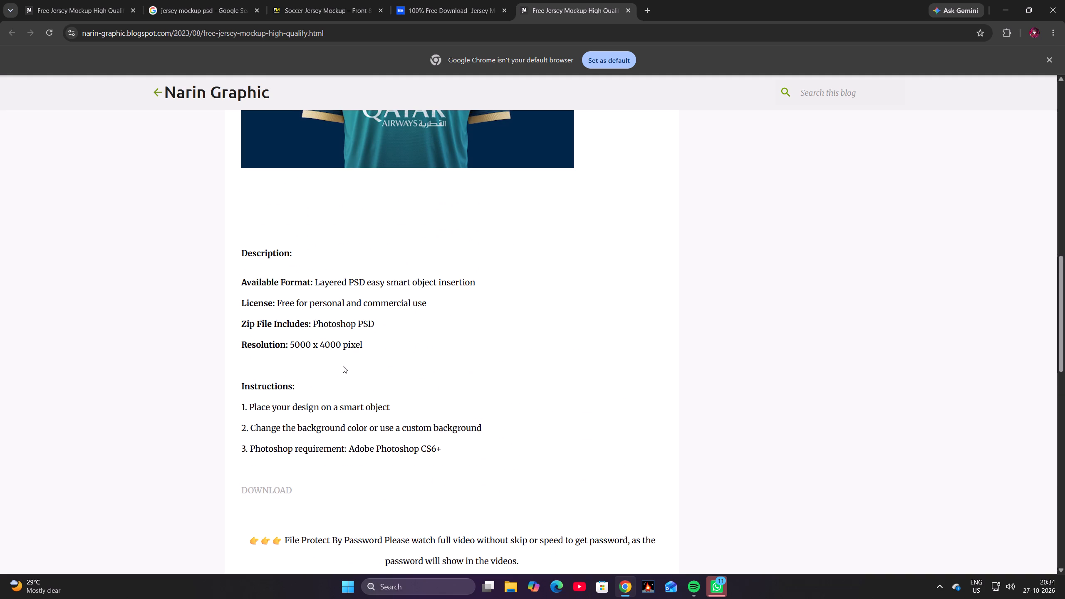
left_click(342, 326)
left_click(354, 326)
left_click(332, 346)
double_click(392, 292)
left_click(342, 312)
scroll(344, 352, "up", 4)
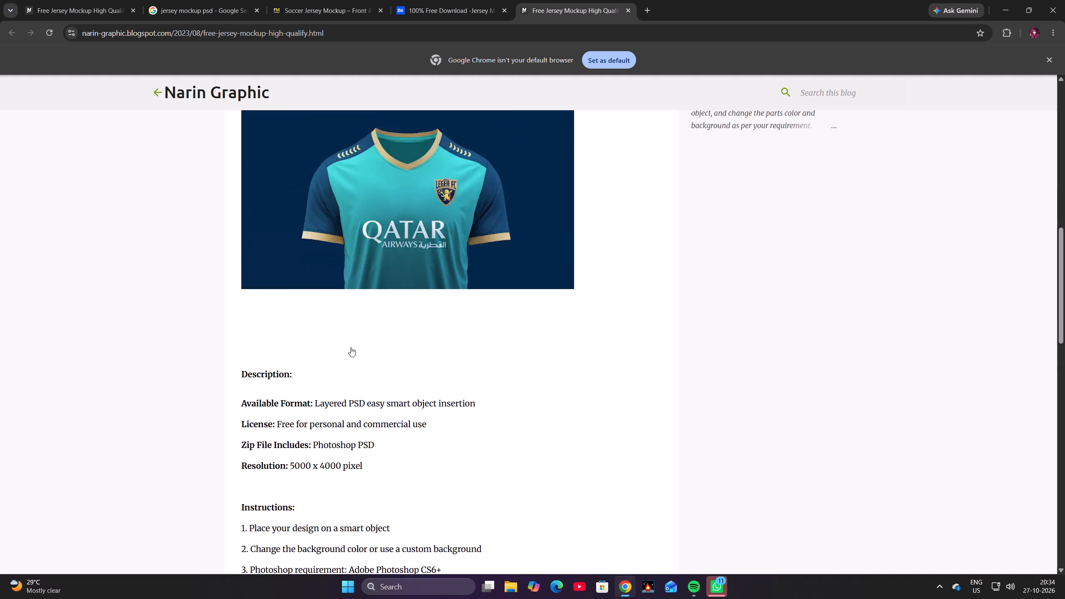
scroll(351, 347, "up", 7)
scroll(433, 343, "up", 8)
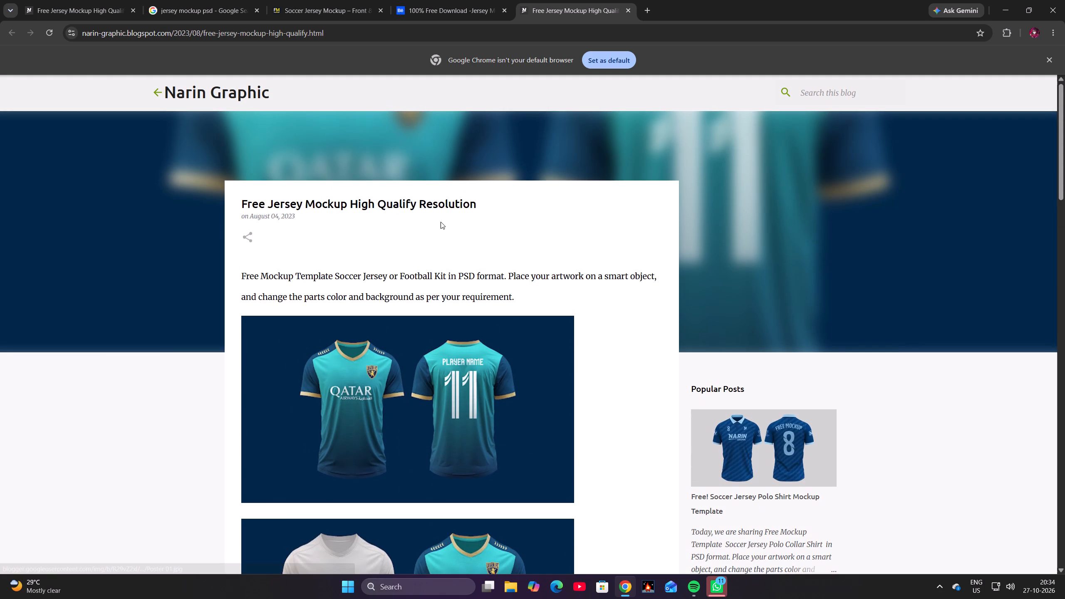
Enlarge the front-and-back jersey preview once more, close it, and look over the remaining previews and the file description.
left_click(442, 210)
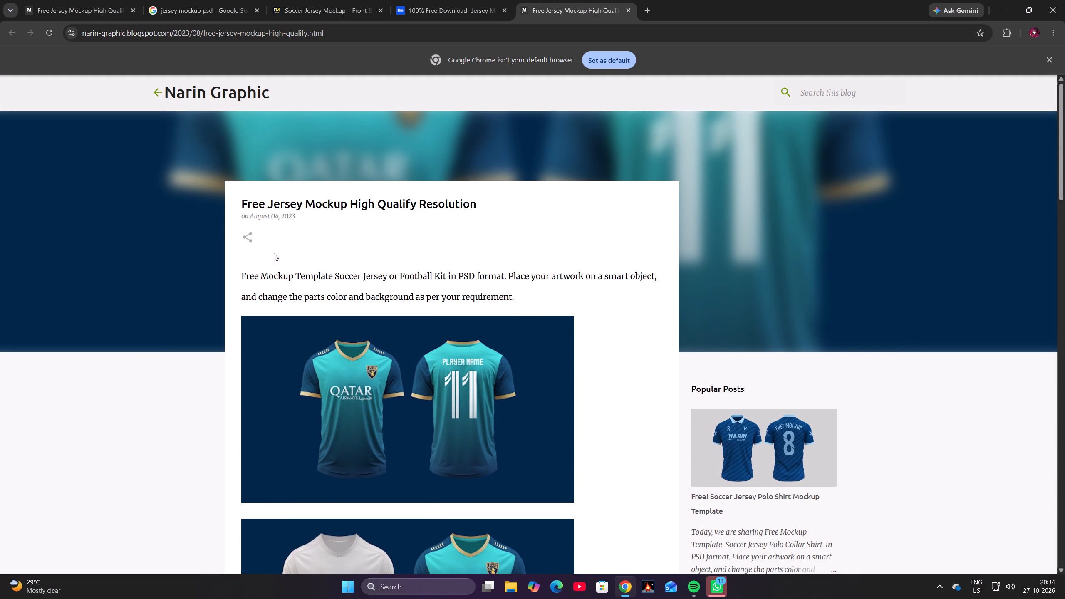
left_click(426, 332)
left_click(967, 252)
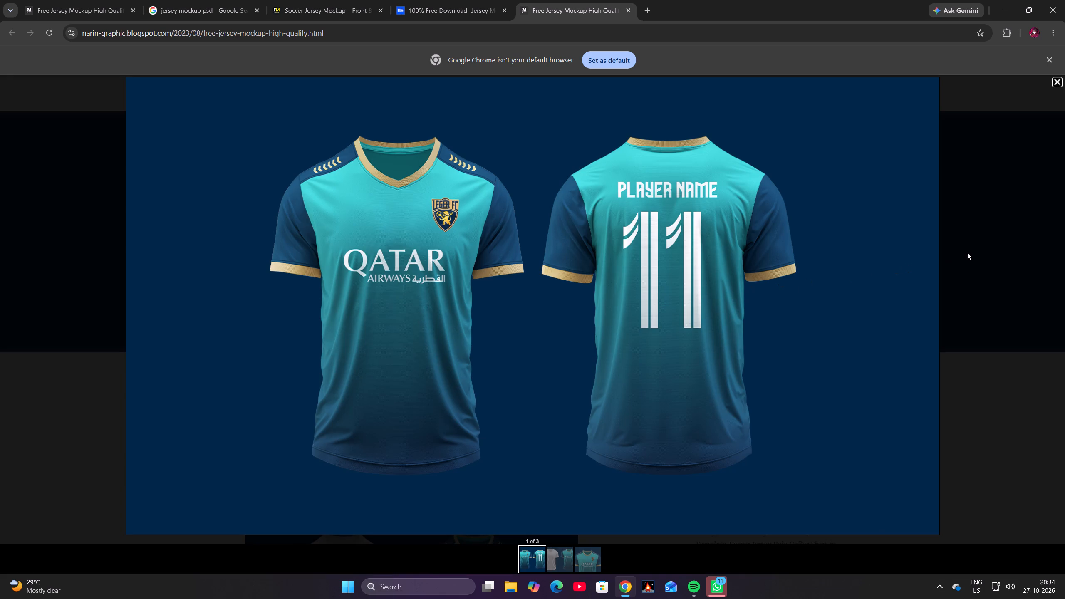
scroll(800, 364, "down", 5)
scroll(601, 349, "down", 6)
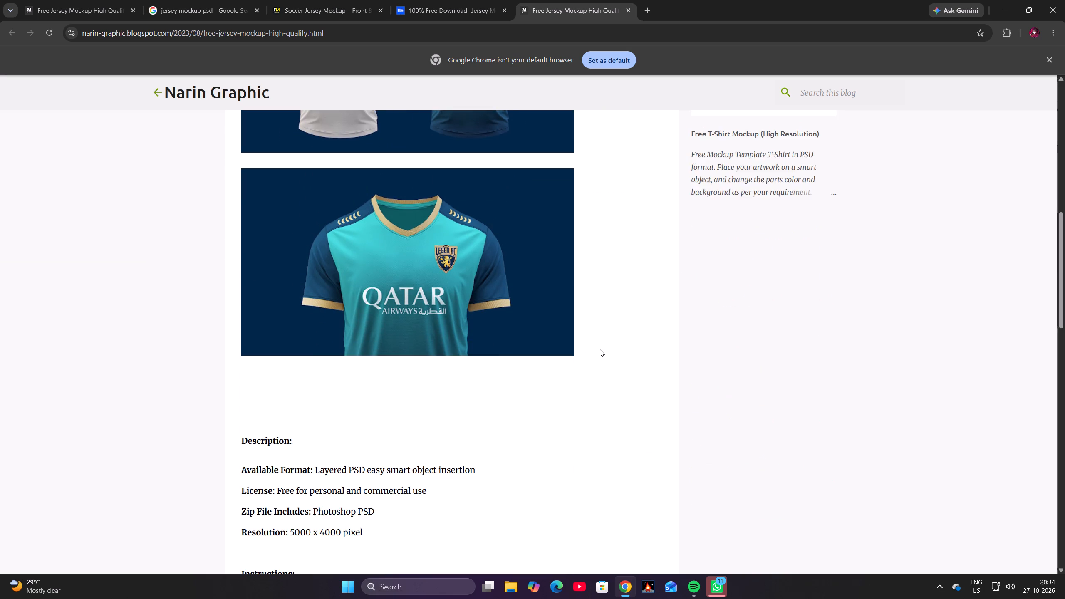
scroll(541, 360, "down", 1)
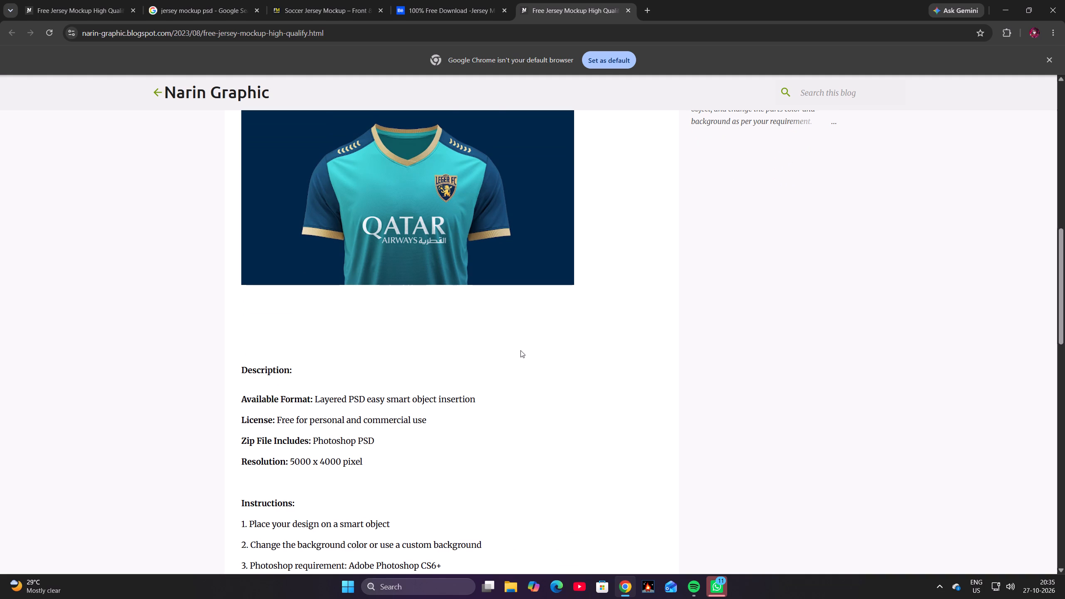
scroll(526, 294, "up", 2)
scroll(493, 276, "up", 20)
scroll(493, 276, "up", 2)
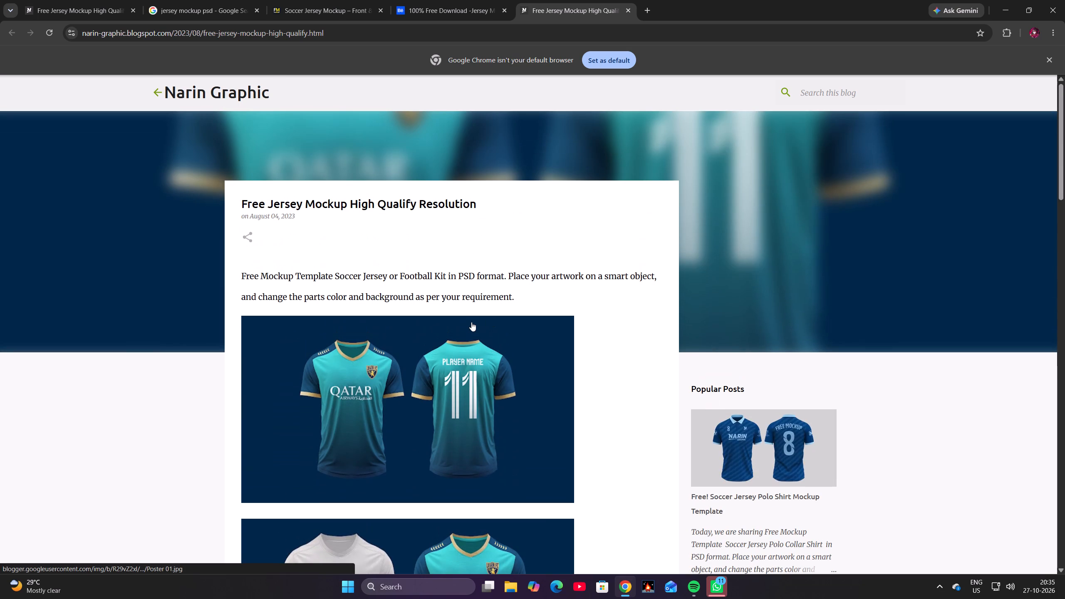
Look through the Behance "100% Free Download - Jersey Mockup (High Resolution)" project and close its page.
left_click_drag(447, 8, 452, 8)
scroll(462, 230, "down", 18)
scroll(463, 231, "down", 6)
scroll(480, 262, "down", 5)
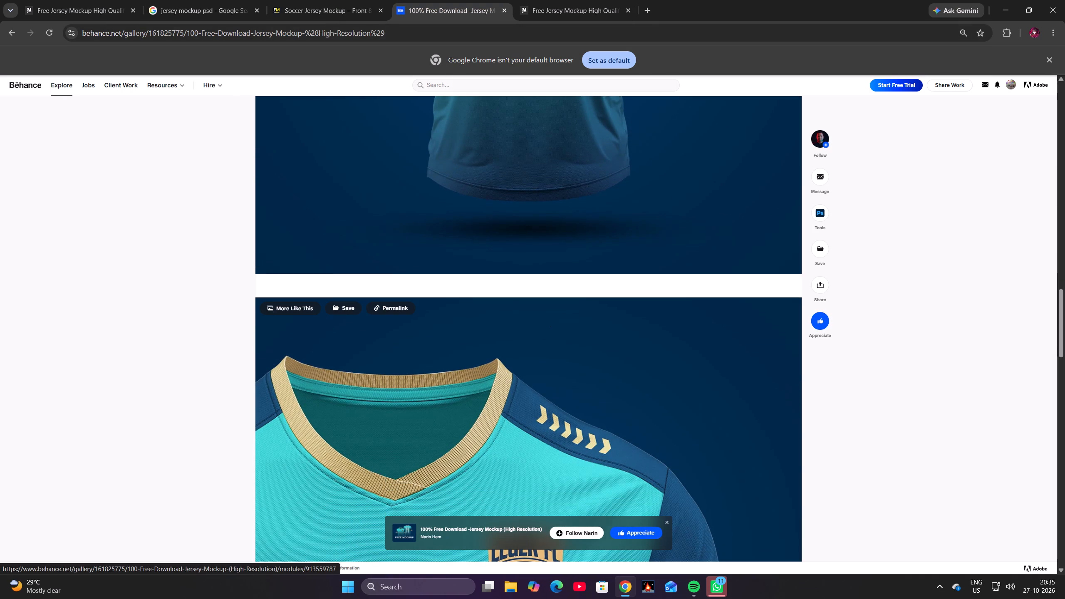
left_click(503, 9)
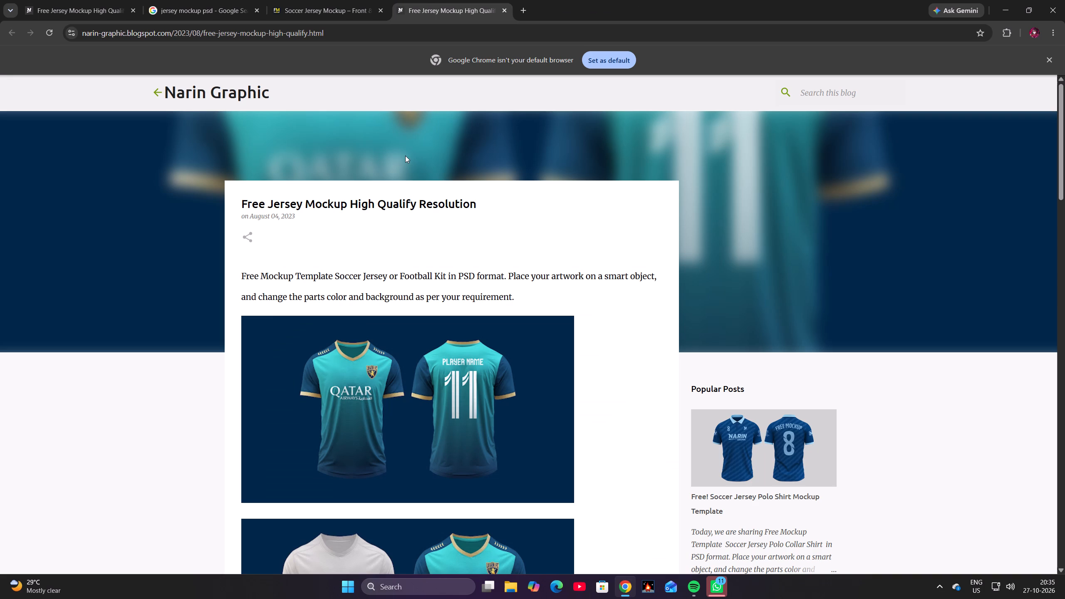
Go back to Free Mockup's "Soccer Jersey Mockup – Front & Back Views" page to check the mockup again.
scroll(393, 156, "down", 5)
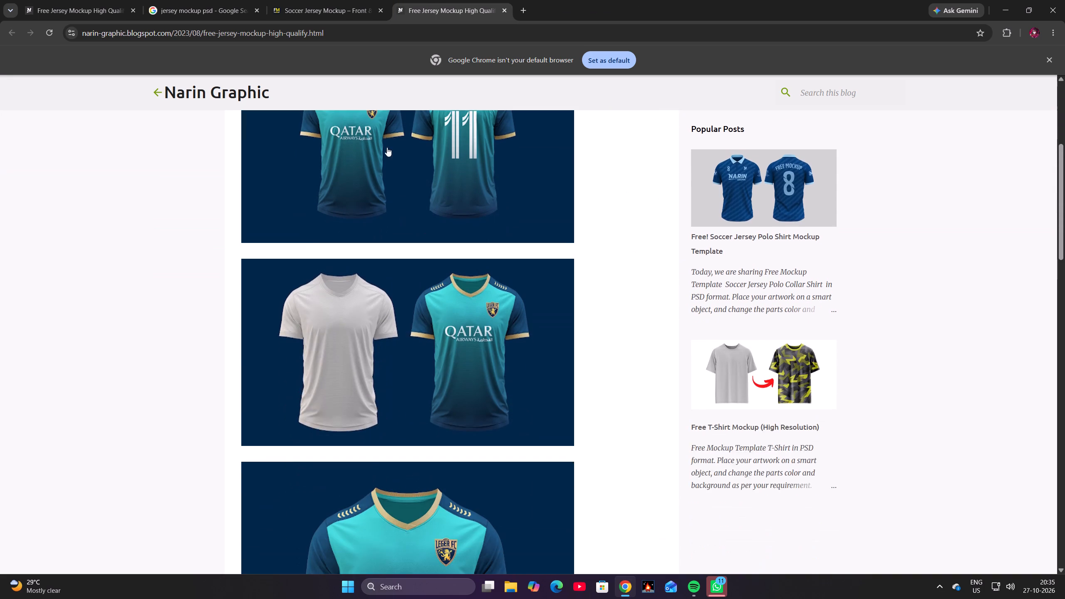
left_click(331, 8)
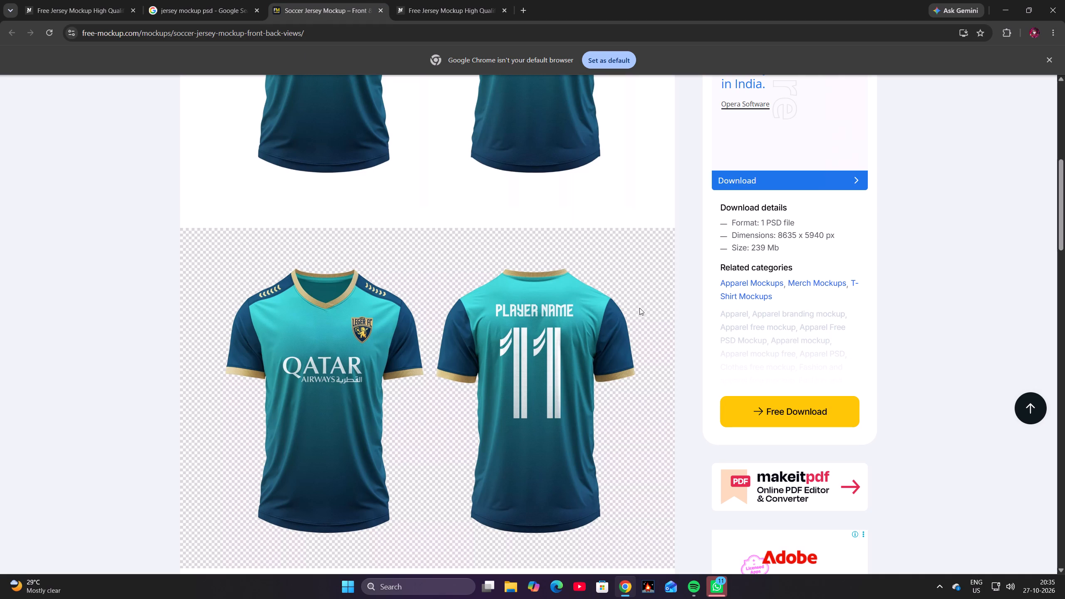
scroll(542, 297, "up", 6)
left_click(236, 0)
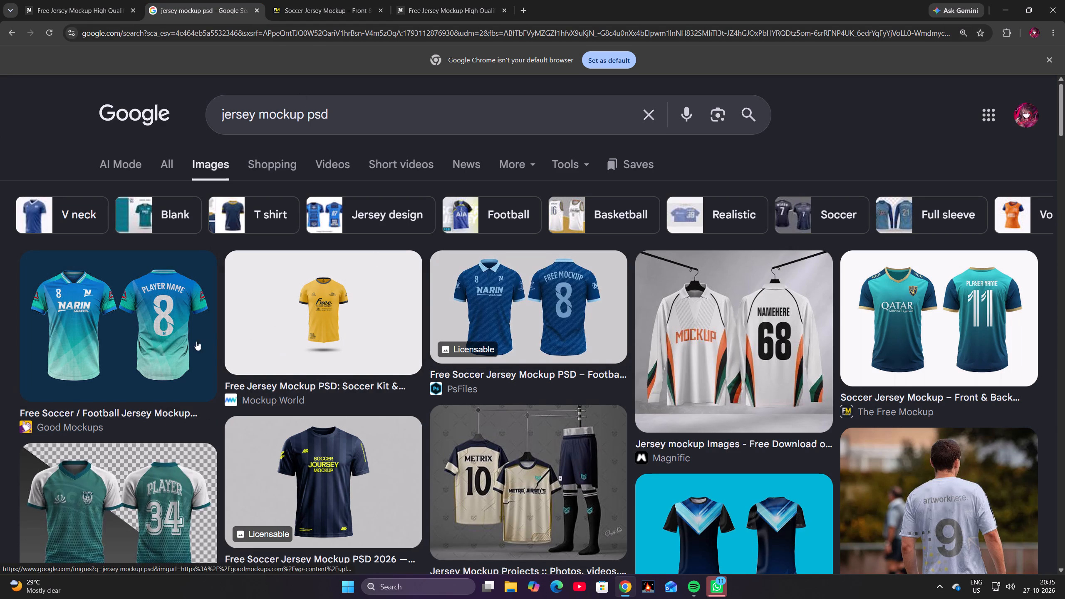
scroll(287, 356, "down", 2)
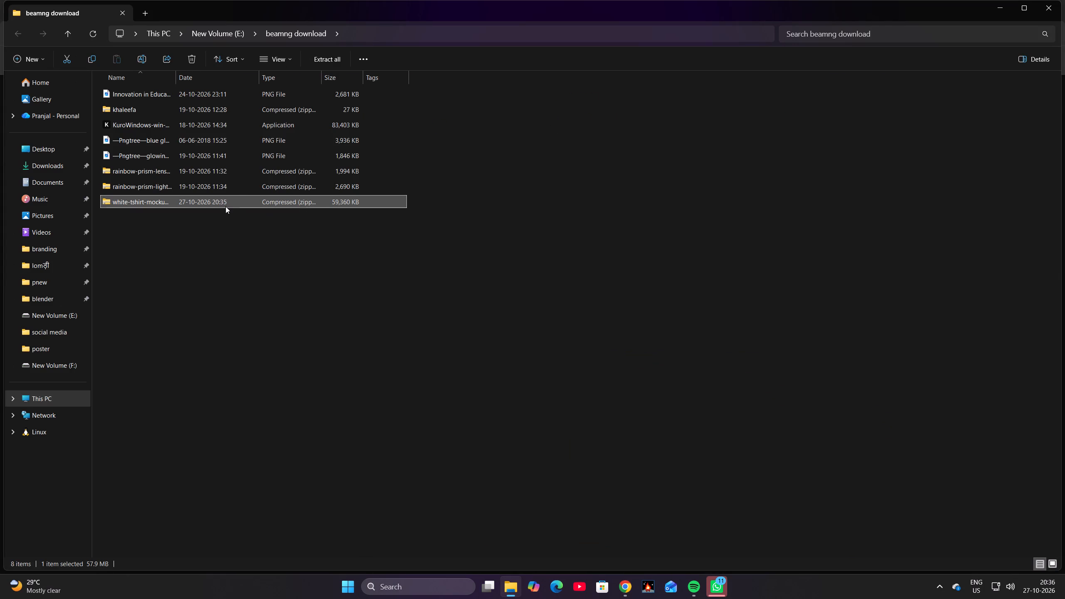
left_click(225, 206)
double_click(228, 204)
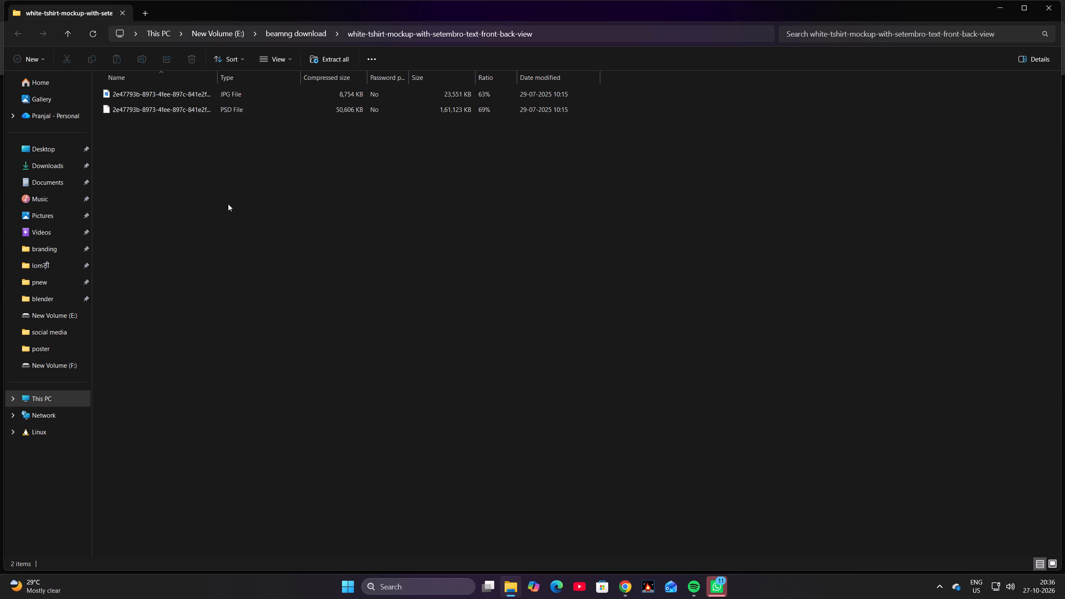
double_click(208, 109)
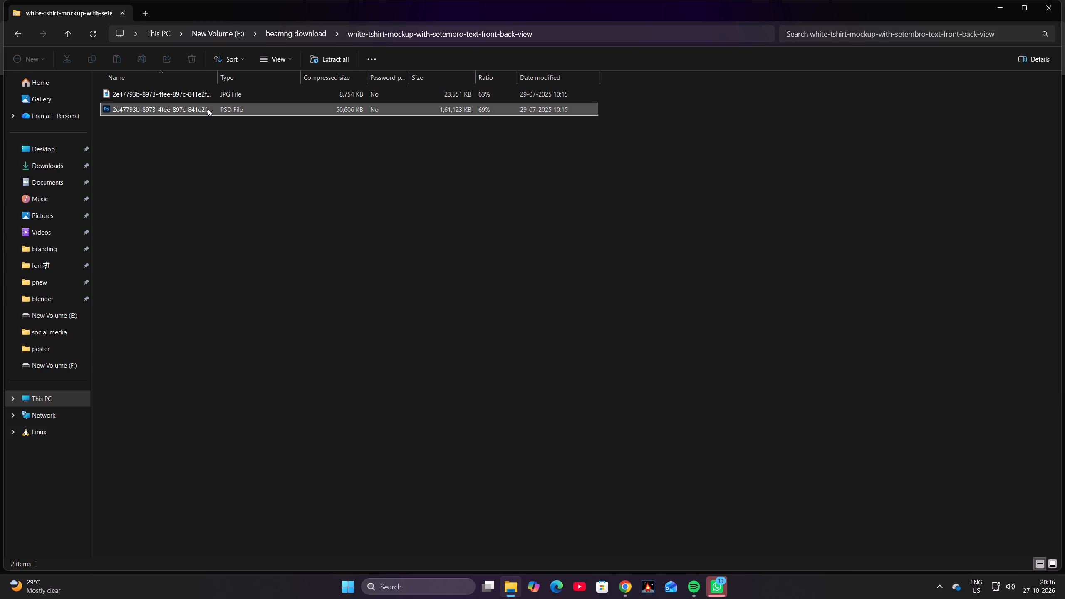
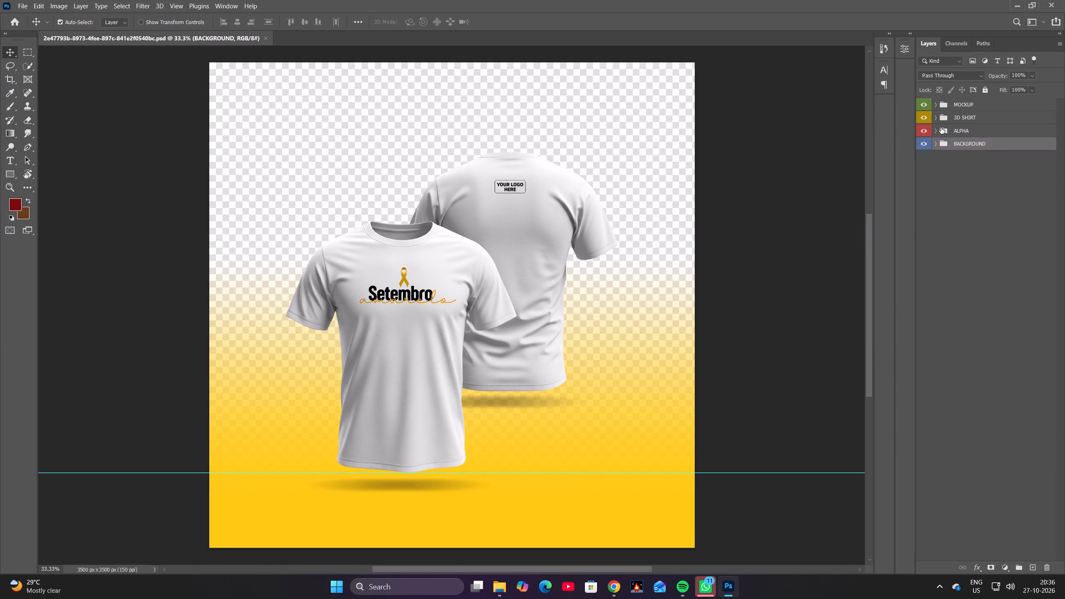
Check what the MOCKUP layer group controls by hiding and showing it, and try to expand the group.
left_click(958, 106)
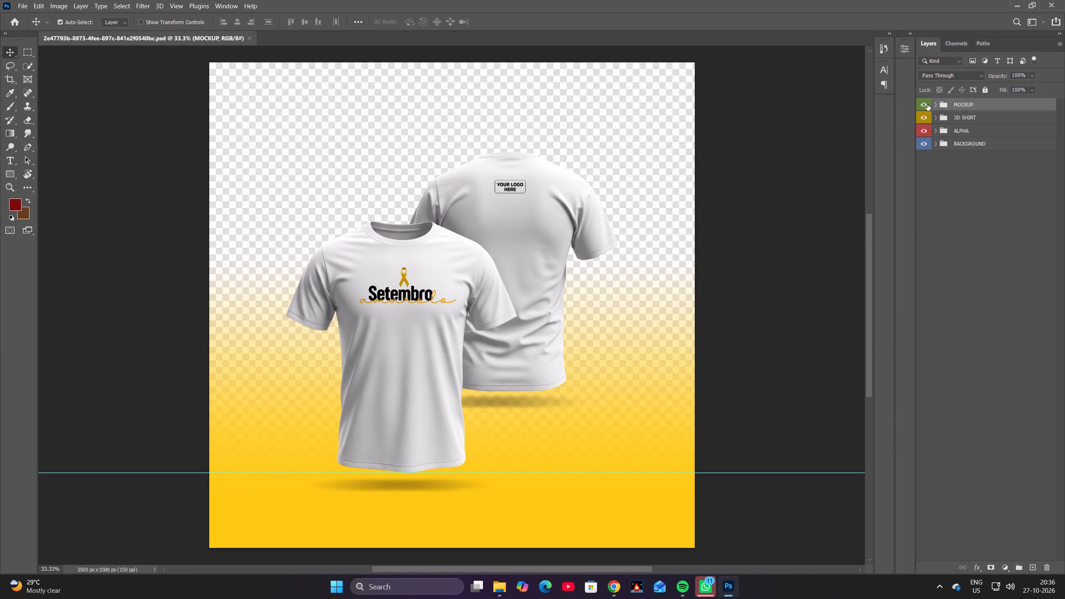
left_click(928, 104)
left_click(928, 104)
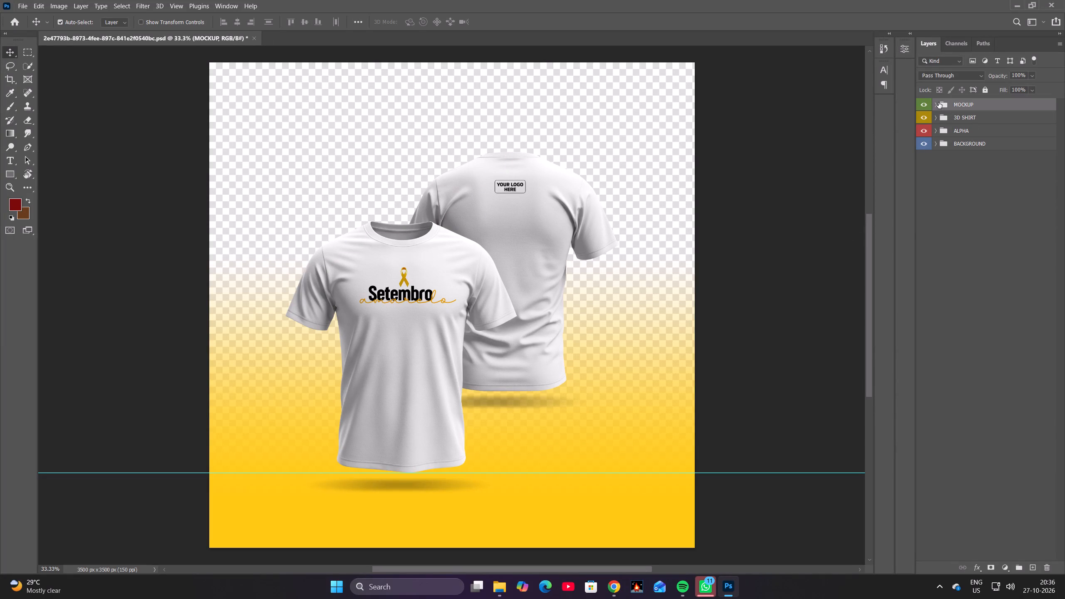
left_click(939, 102)
left_click(939, 104)
left_click(937, 106)
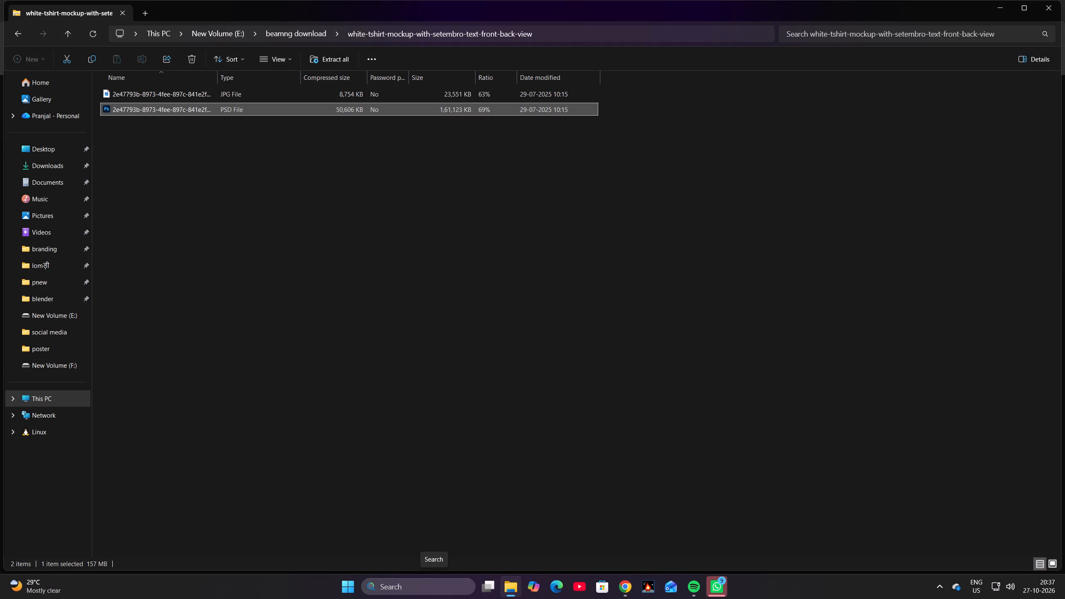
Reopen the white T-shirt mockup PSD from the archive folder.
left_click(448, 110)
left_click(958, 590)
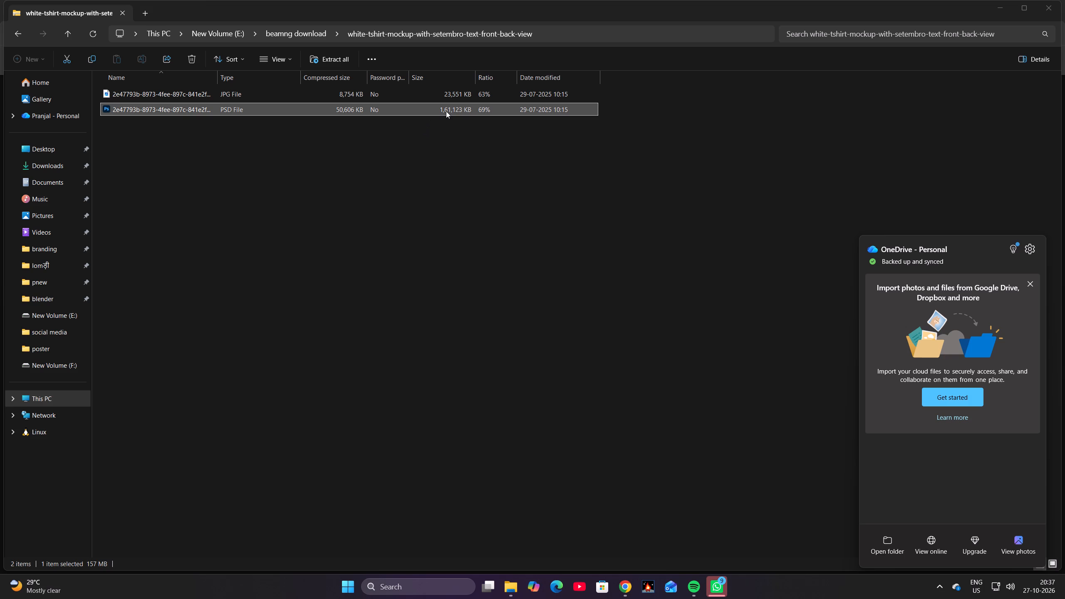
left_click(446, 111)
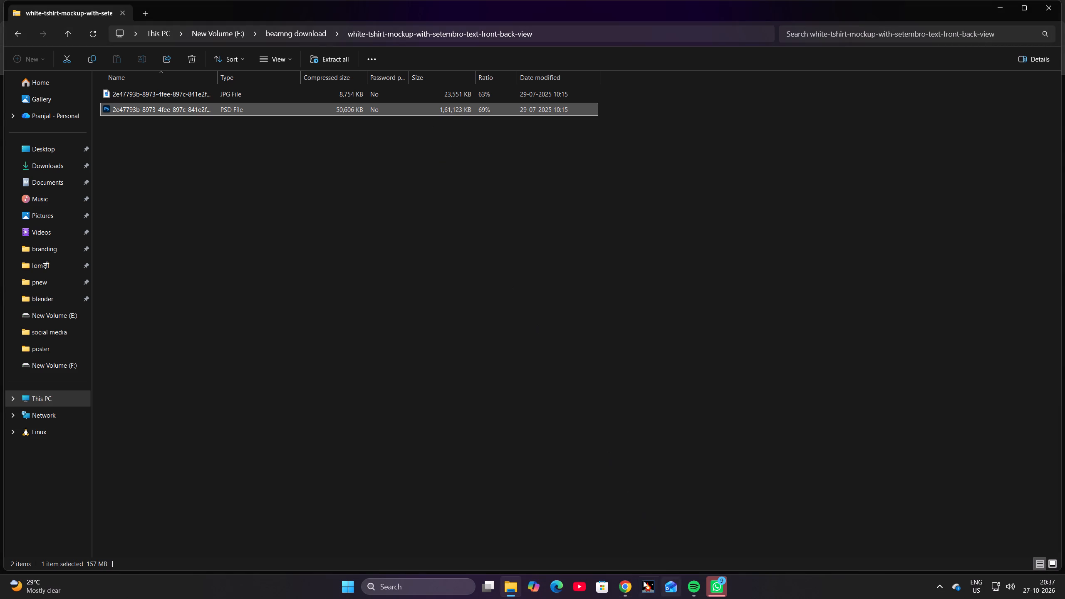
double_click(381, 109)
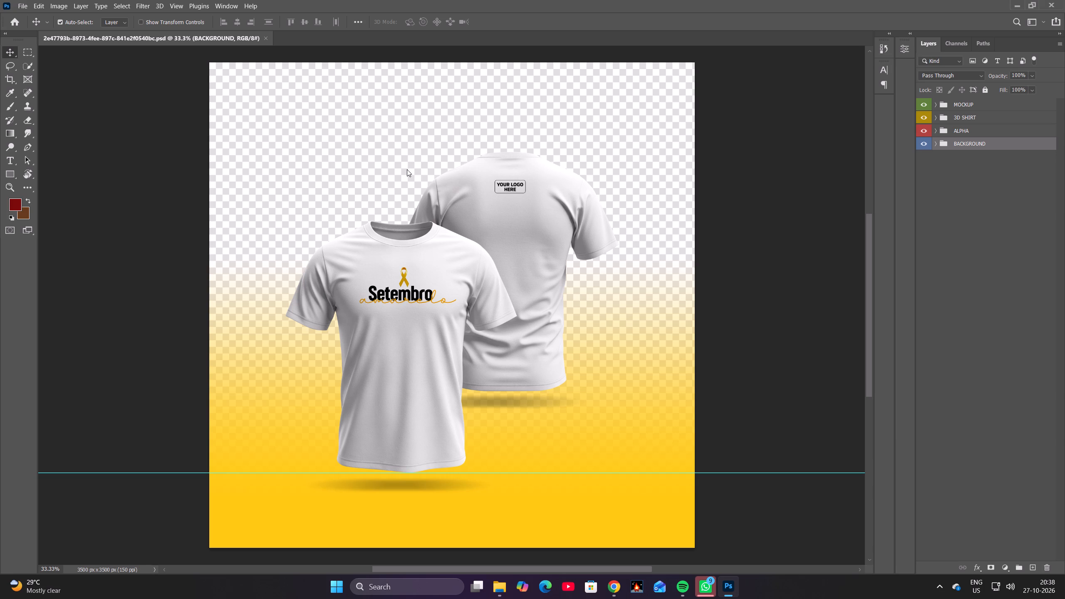
Examine the YOUR LOGO HERE and Yellow September smart objects in the MOCKUP group, closing each, and try to expand the 3D SHIRT group.
scroll(578, 258, "down", 5)
scroll(578, 258, "up", 4)
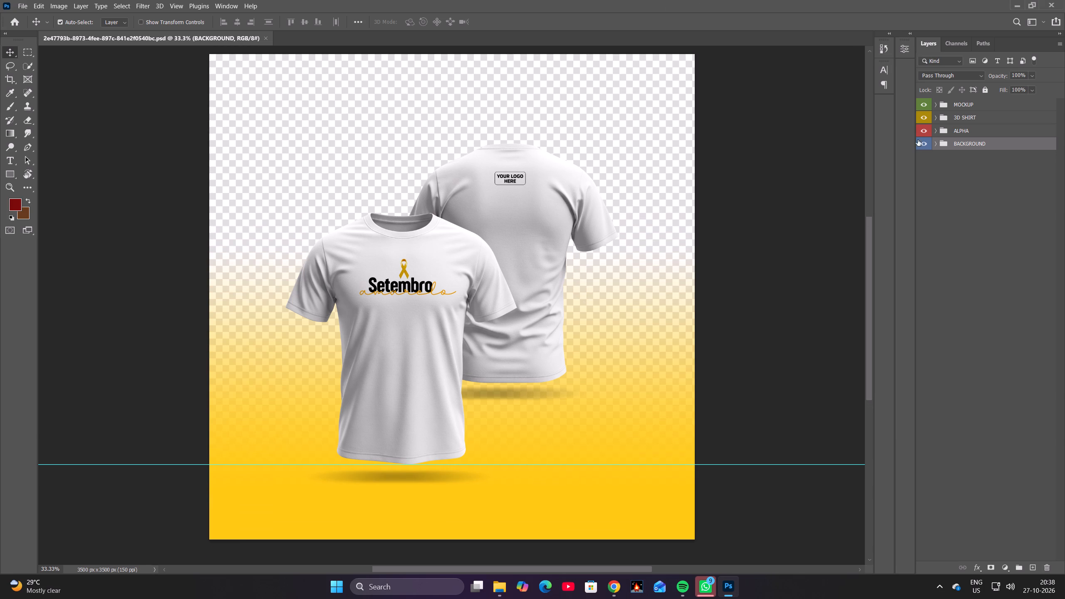
left_click(936, 107)
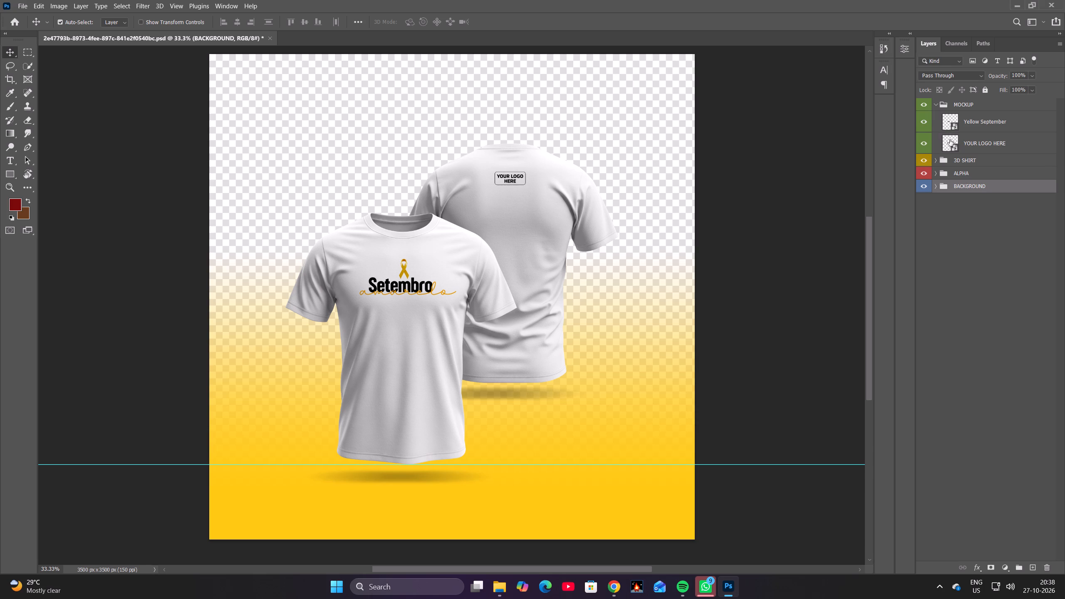
double_click(951, 145)
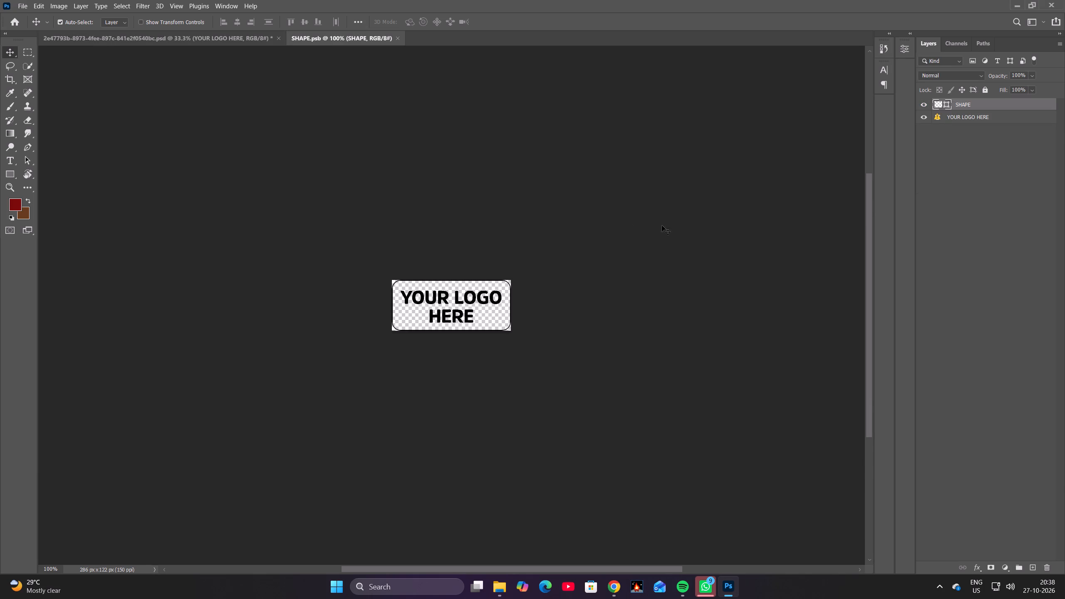
left_click(398, 40)
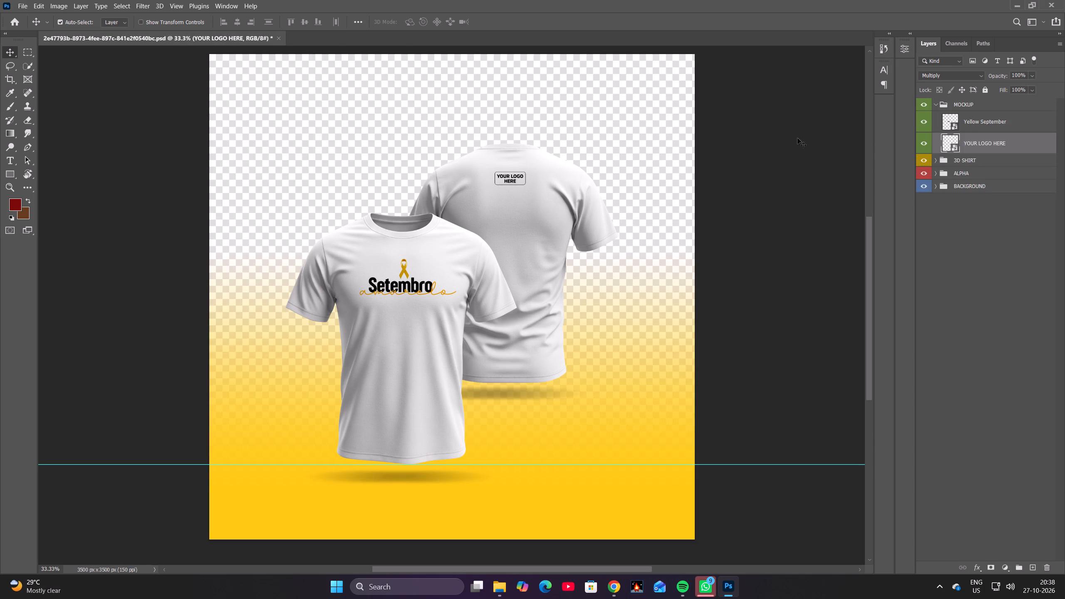
double_click(952, 123)
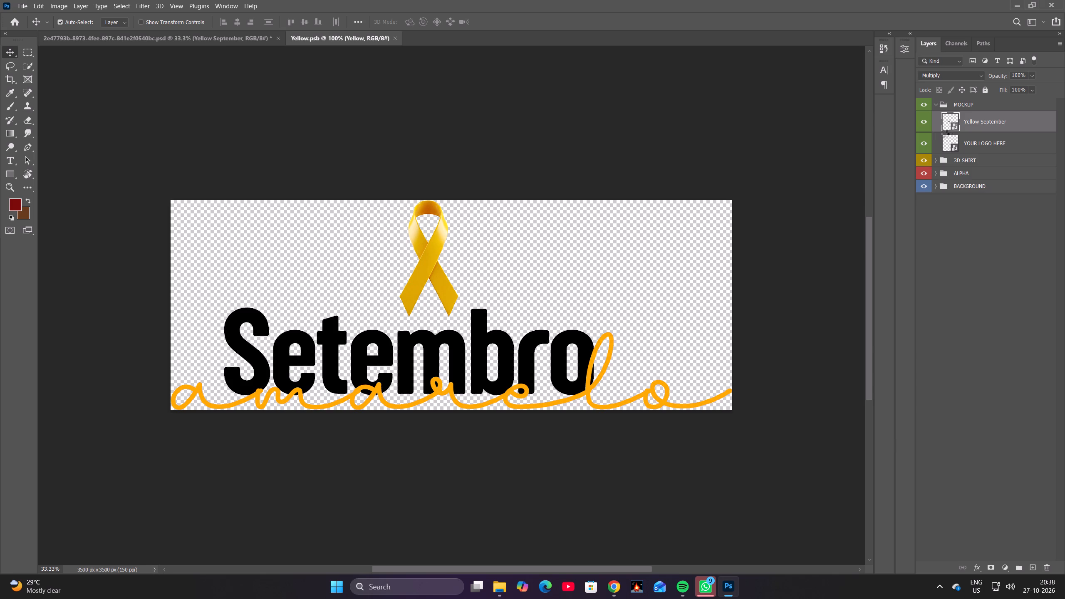
left_click(393, 40)
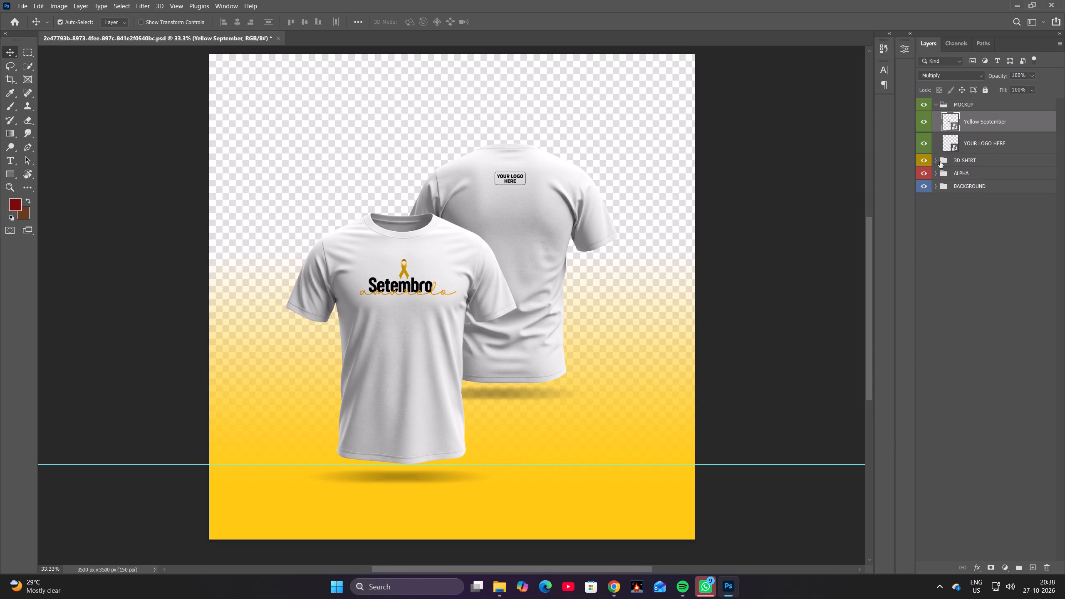
left_click(937, 163)
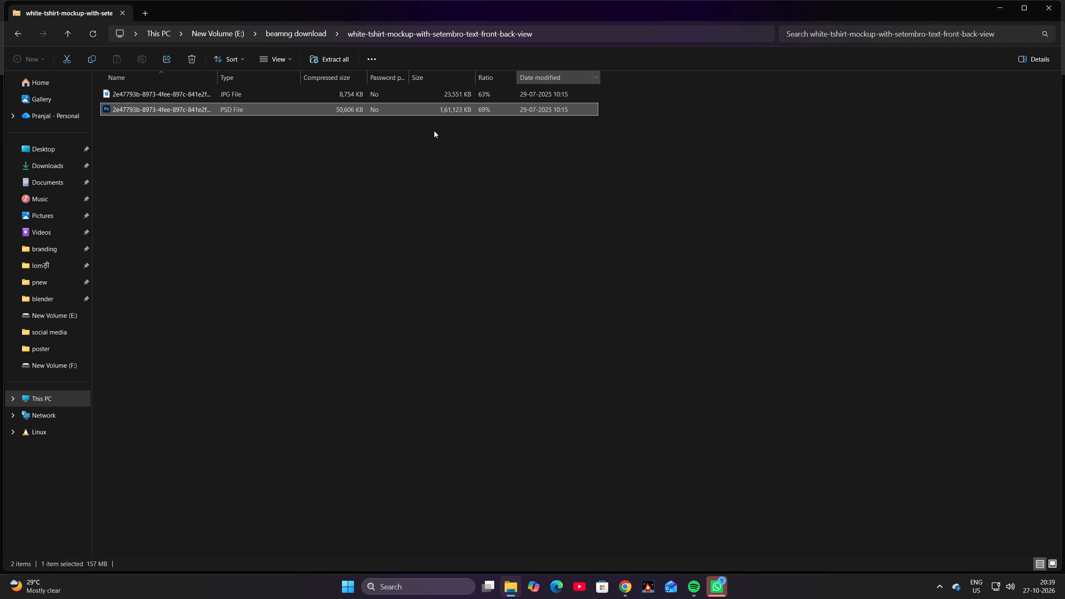
Search the installed apps for Photoshop and launch Adobe Photoshop 2022.
right_click(381, 161)
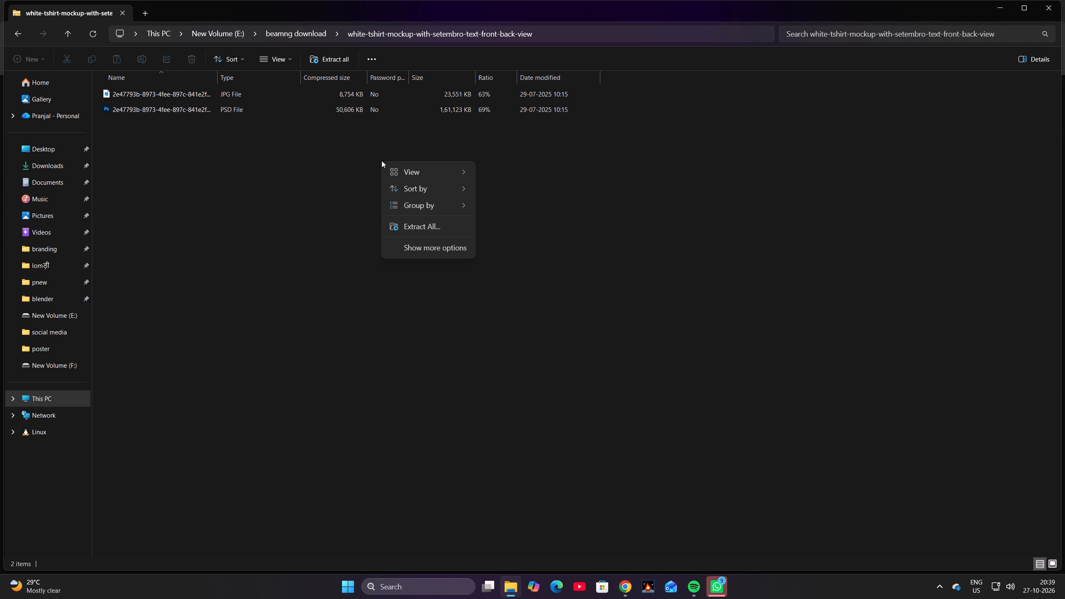
left_click(721, 205)
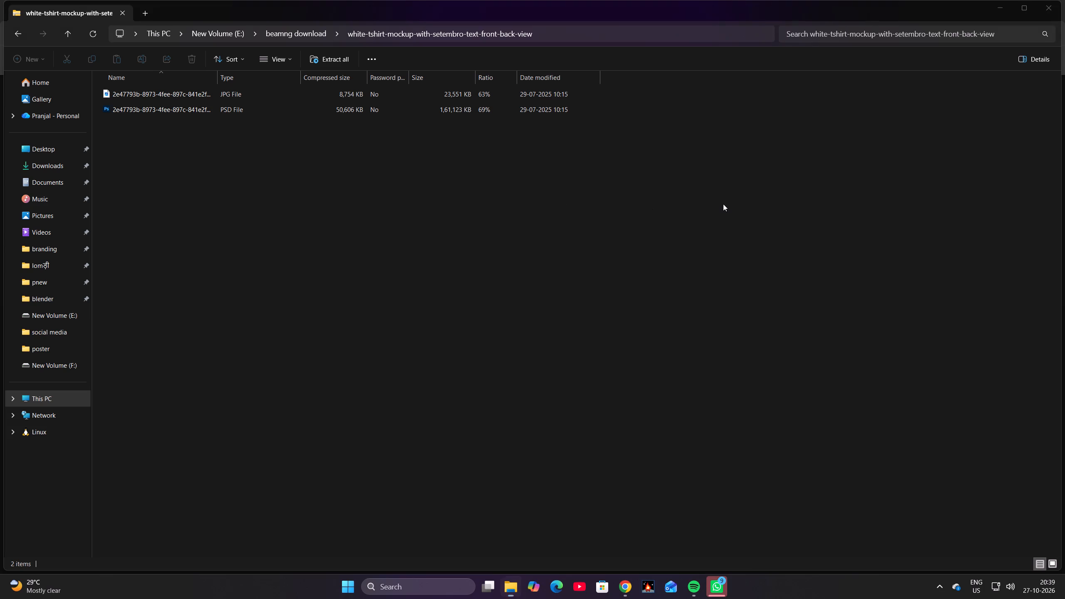
type("phoy")
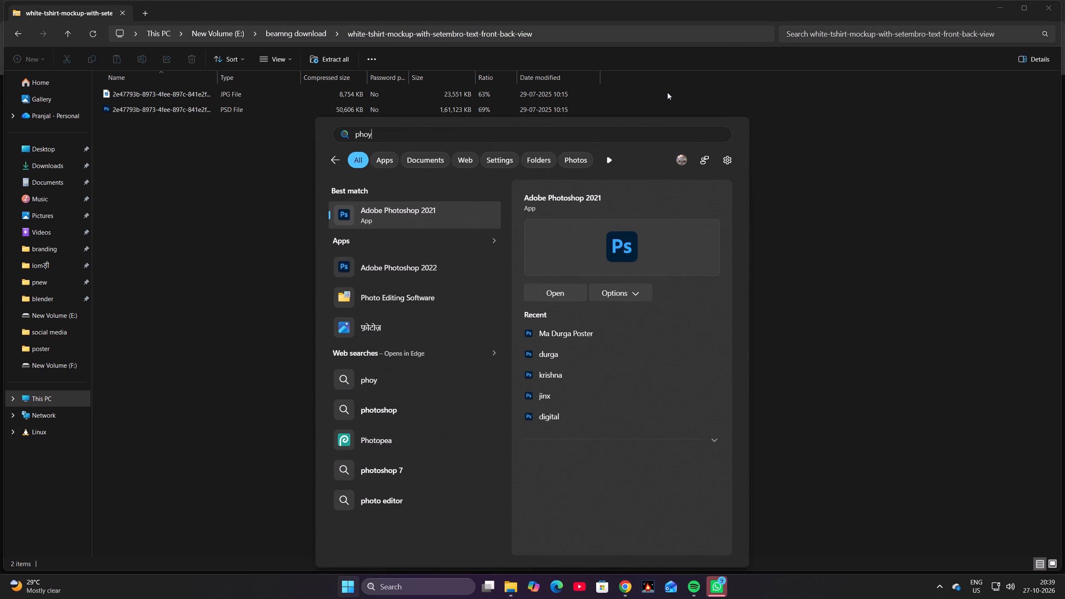
left_click(409, 271)
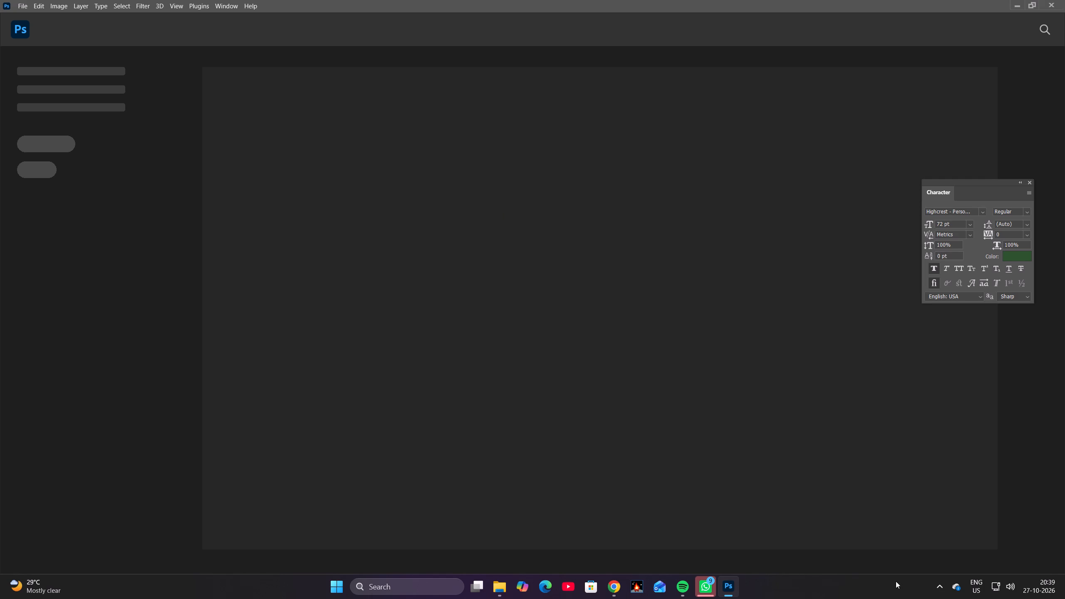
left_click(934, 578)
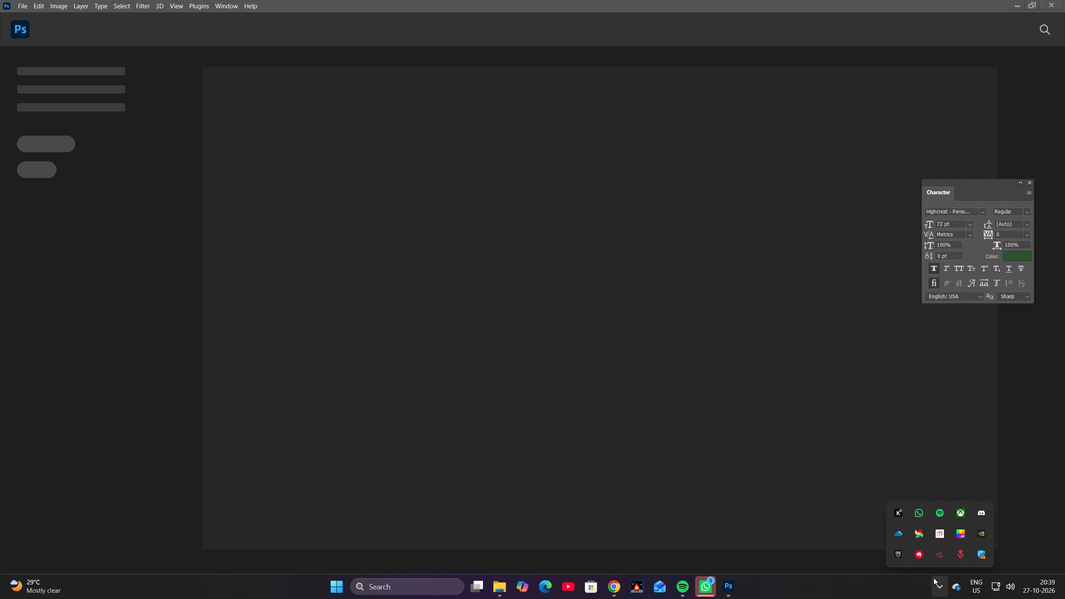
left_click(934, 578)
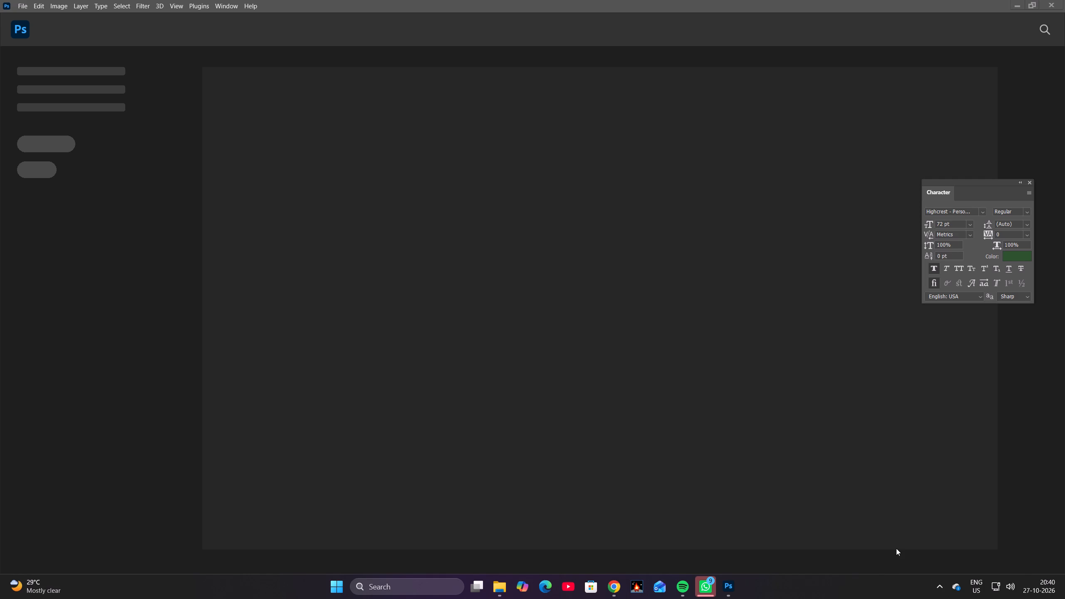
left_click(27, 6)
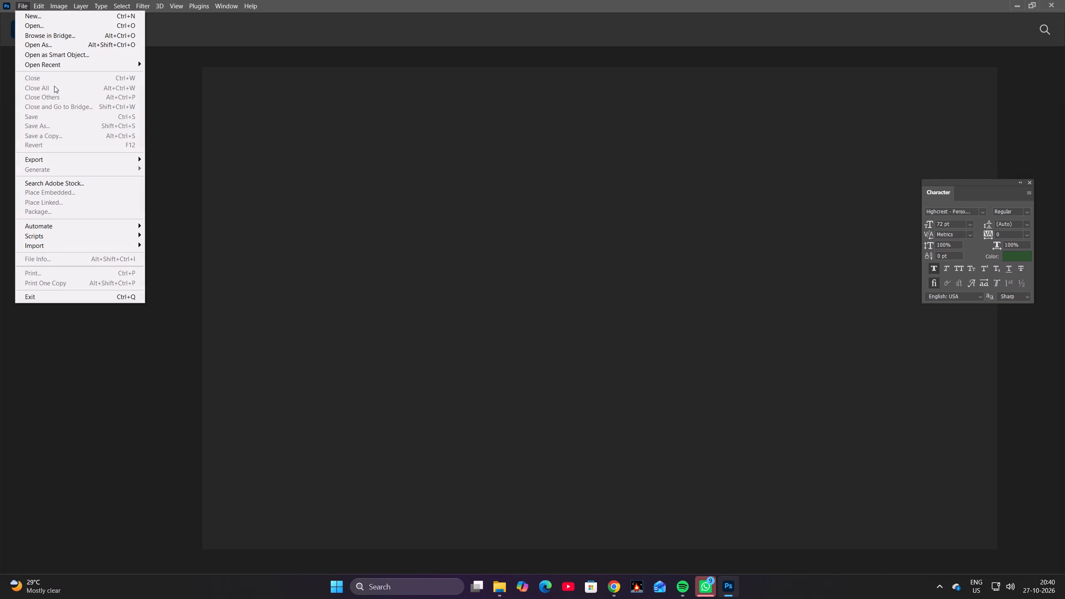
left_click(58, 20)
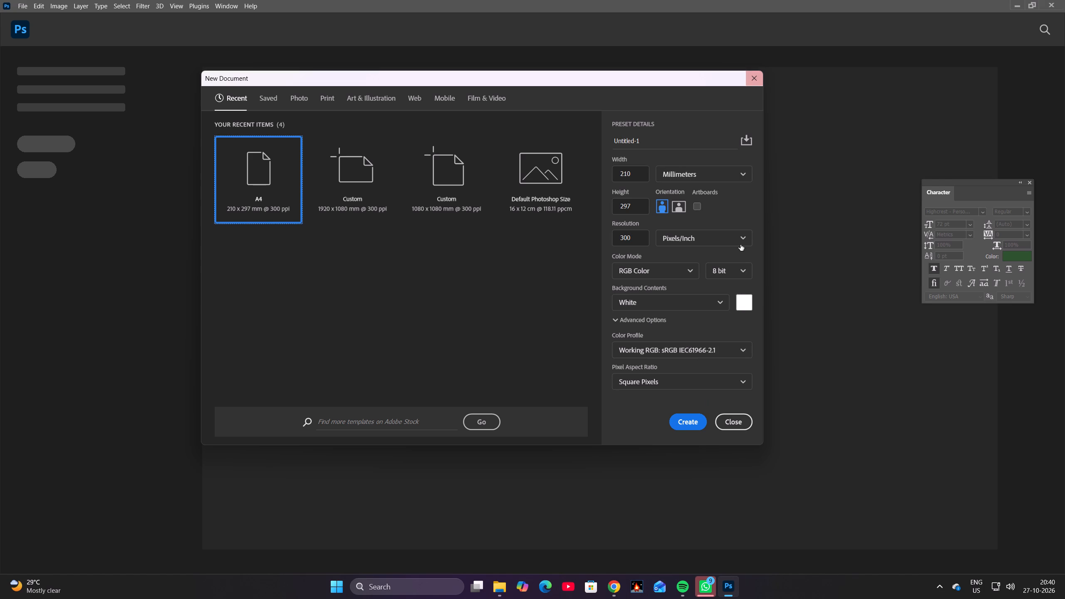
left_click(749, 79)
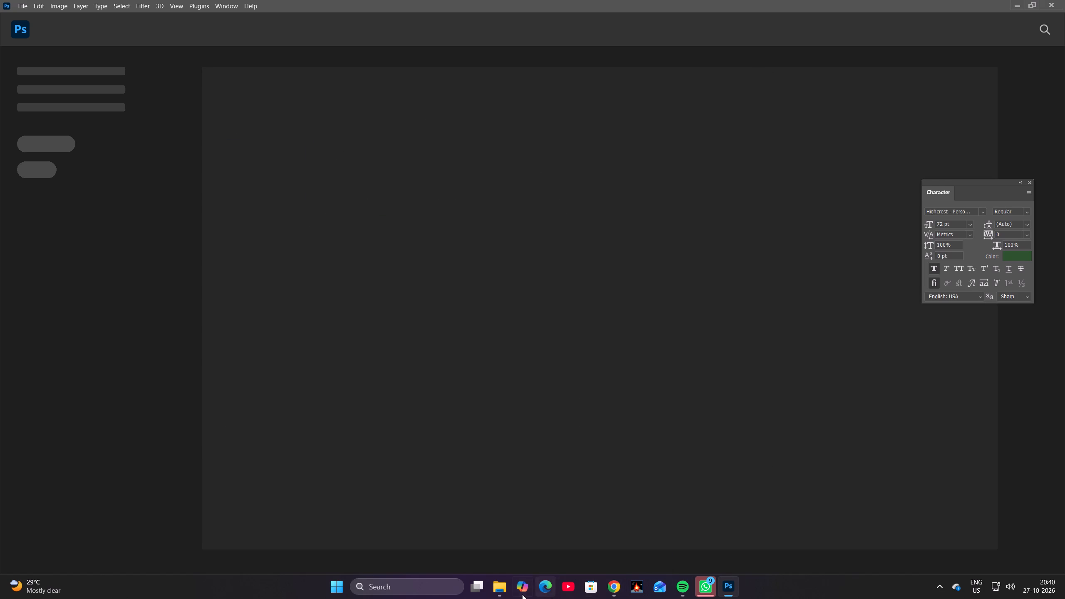
Open the white T-shirt mockup PSD from the archive folder in Photoshop 2022 and close the floating Character panel.
left_click(497, 587)
right_click(286, 113)
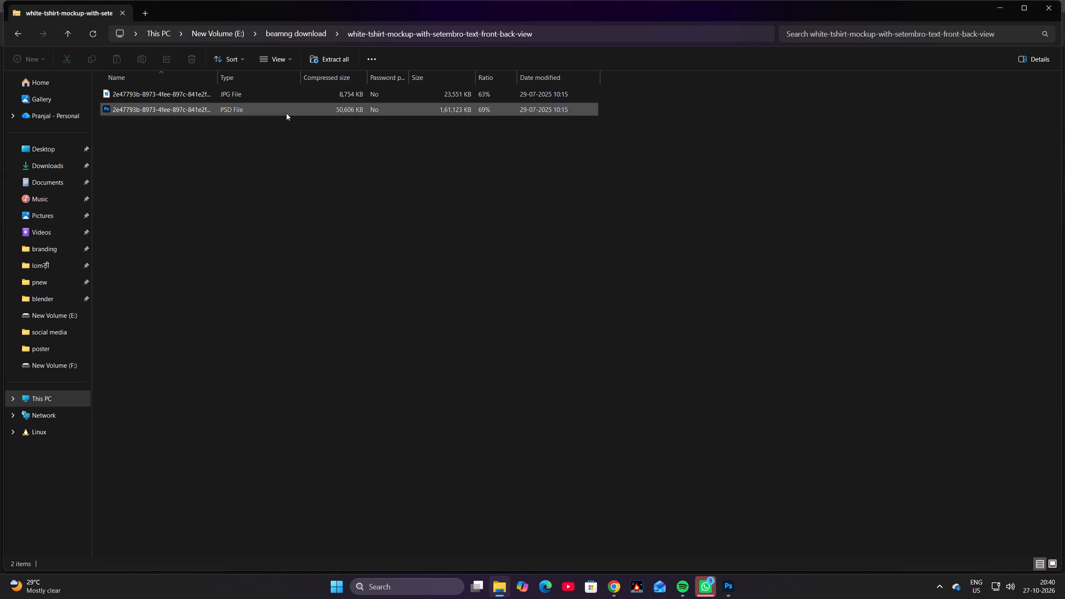
left_click(408, 144)
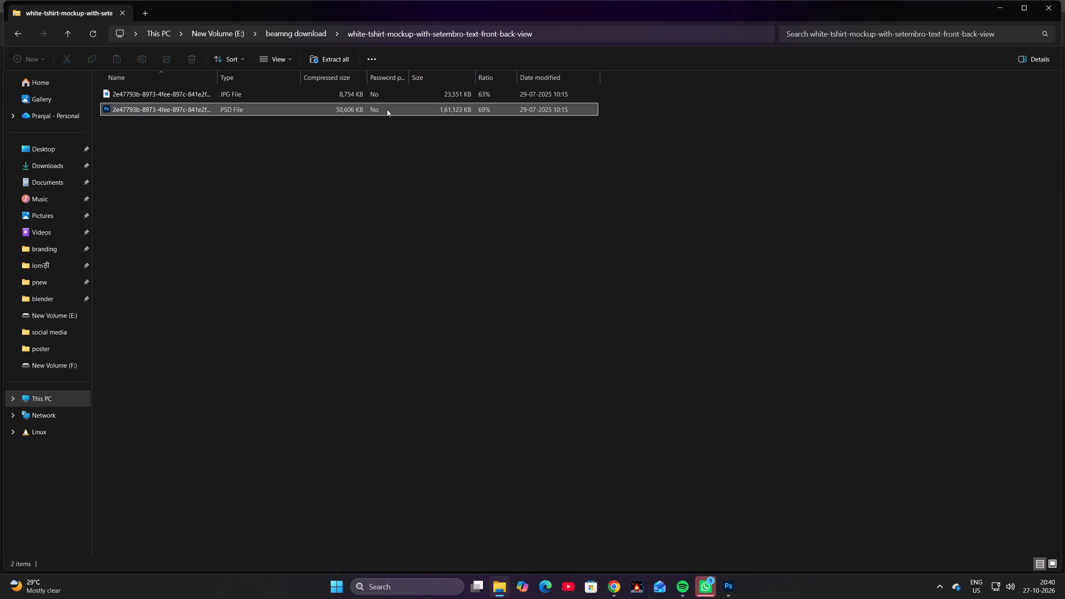
double_click(387, 109)
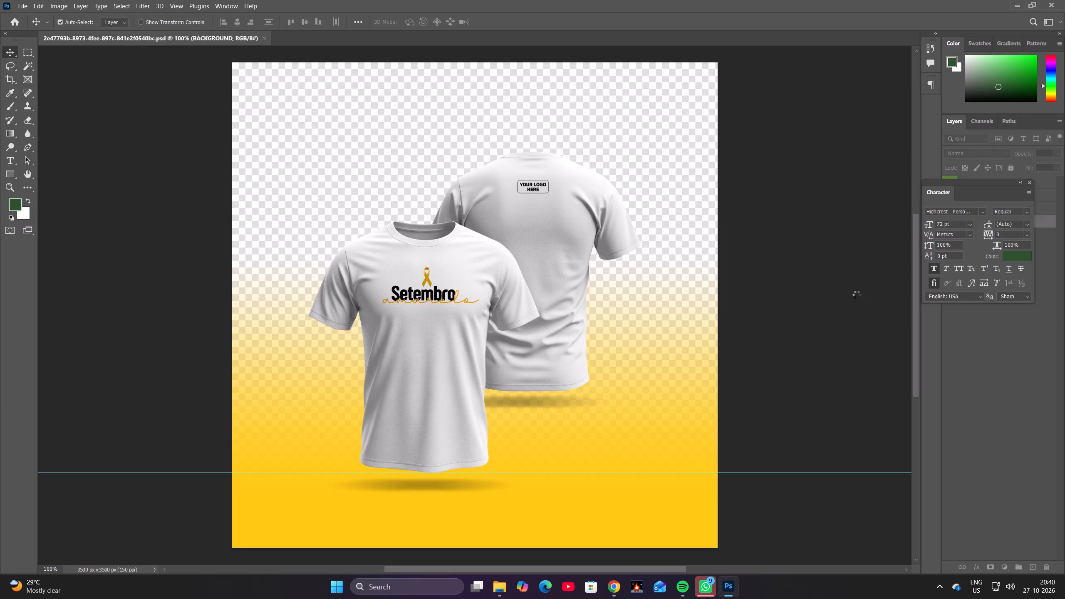
left_click(1028, 182)
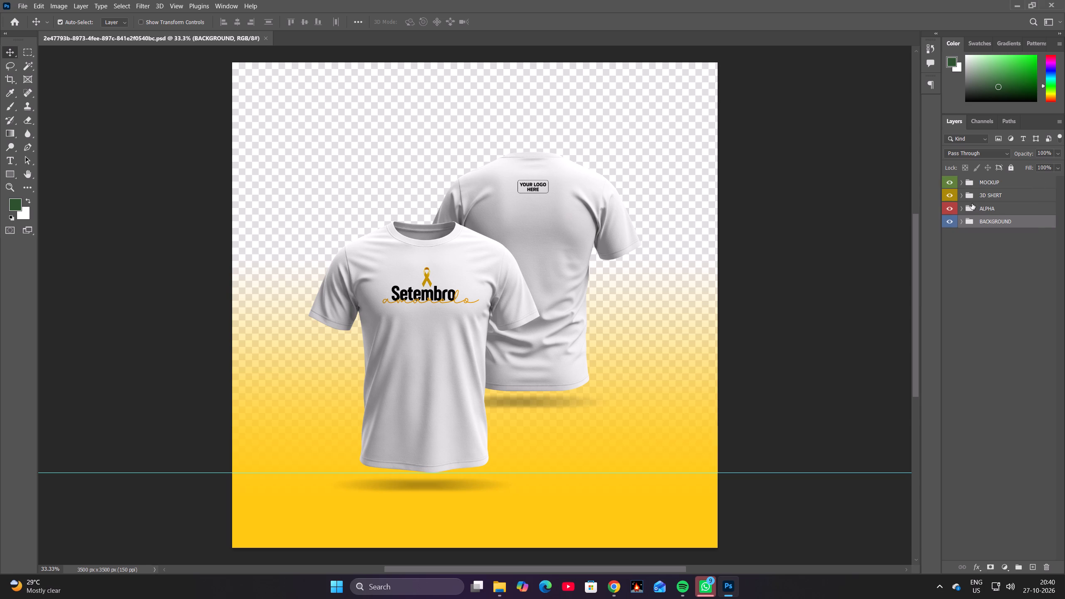
Open the T-SHIRT 1 smart object from the 3D SHIRT group to view its contents, and return to the mockup document.
left_click(974, 198)
left_click(963, 197)
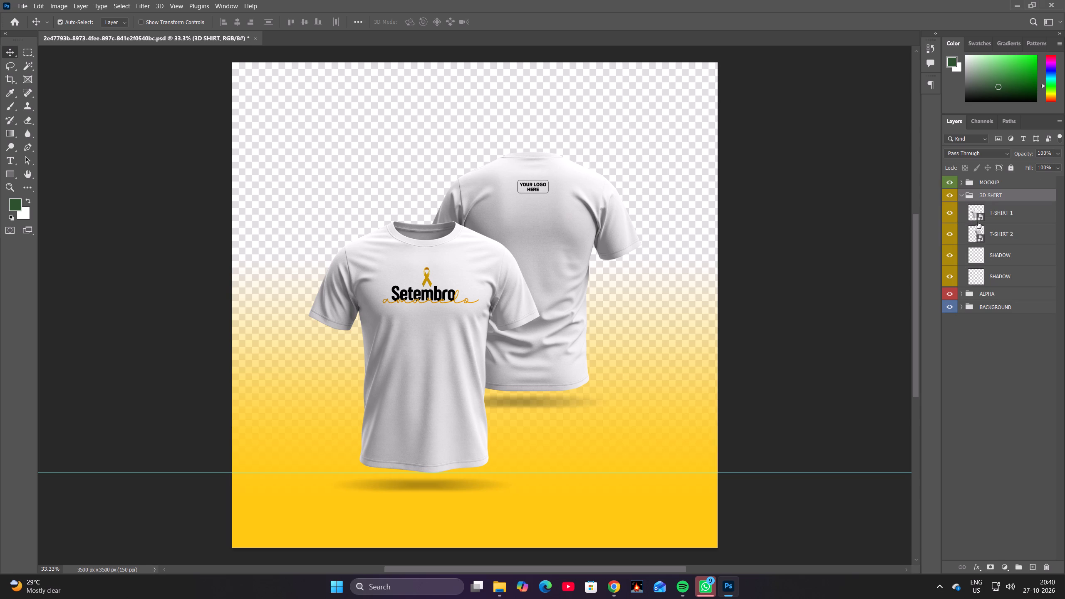
double_click(980, 213)
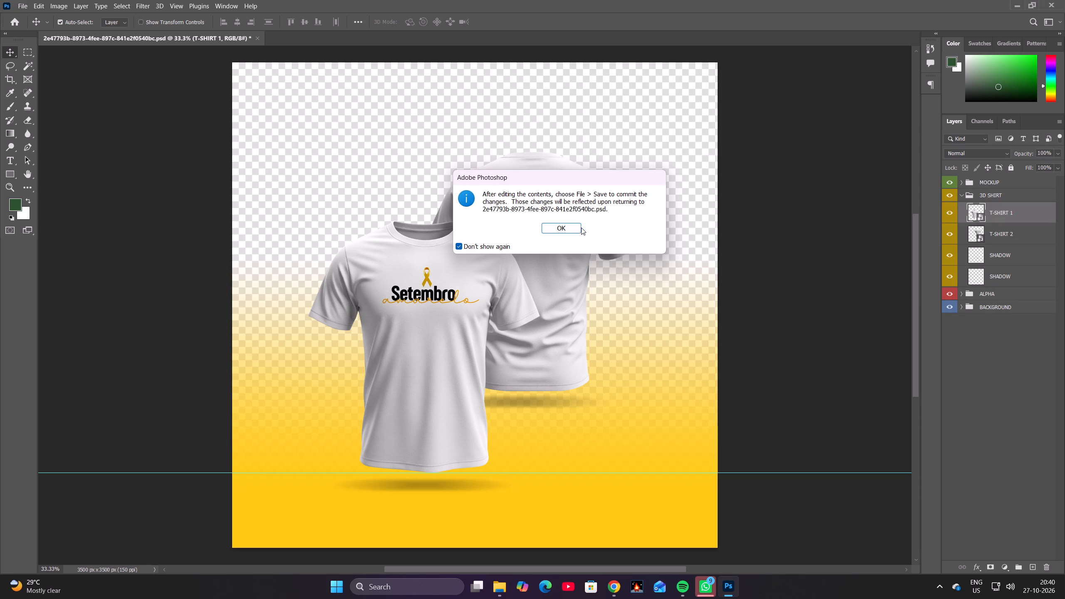
left_click(570, 232)
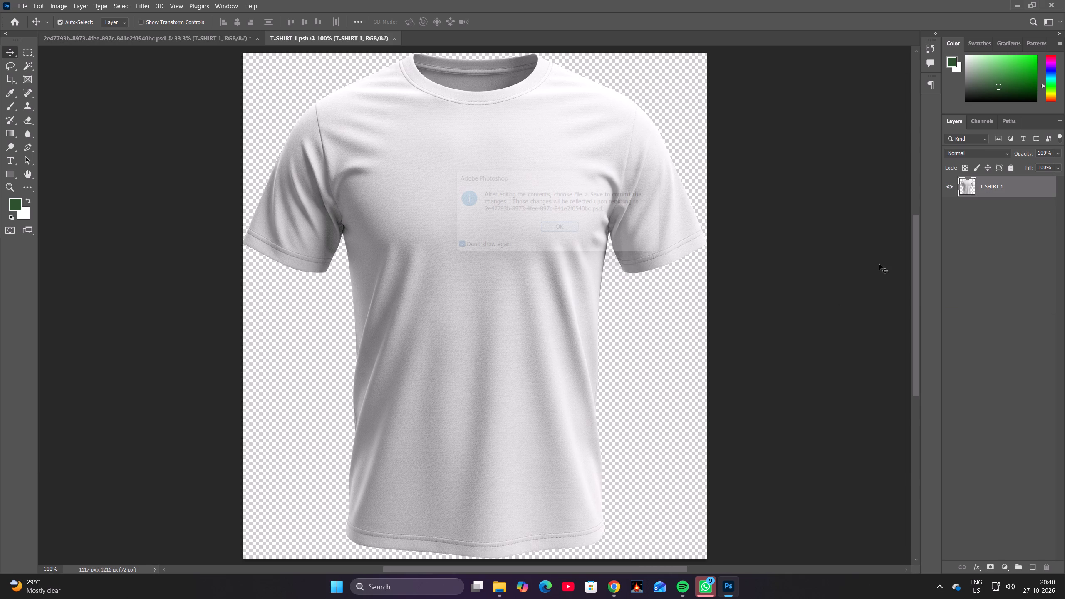
left_click(190, 38)
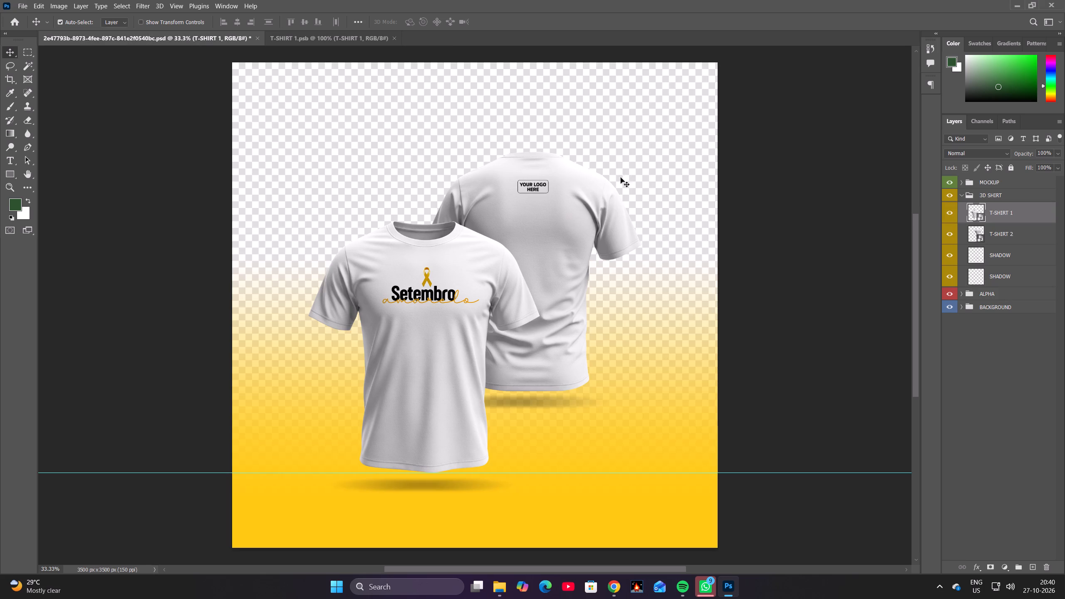
Check what the T-SHIRT 1 layer, the ALPHA group and the Yellow September layer each control by hiding and showing them.
left_click(951, 215)
left_click(951, 215)
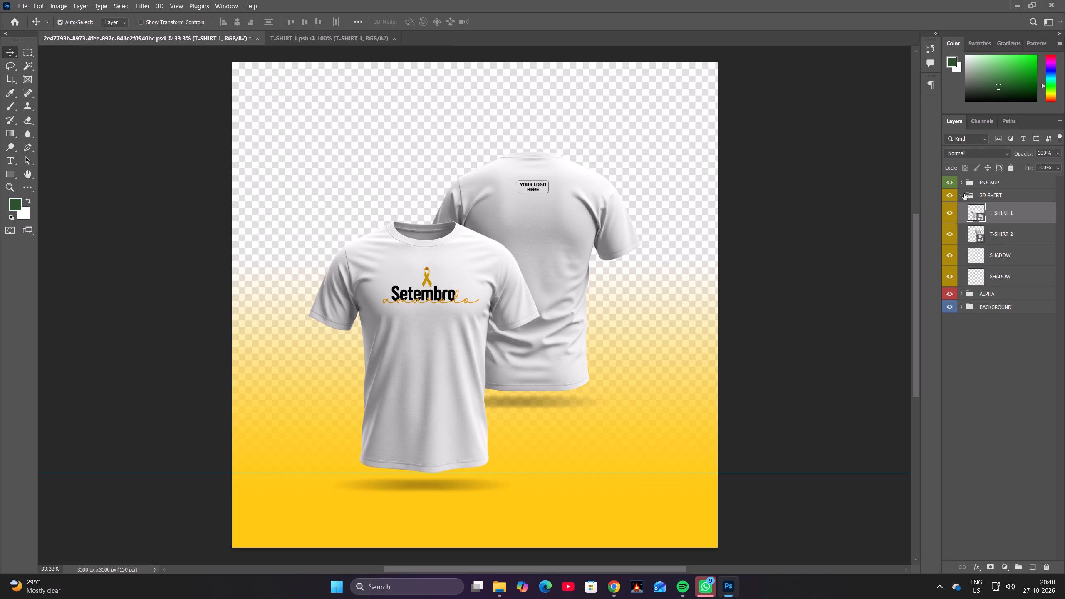
left_click(963, 193)
left_click(965, 208)
left_click(951, 210)
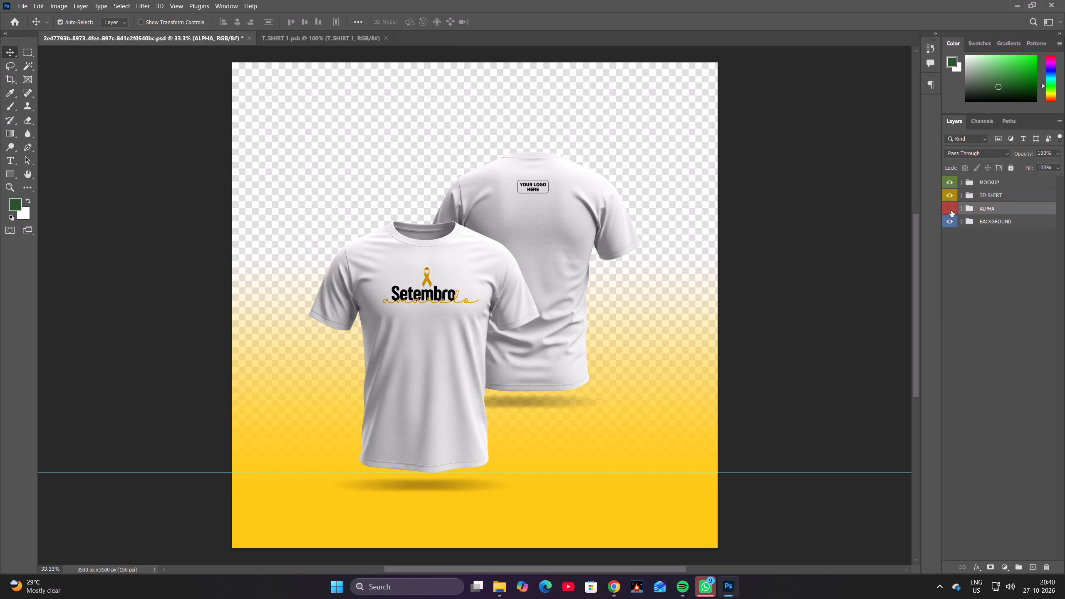
left_click(951, 210)
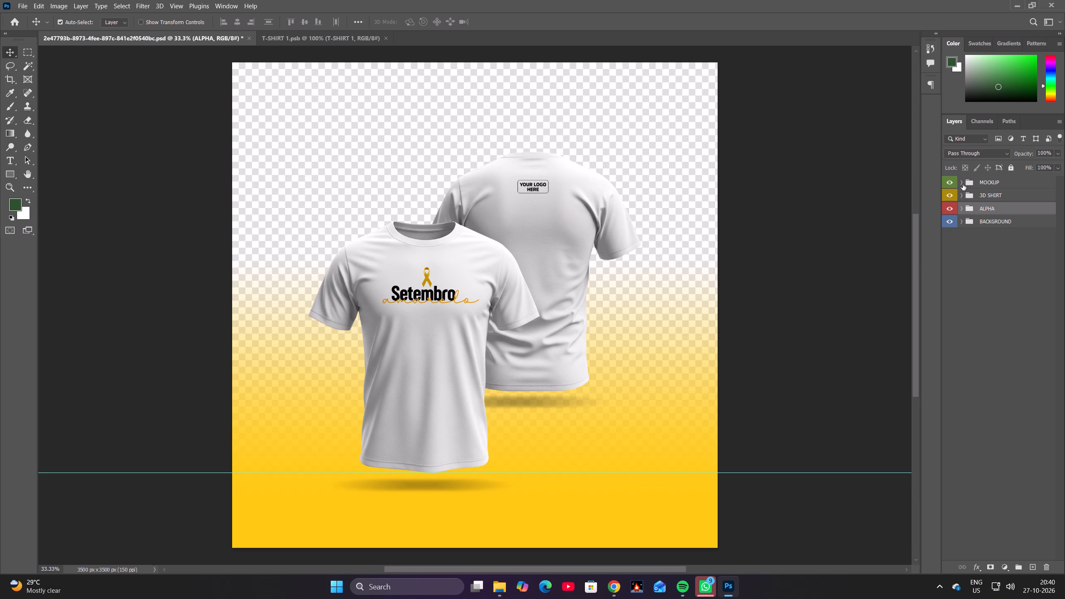
left_click(963, 184)
left_click(951, 198)
left_click(951, 198)
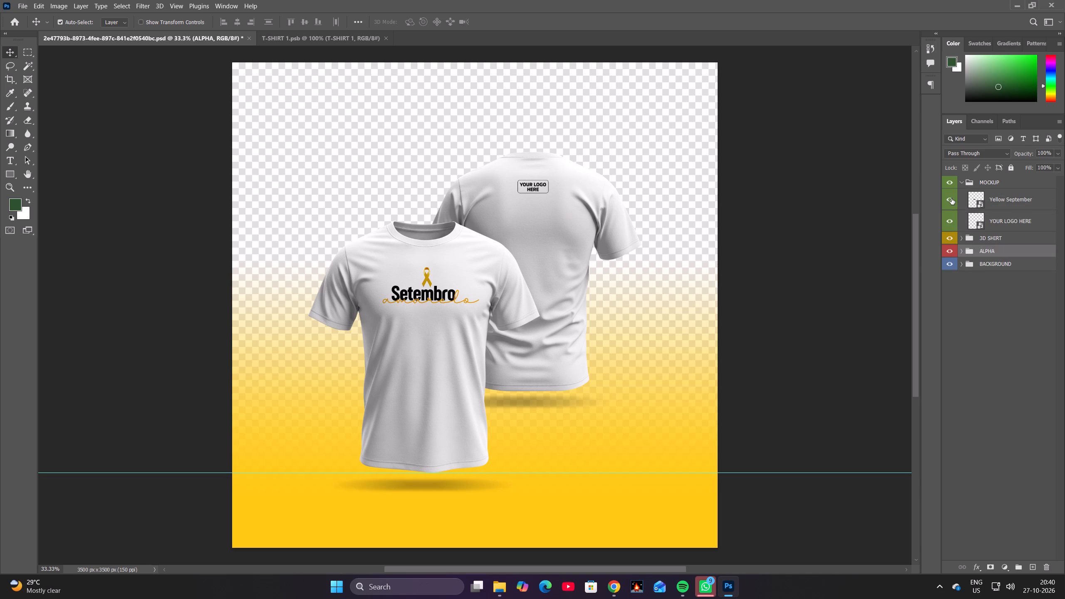
Check what the T-SHIRT 1 smart object's only layer contains by hiding and showing it, and return to the mockup document.
left_click(300, 37)
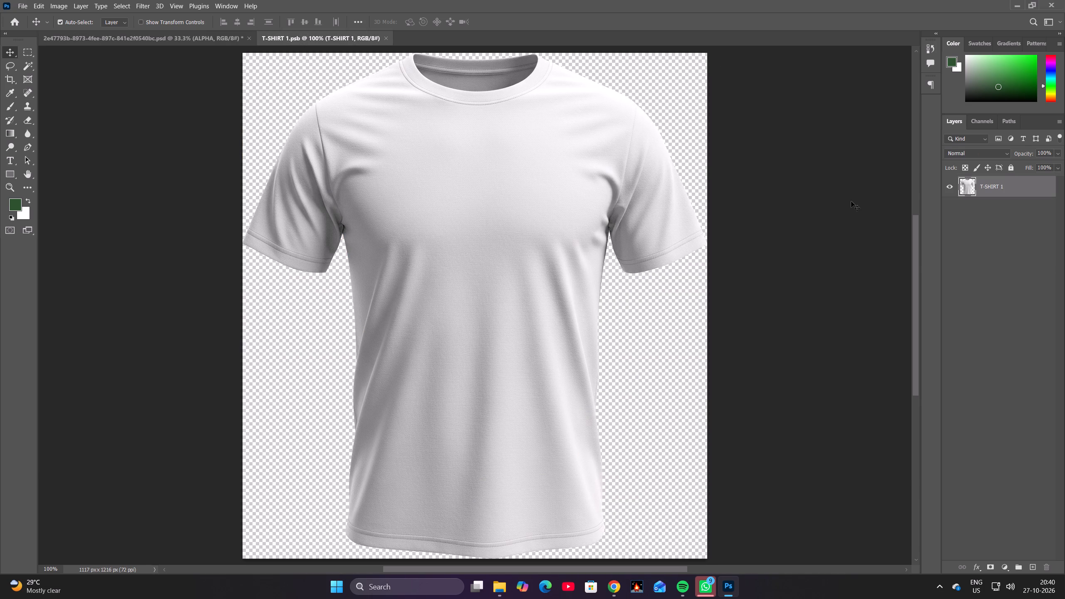
double_click(966, 186)
left_click(950, 186)
left_click(950, 186)
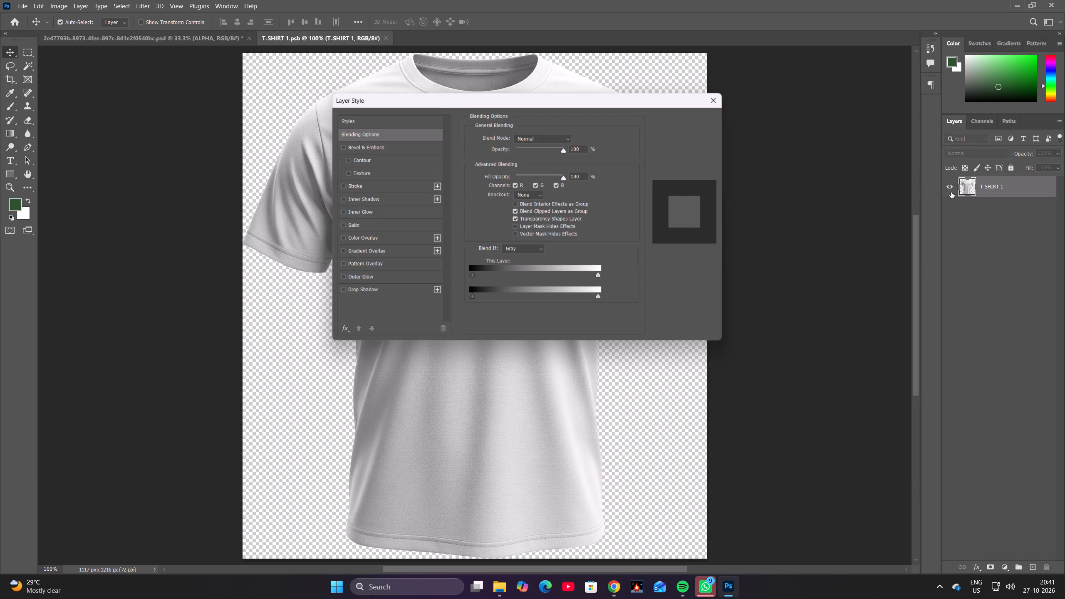
left_click(727, 97)
left_click(946, 184)
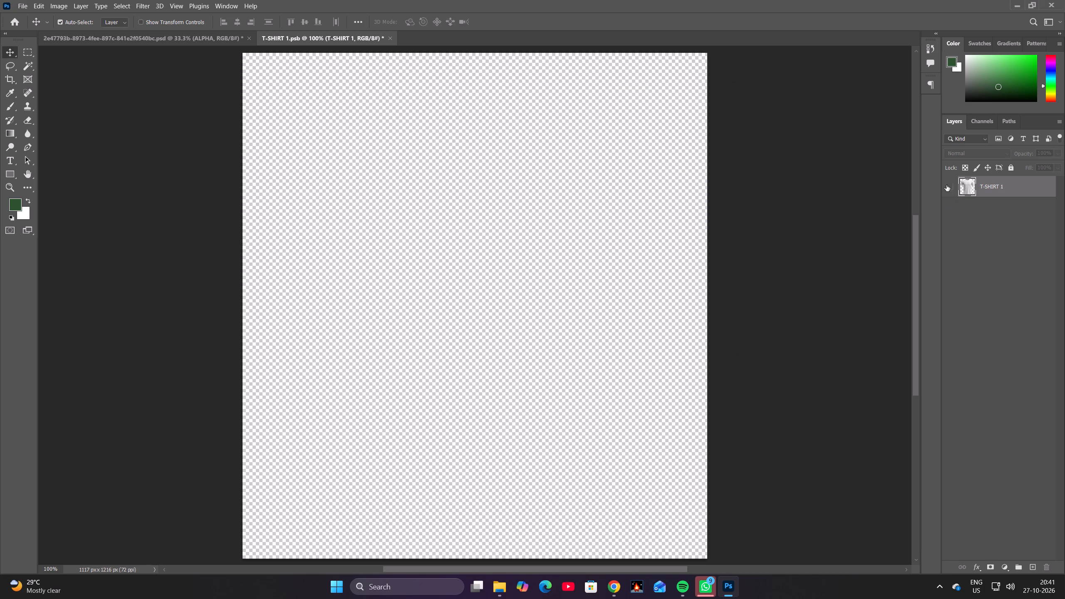
left_click(946, 185)
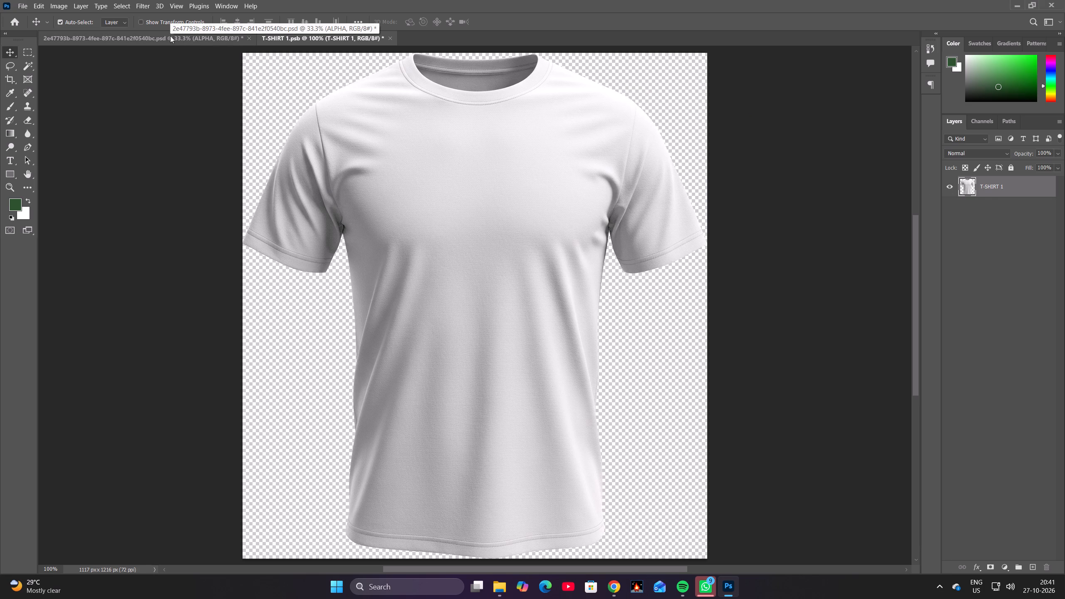
left_click(170, 36)
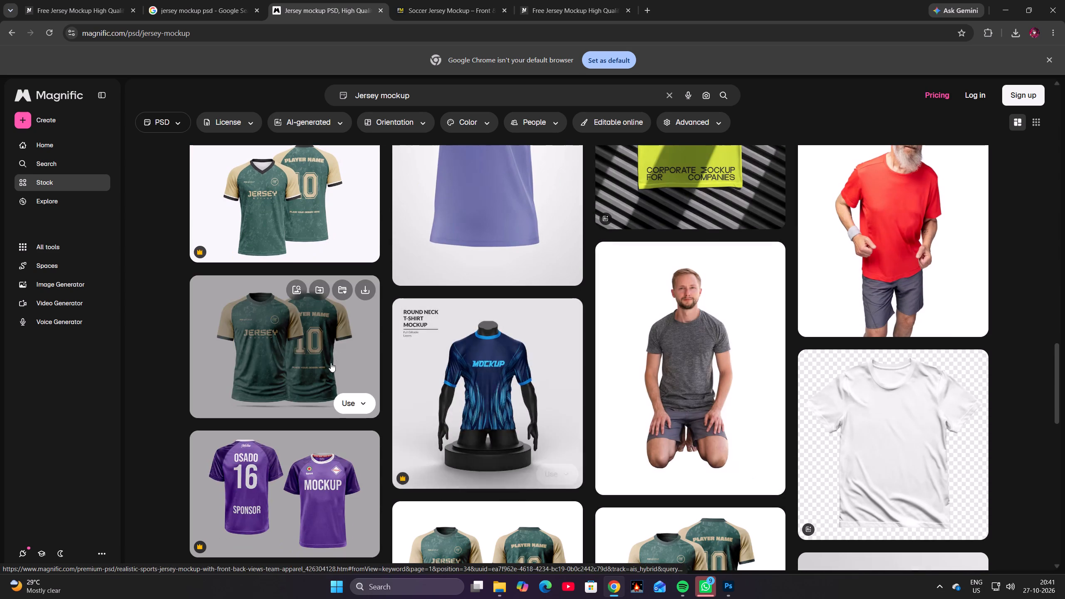
scroll(441, 320, "down", 5)
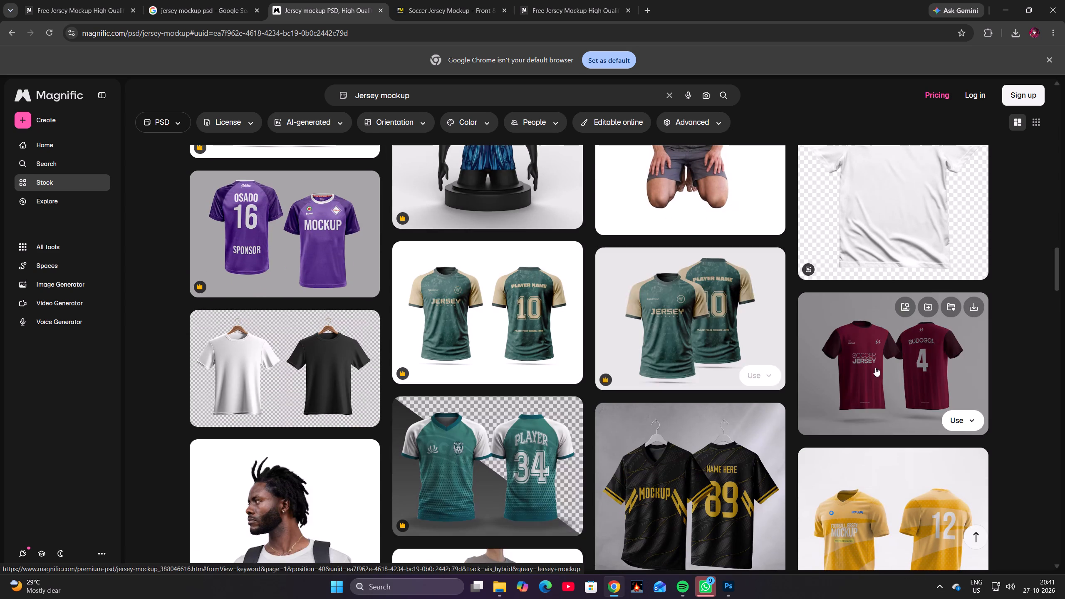
scroll(647, 459, "down", 4)
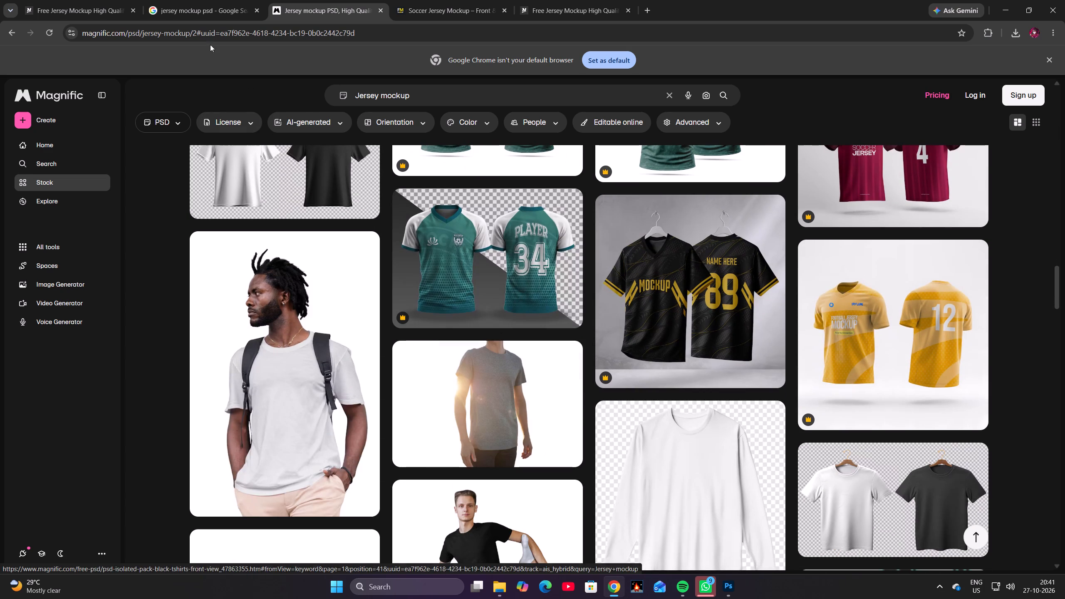
Look through the Google image results for "jersey mockup psd" for an alternative free jersey mockup.
left_click(164, 1)
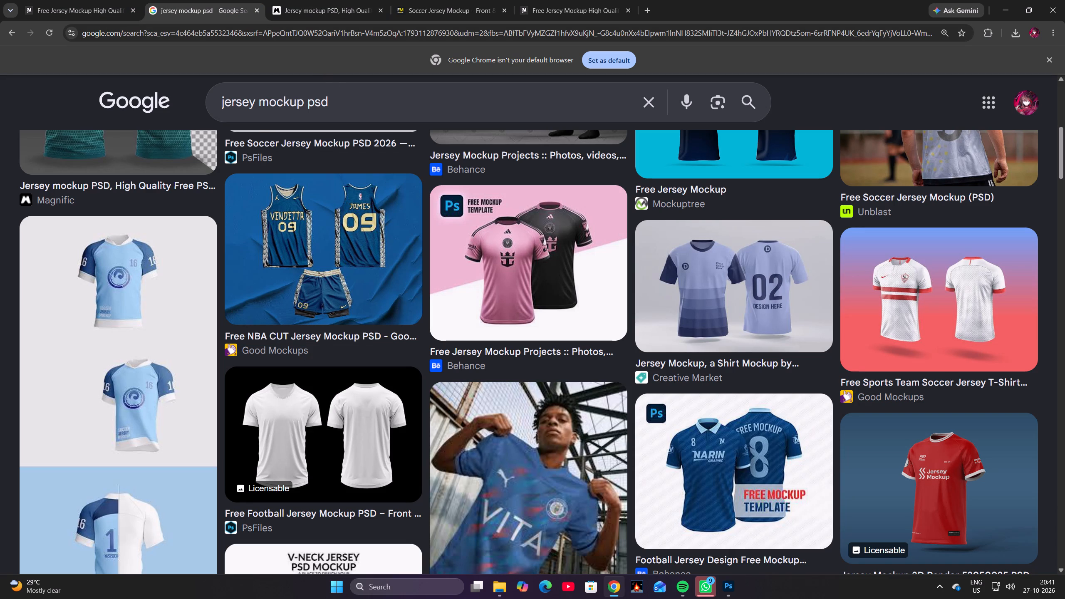
scroll(325, 119, "down", 3)
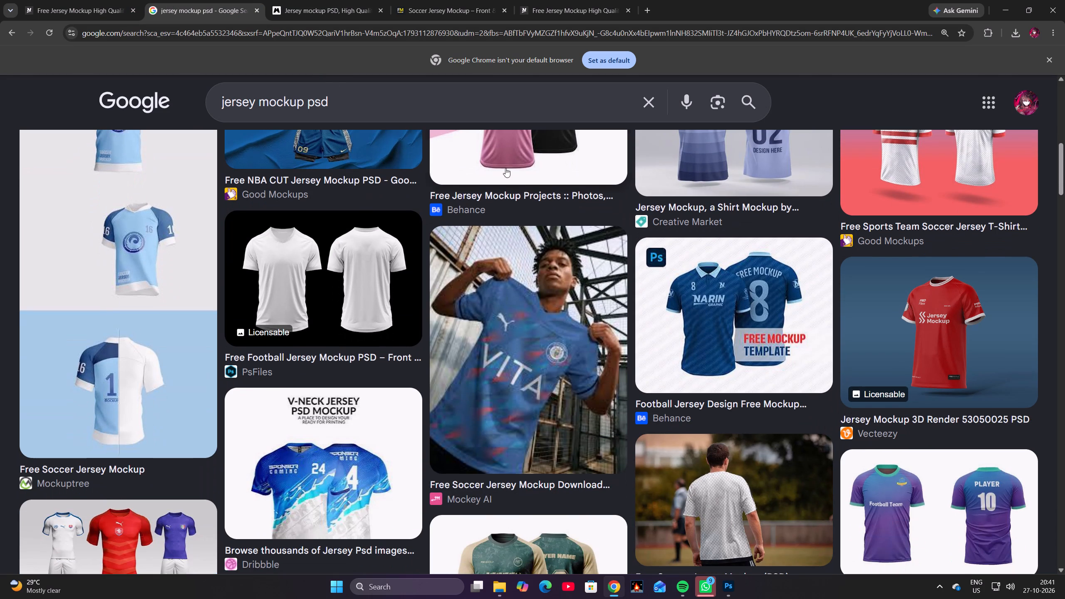
scroll(731, 437, "down", 5)
scroll(288, 302, "up", 2)
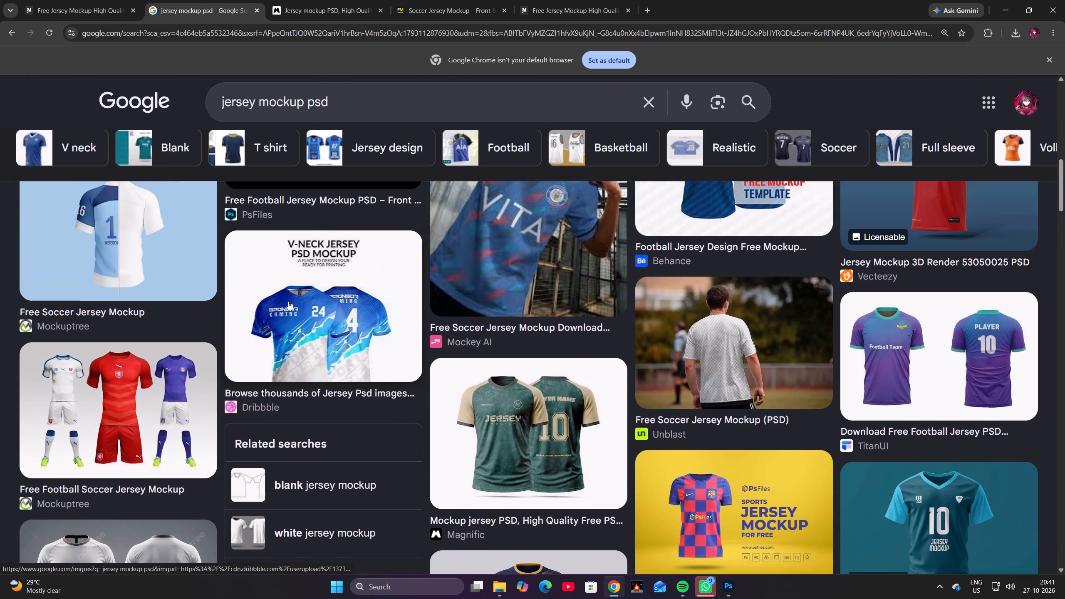
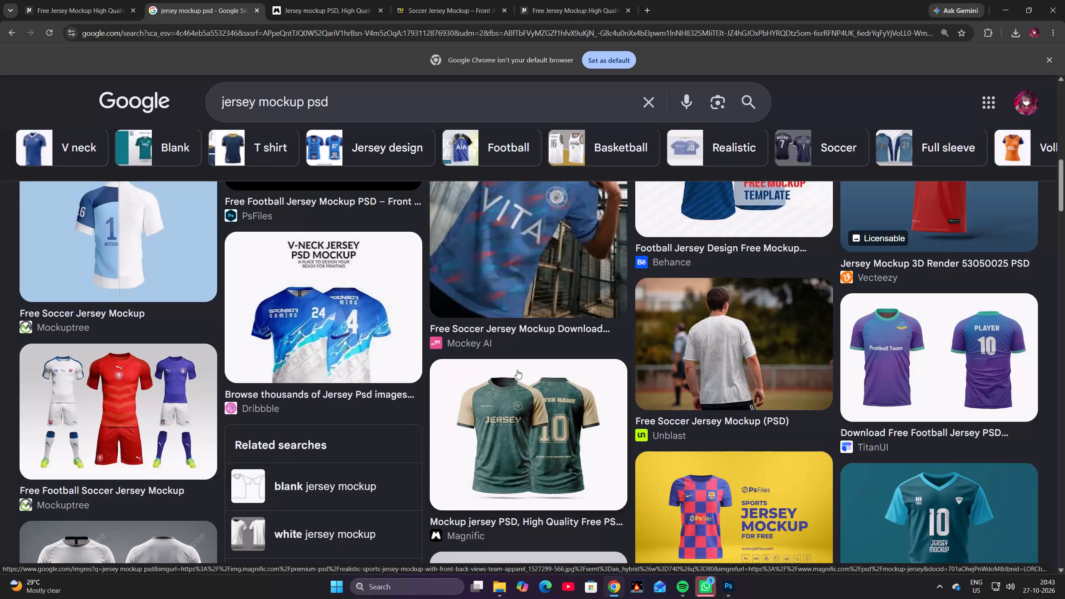
Look further through the Google image results for "jersey mockup psd" for a free front-and-back jersey mockup.
scroll(426, 411, "up", 1)
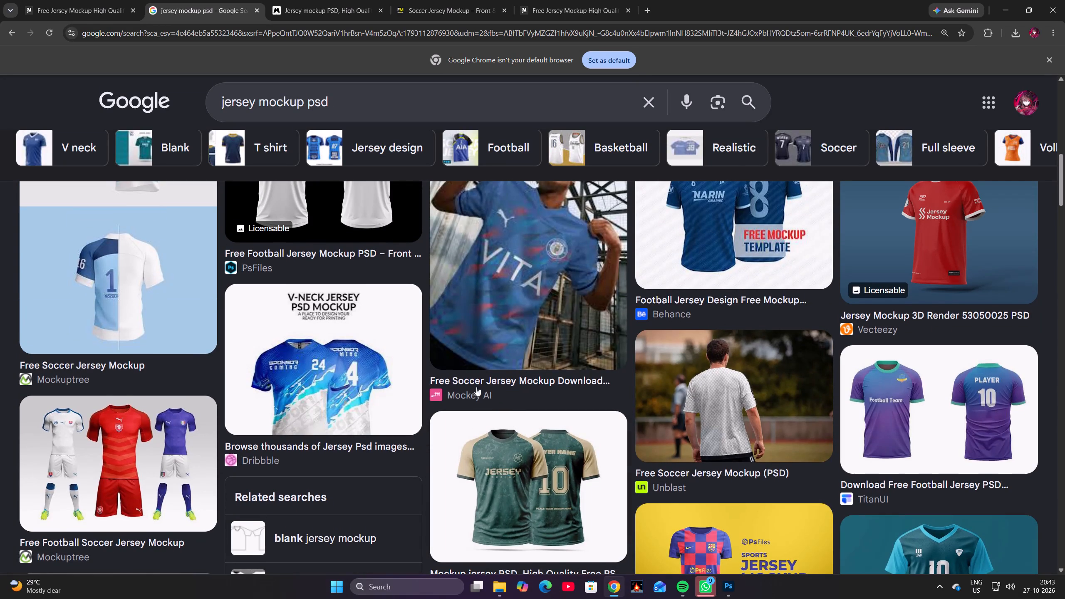
scroll(377, 418, "down", 3)
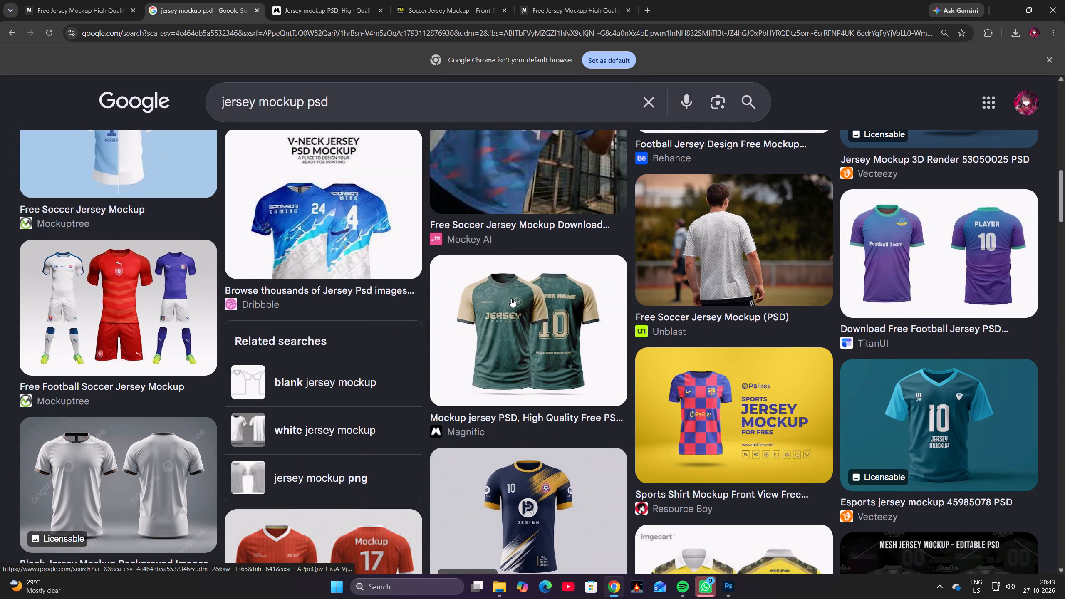
scroll(606, 254, "down", 3)
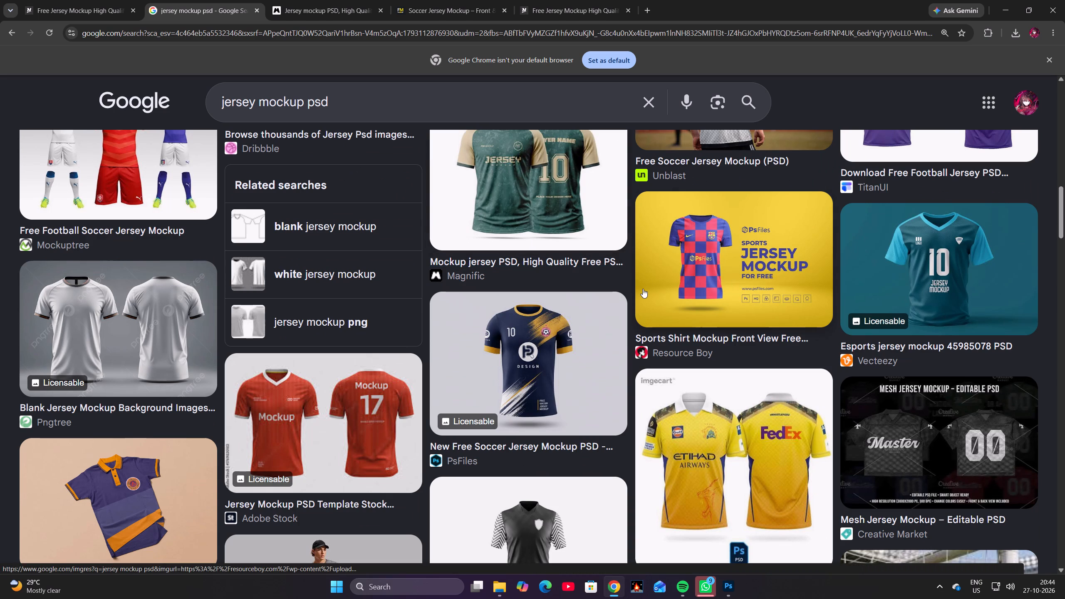
scroll(631, 290, "down", 5)
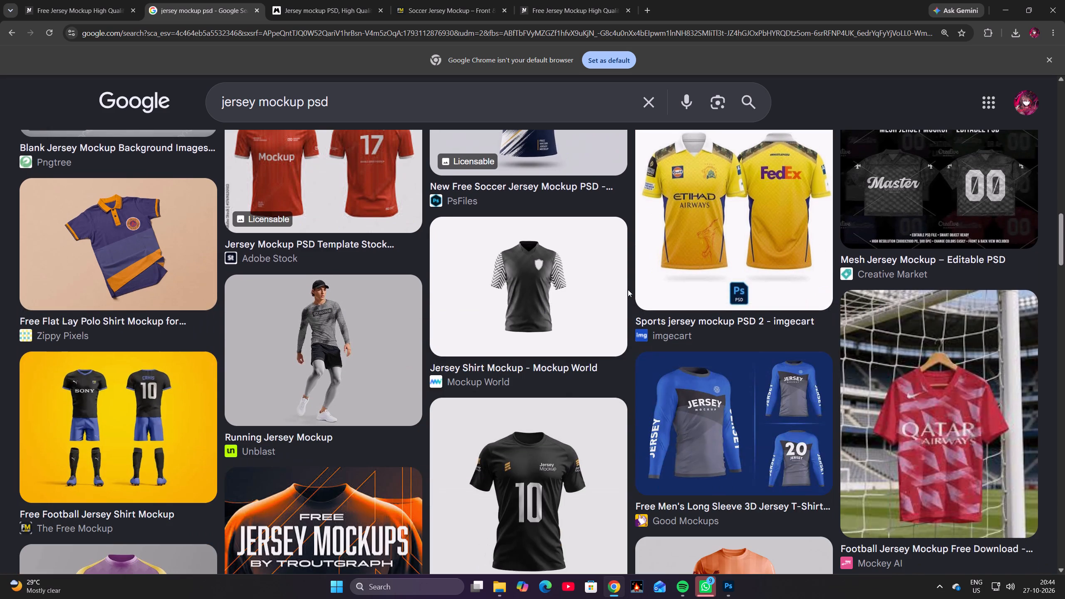
scroll(601, 295, "down", 4)
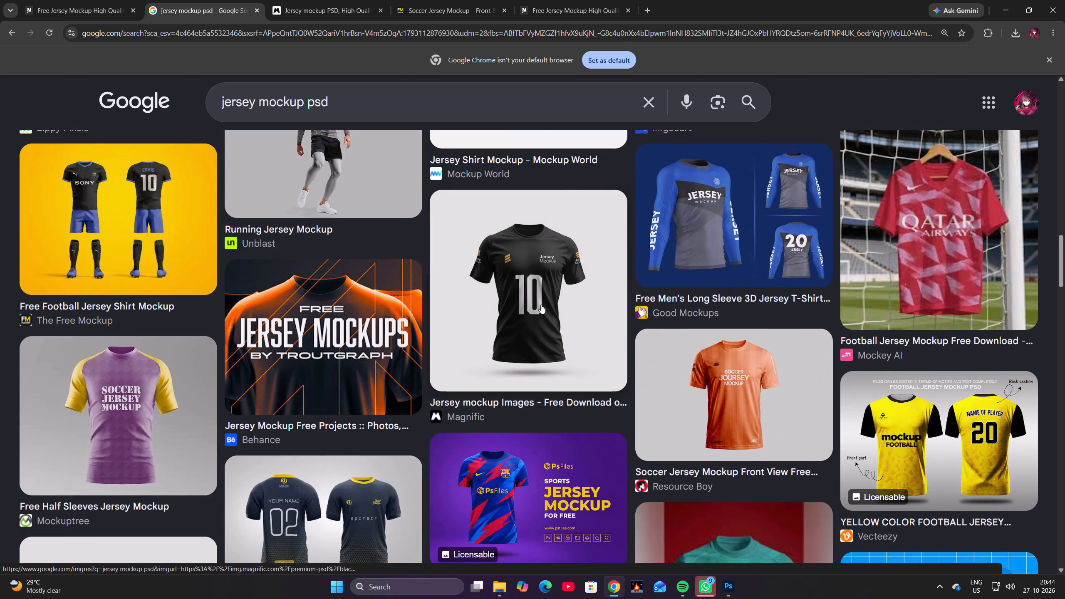
scroll(542, 304, "down", 2)
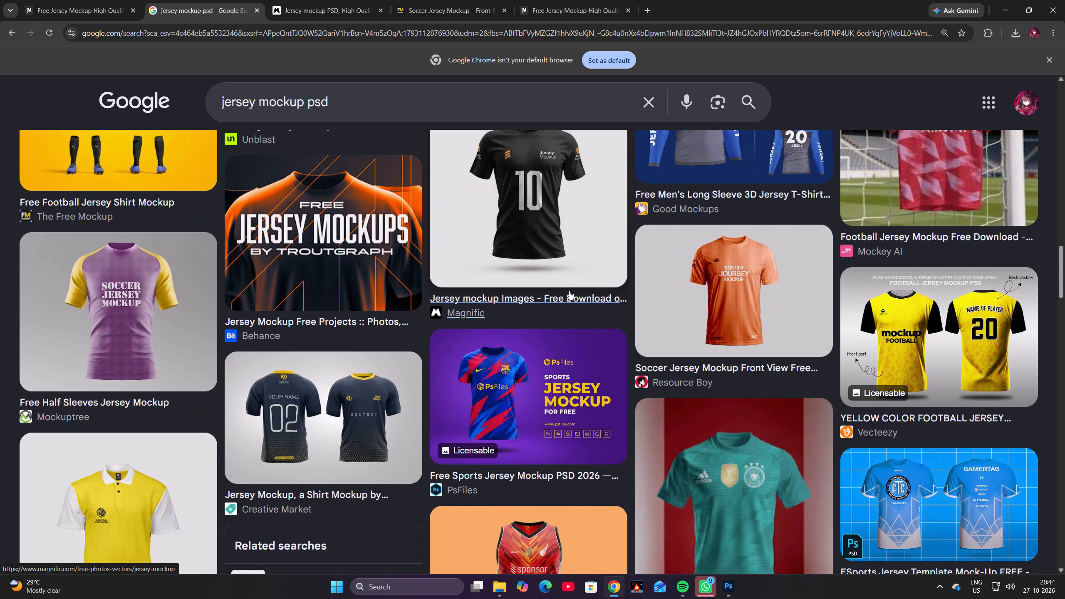
scroll(517, 359, "down", 3)
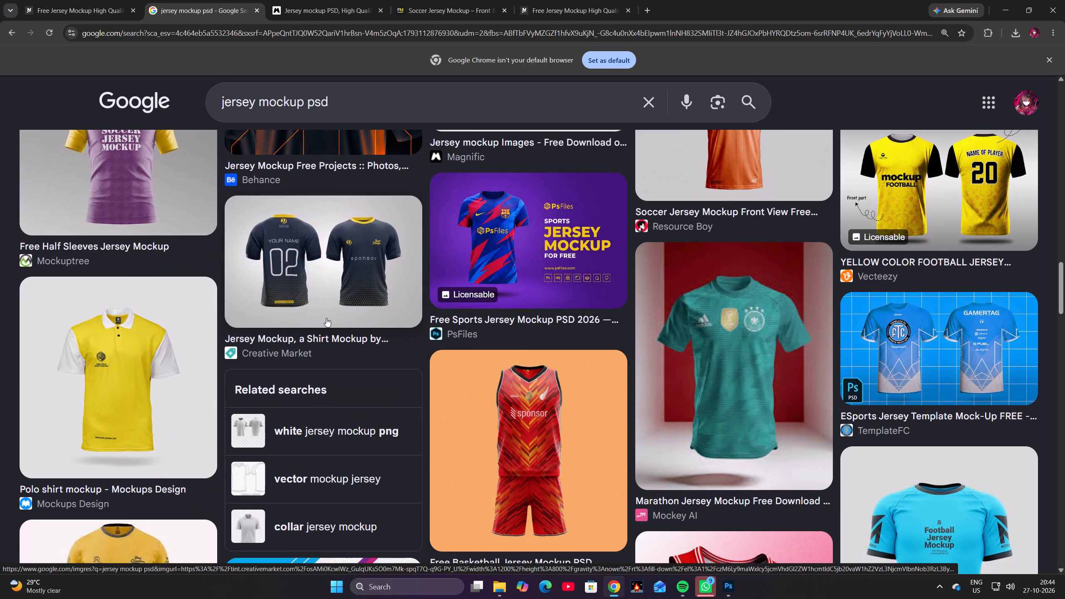
scroll(468, 323, "down", 3)
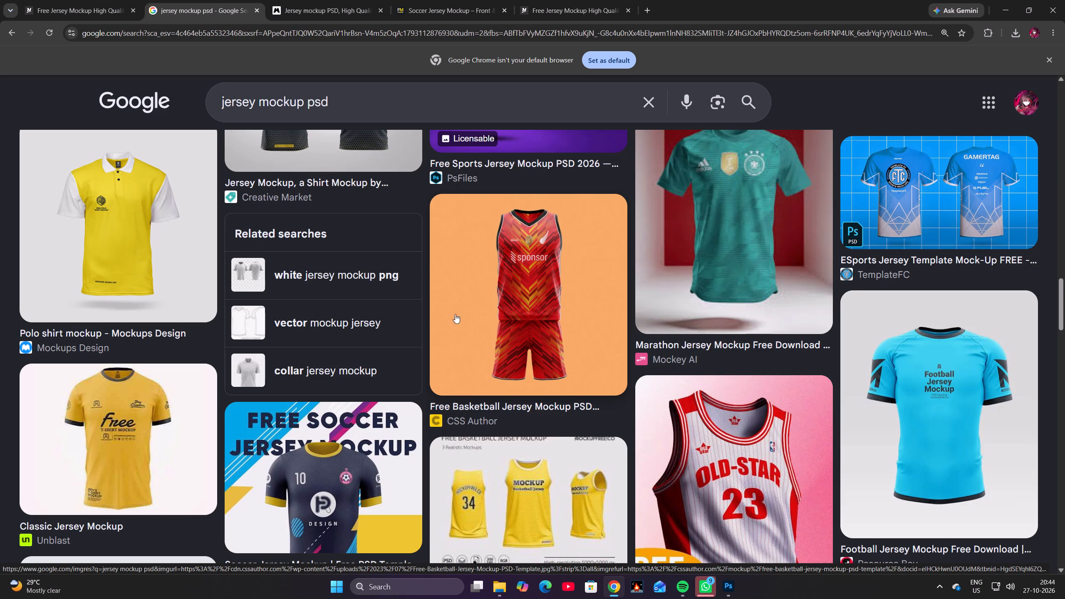
scroll(382, 281, "up", 2)
scroll(357, 282, "down", 6)
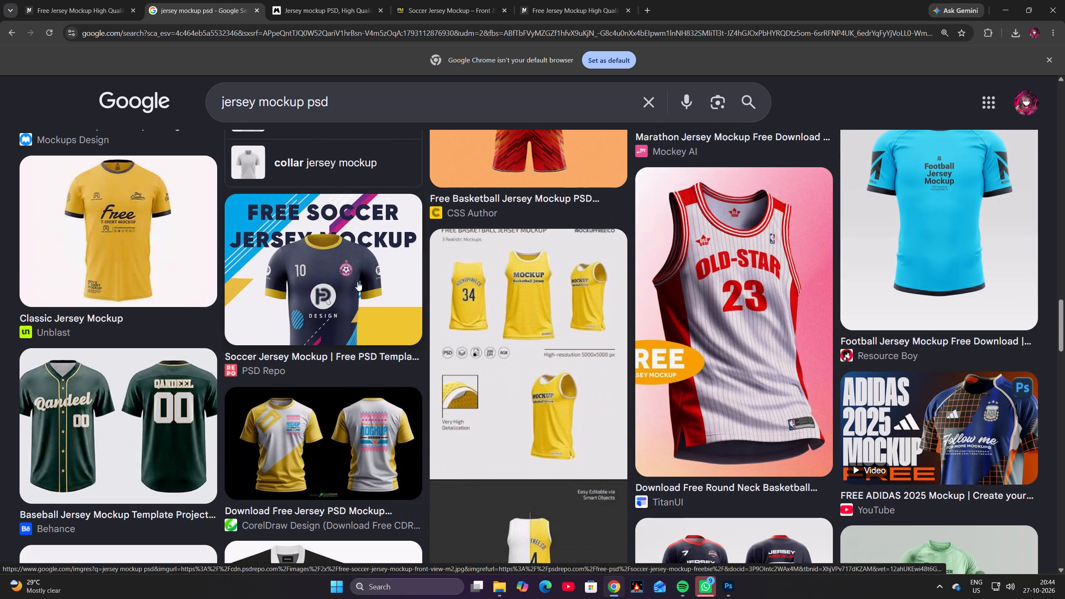
scroll(370, 290, "down", 5)
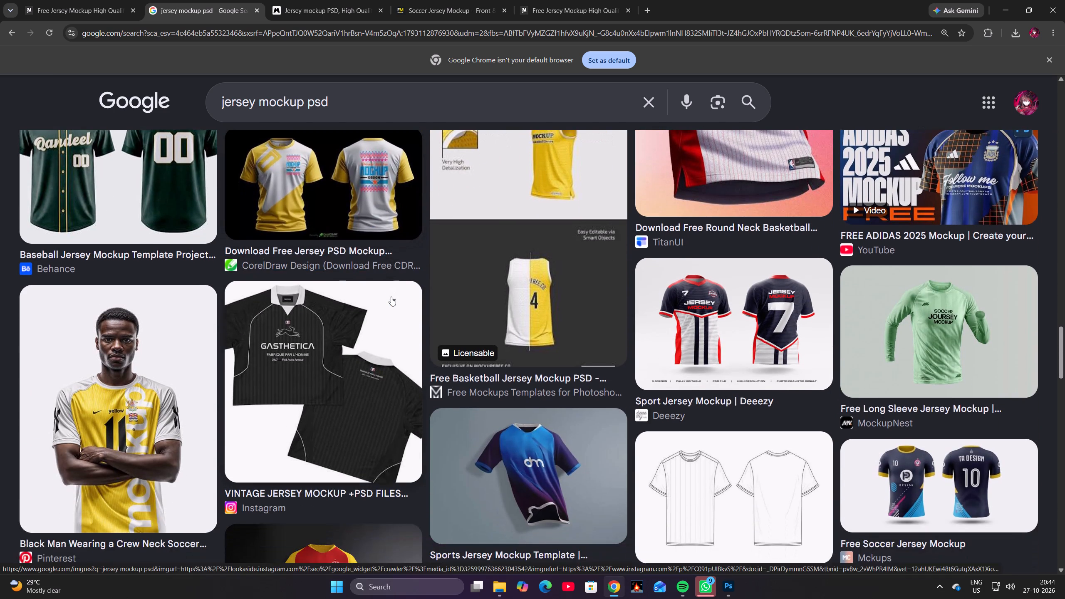
Go back to the PSD Repo "Soccer Jersey Mockup" result, open its page to examine the mockup, and close it again.
scroll(468, 327, "up", 5)
scroll(412, 313, "up", 4)
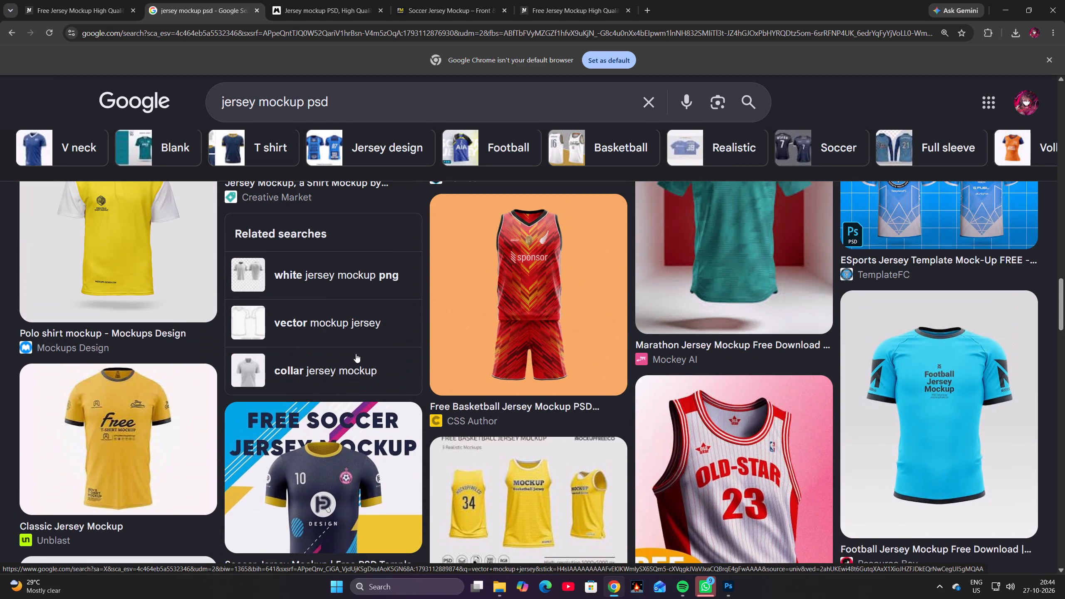
scroll(334, 447, "down", 3)
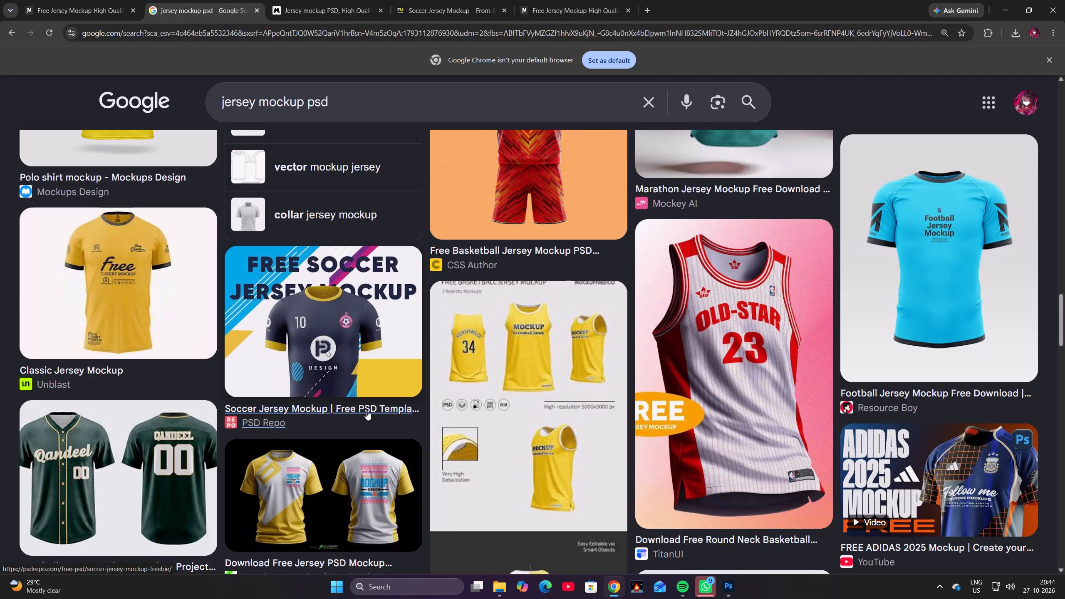
left_click(367, 411)
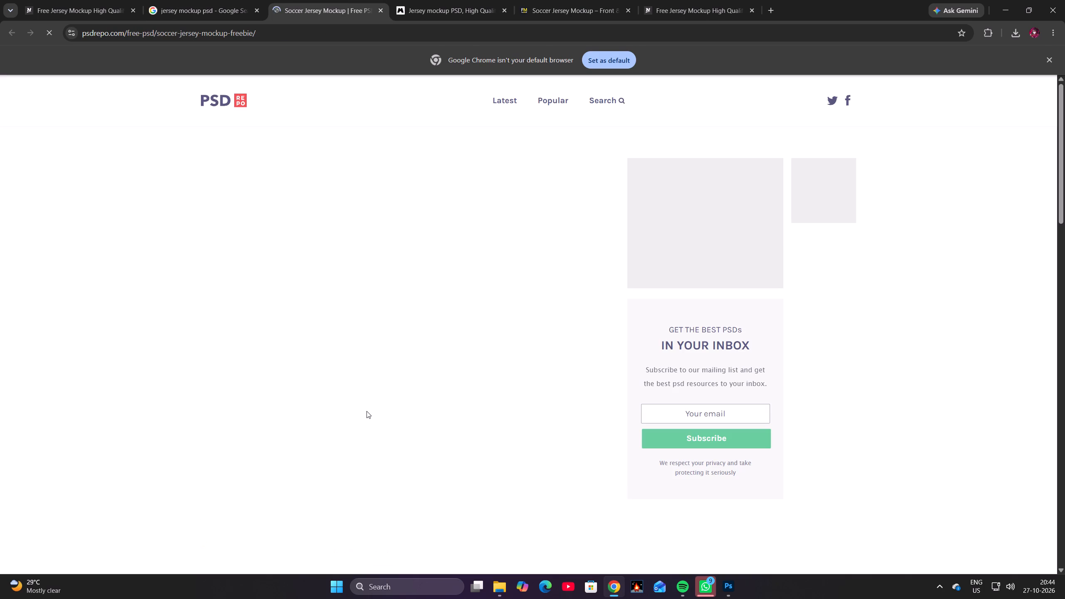
scroll(567, 225, "down", 3)
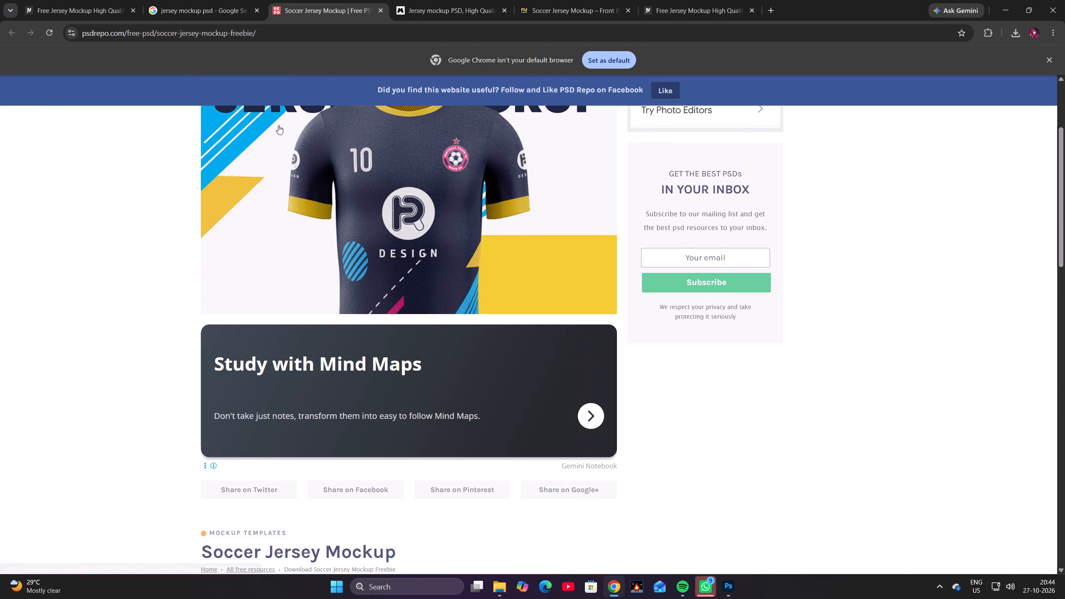
left_click(14, 28)
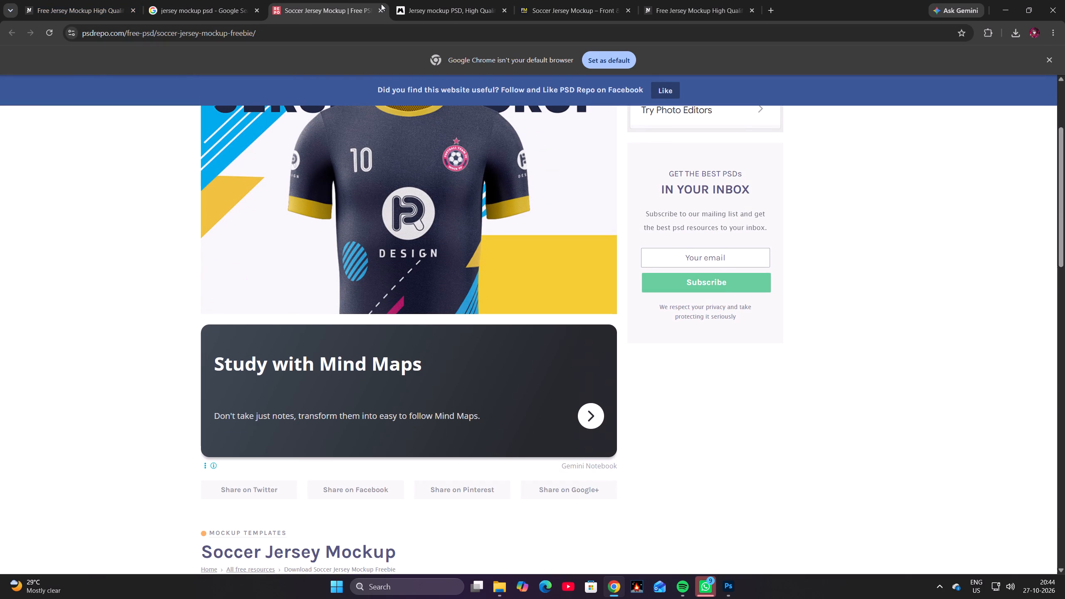
left_click(380, 8)
Look through the remaining "jersey mockup psd" image results below the PSD Repo soccer jersey for other front-and-back mockups.
scroll(403, 180, "down", 8)
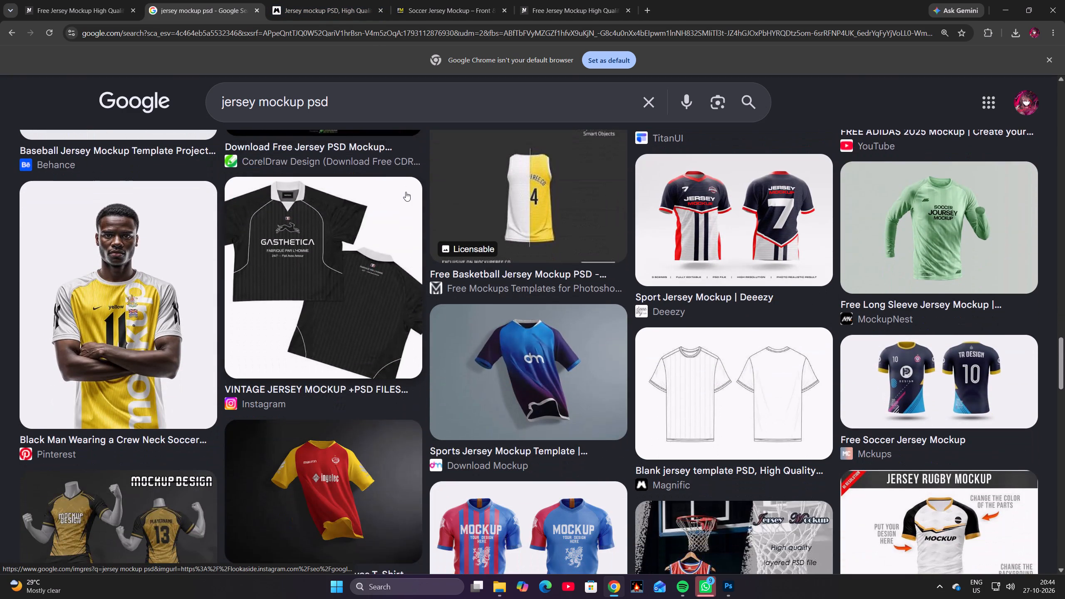
scroll(406, 192, "down", 6)
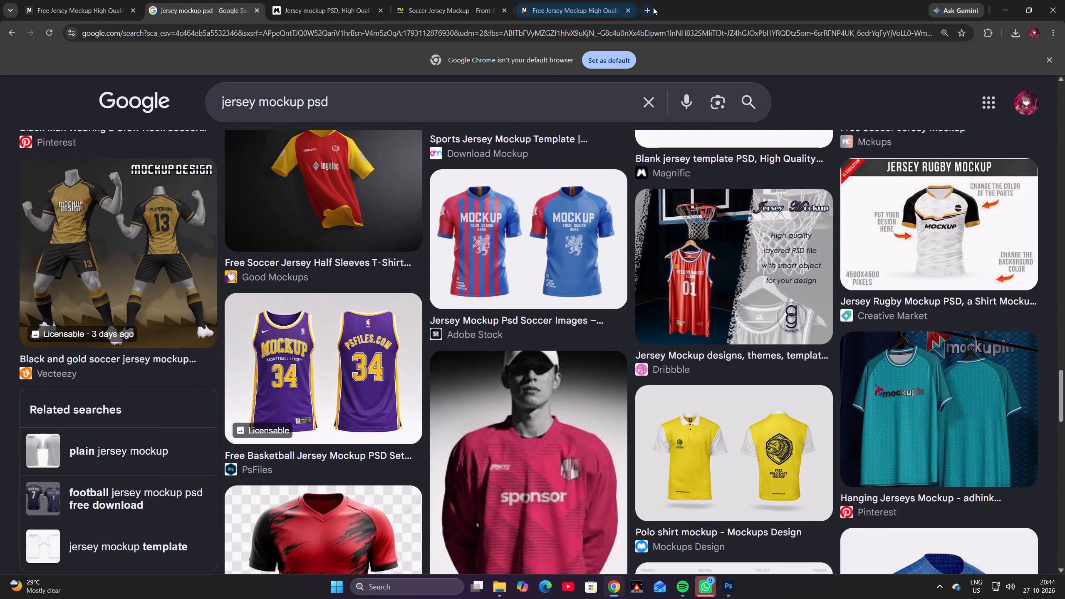
Search Google for "alan walker" in a new browser tab.
left_click(654, 8)
left_click(485, 245)
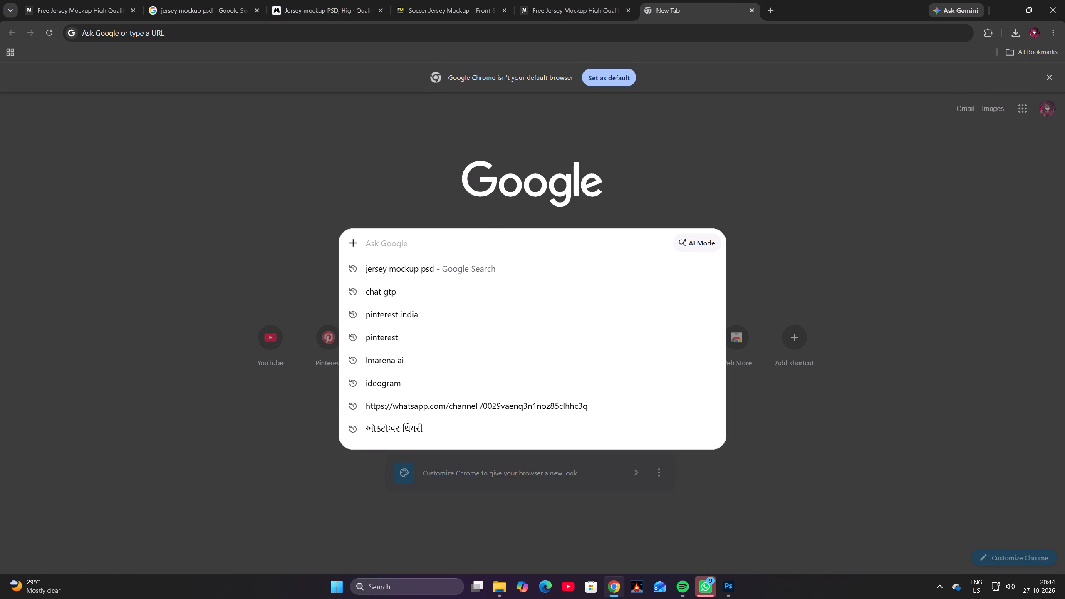
type("alan")
key("space")
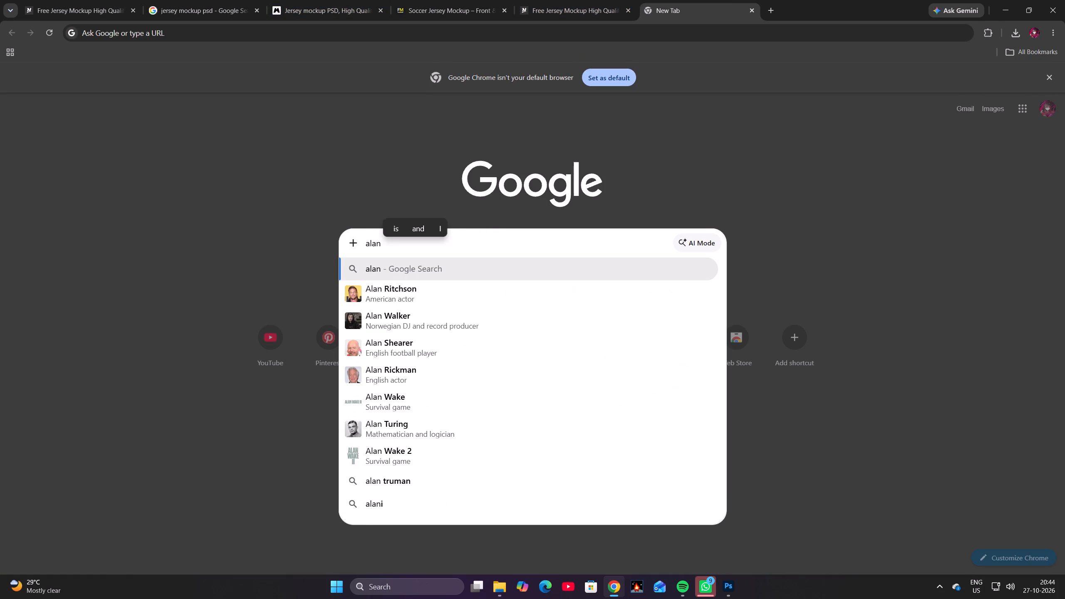
key("Down")
key("Down")
key("Return")
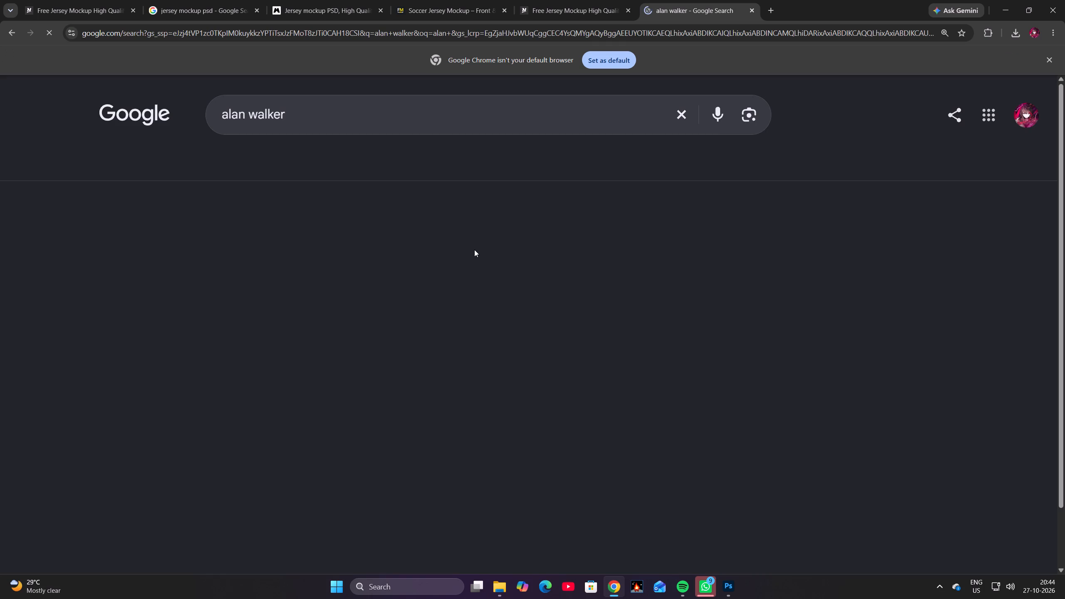
Look through the Alan Walker search results, including the pictures, news, events and About information.
scroll(230, 281, "down", 5)
scroll(229, 312, "up", 6)
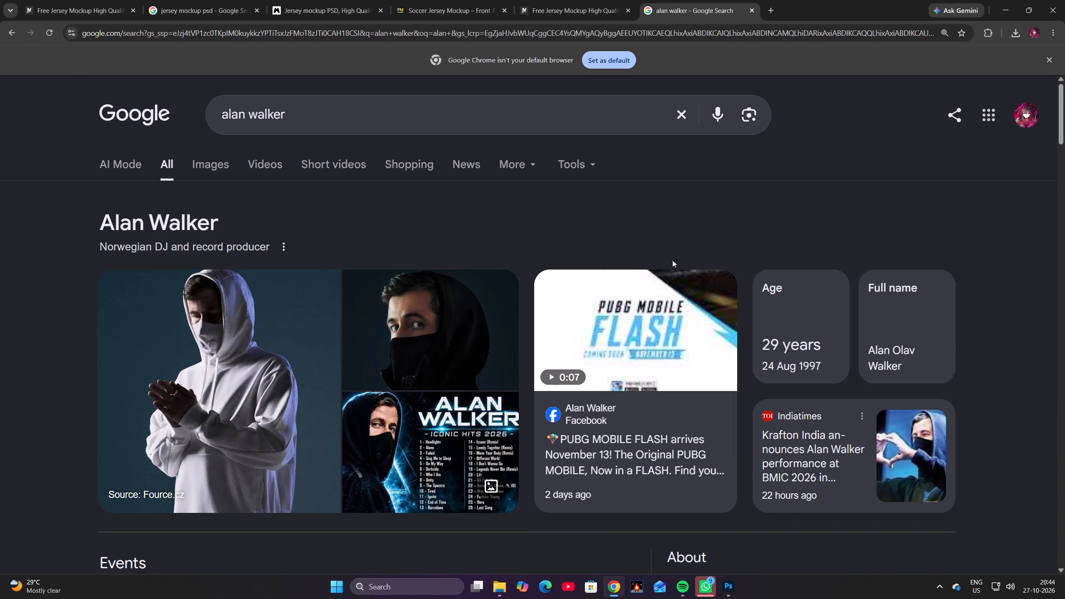
scroll(769, 317, "down", 2)
scroll(680, 377, "down", 1)
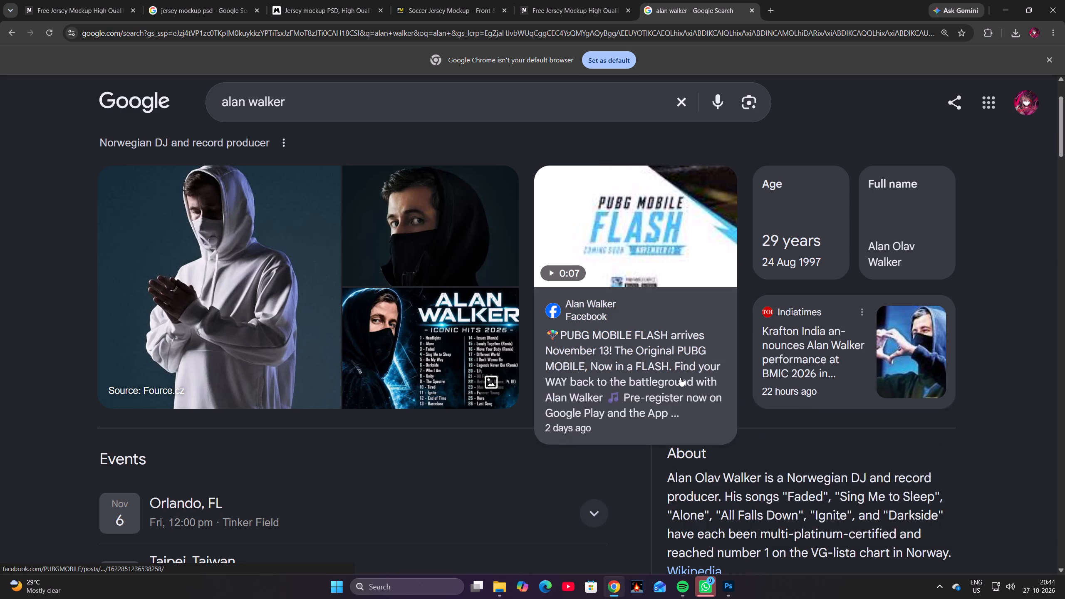
scroll(680, 377, "down", 2)
scroll(405, 217, "down", 3)
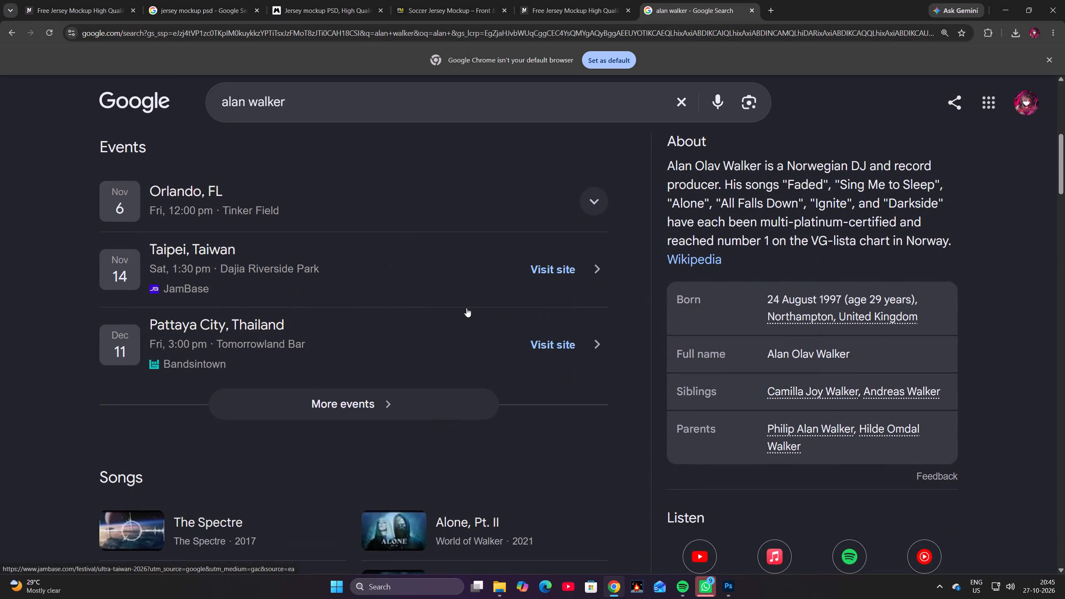
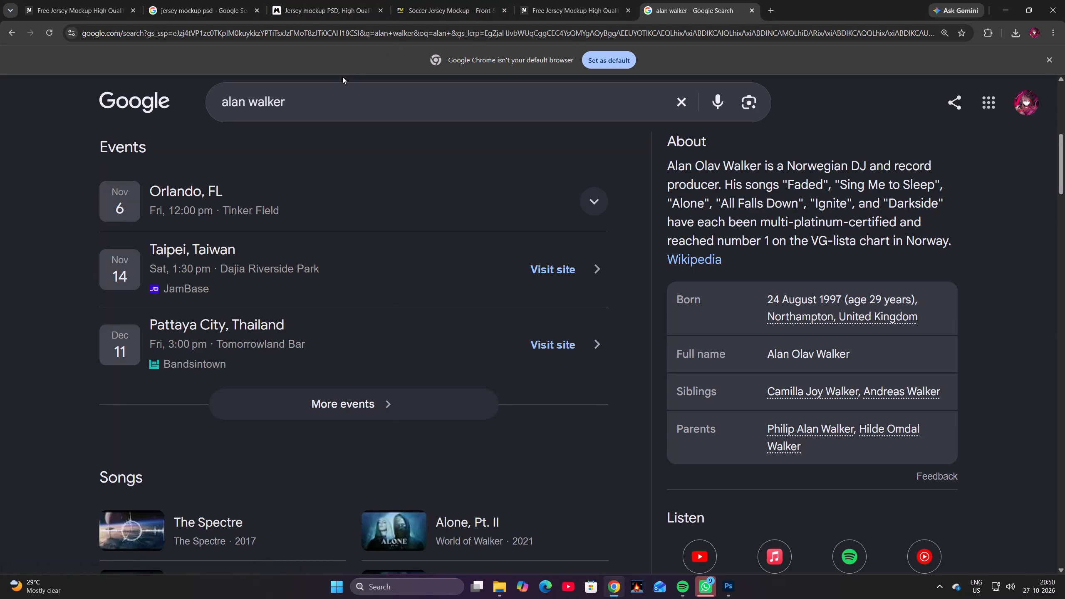
Replace the "alan walker" query with a Google search for "zoro" and show the image results.
left_click_drag(328, 99, 222, 101)
key("BackSpace")
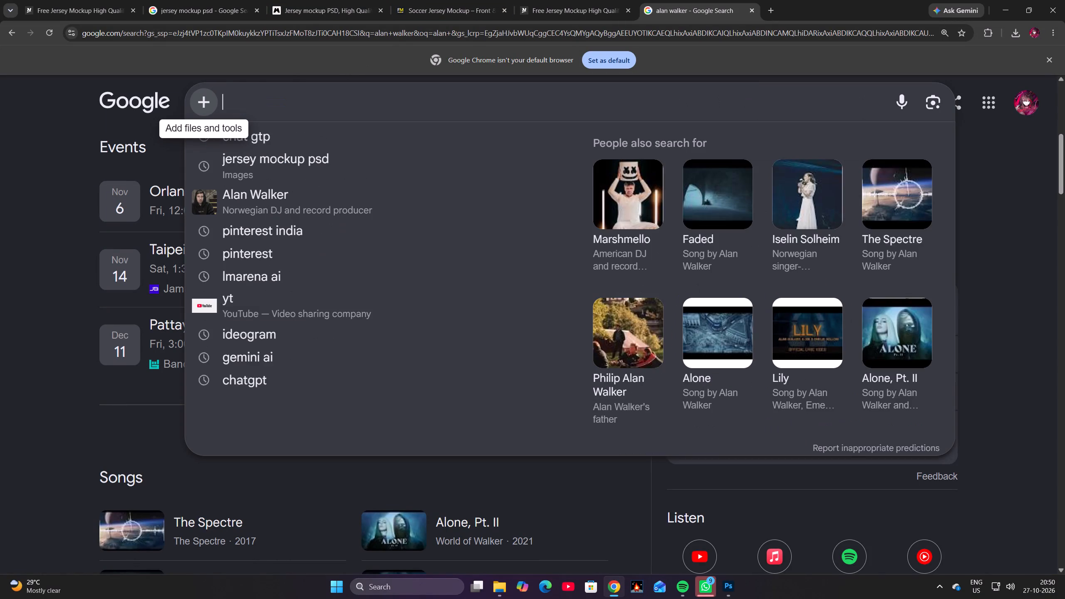
type("zoro")
key("space")
key("Return")
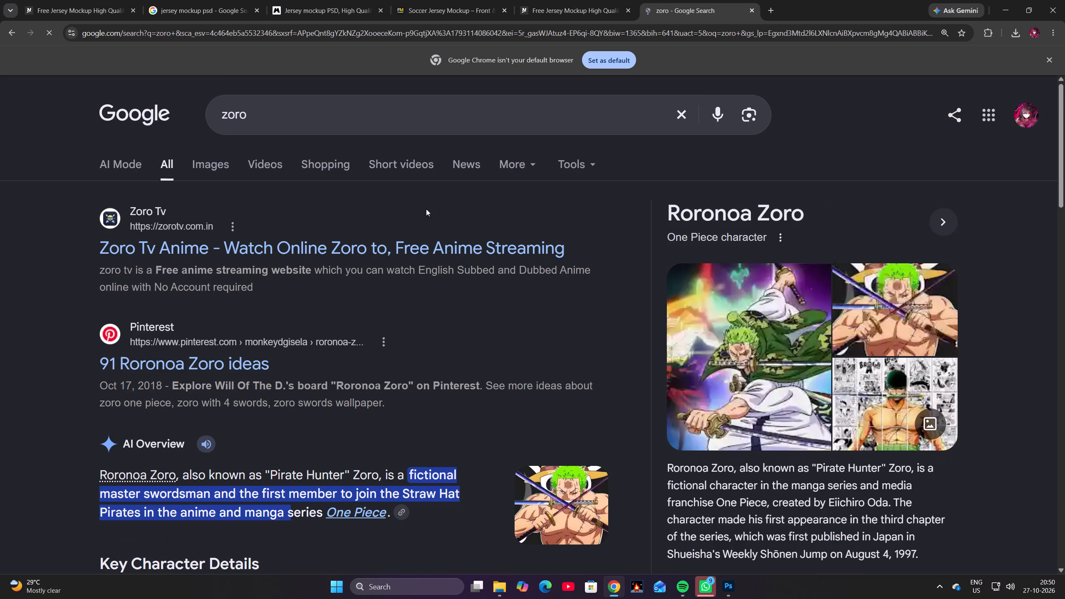
left_click(205, 170)
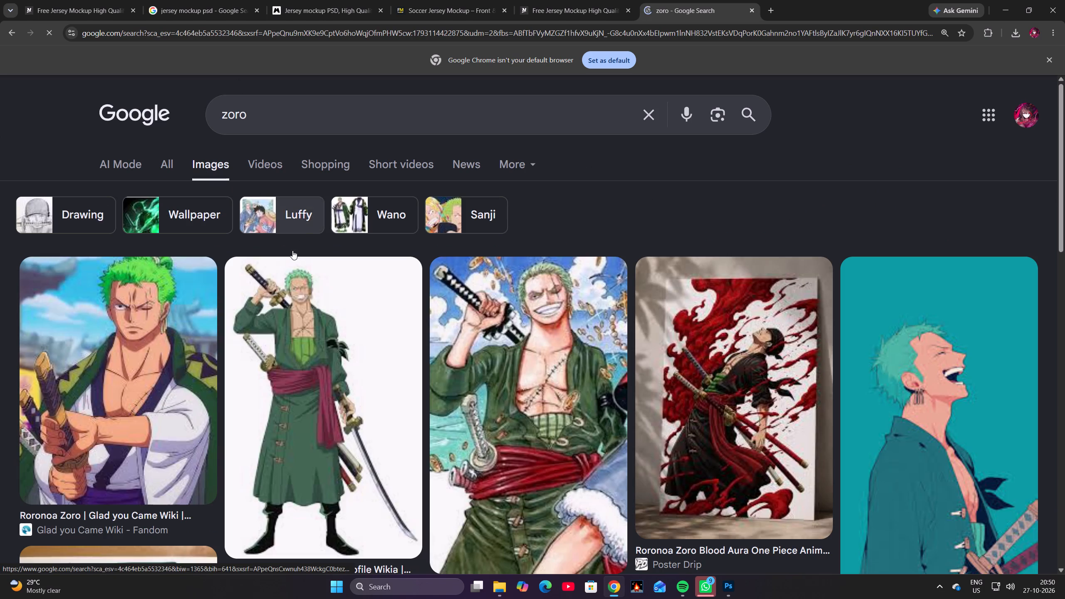
Look through the "zoro" image results for Roronoa Zoro artwork, posters and wallpapers.
scroll(262, 351, "down", 4)
scroll(131, 297, "up", 2)
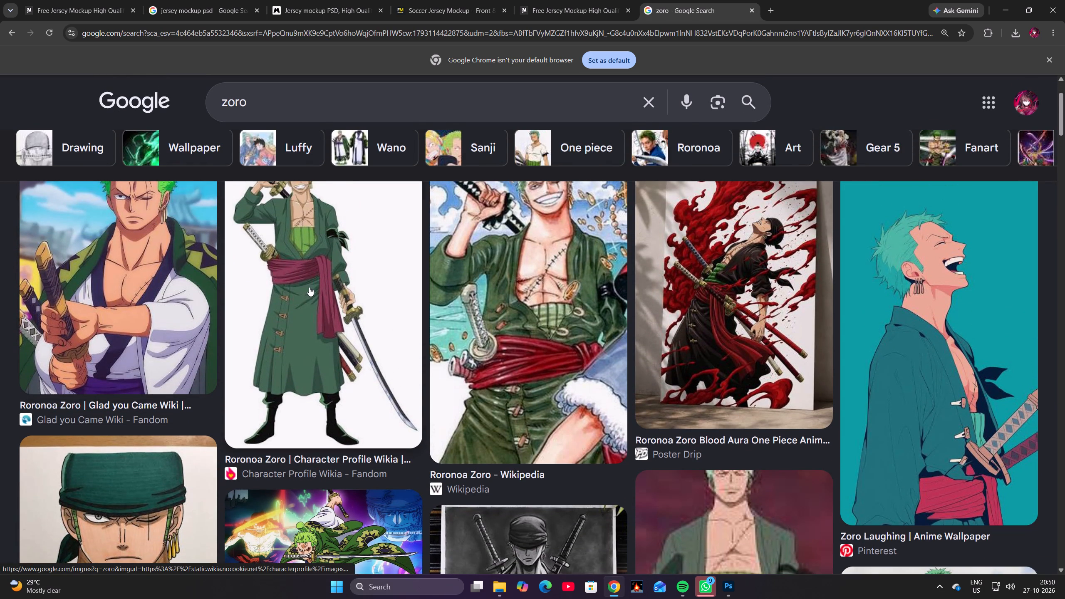
scroll(509, 284, "down", 7)
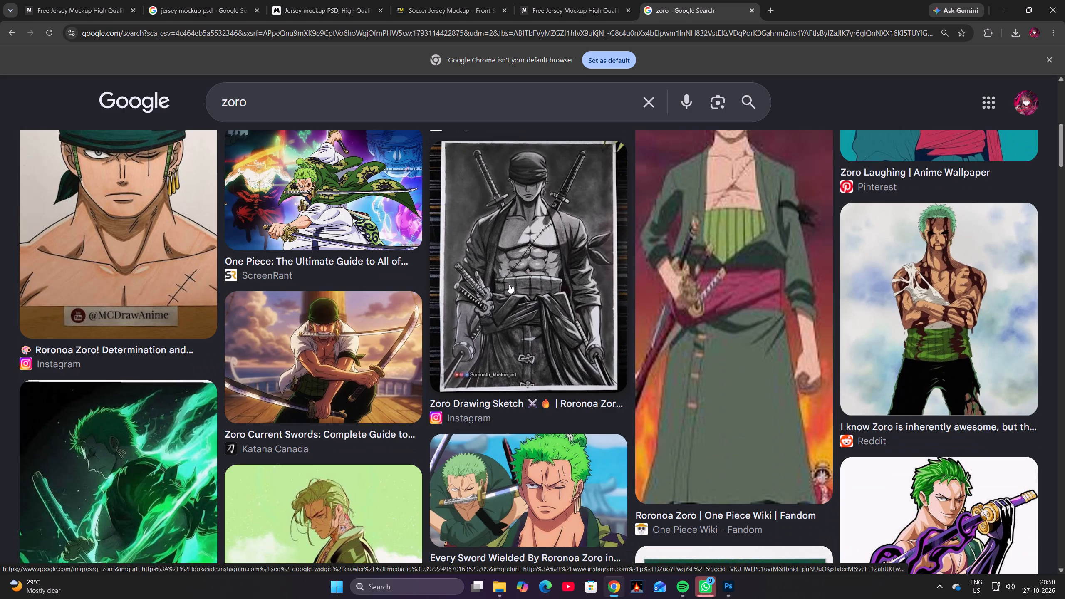
scroll(510, 282, "down", 5)
scroll(612, 282, "down", 5)
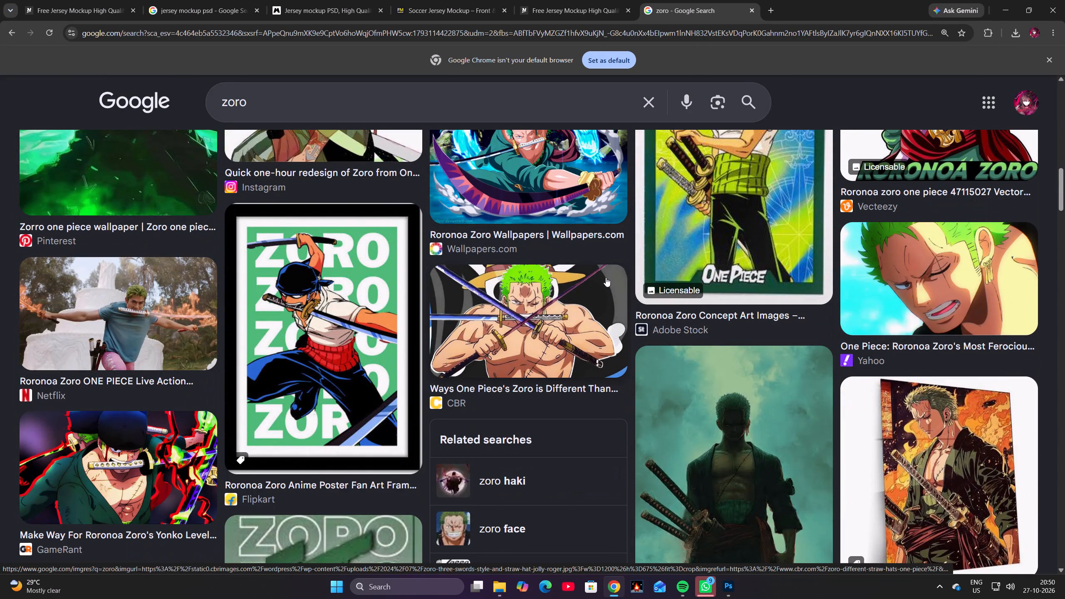
scroll(532, 291, "up", 4)
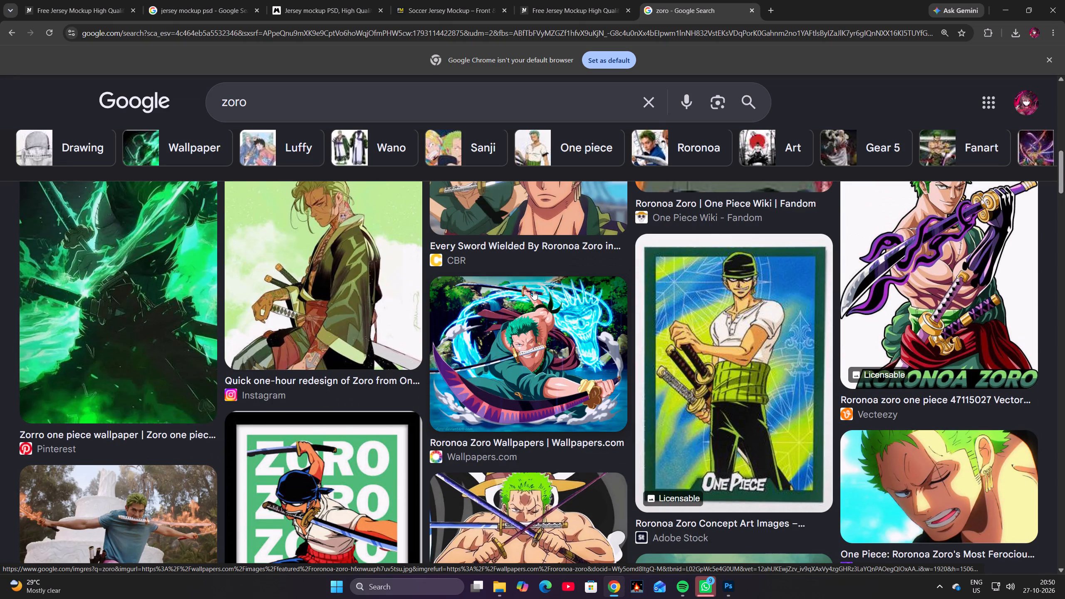
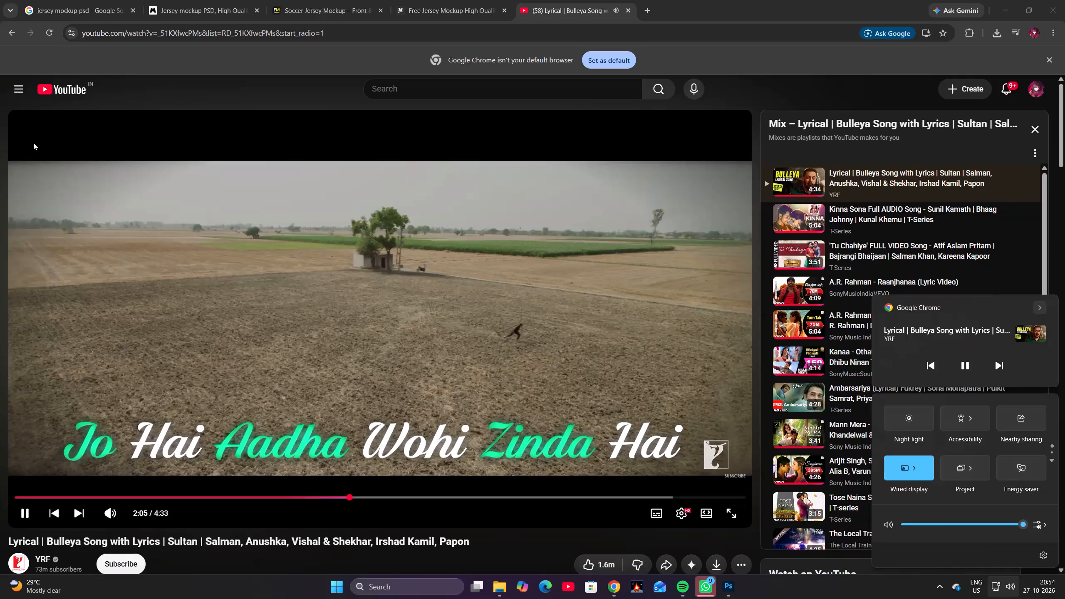
Check the soccer jersey mockup page in Chrome, and close the jersey mockup and Google search tabs, keeping the YouTube tab.
left_click(305, 0)
scroll(397, 190, "down", 5)
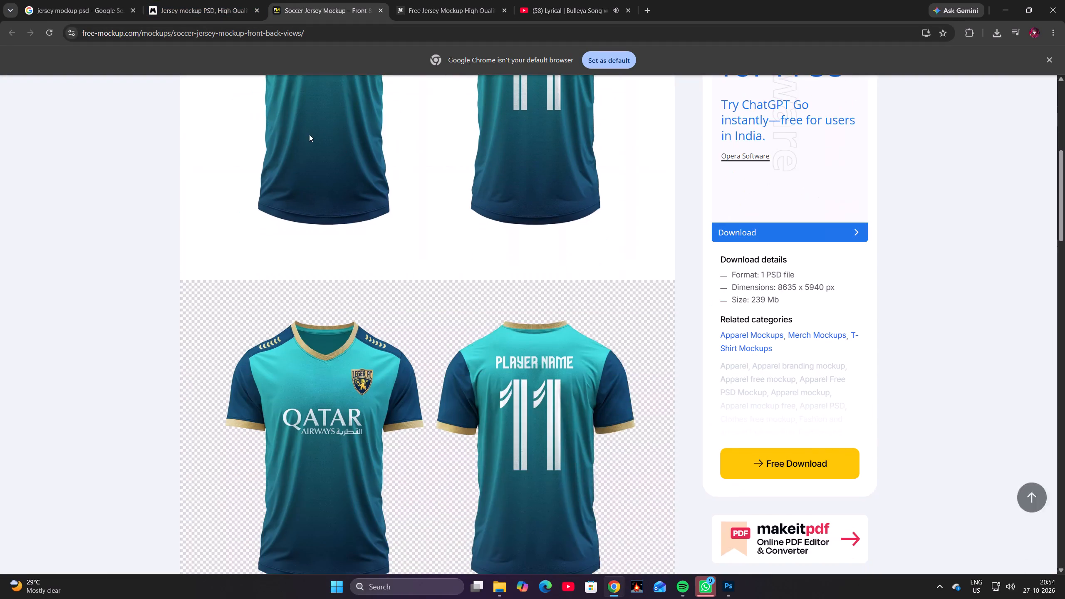
scroll(352, 175, "down", 14)
scroll(404, 195, "up", 6)
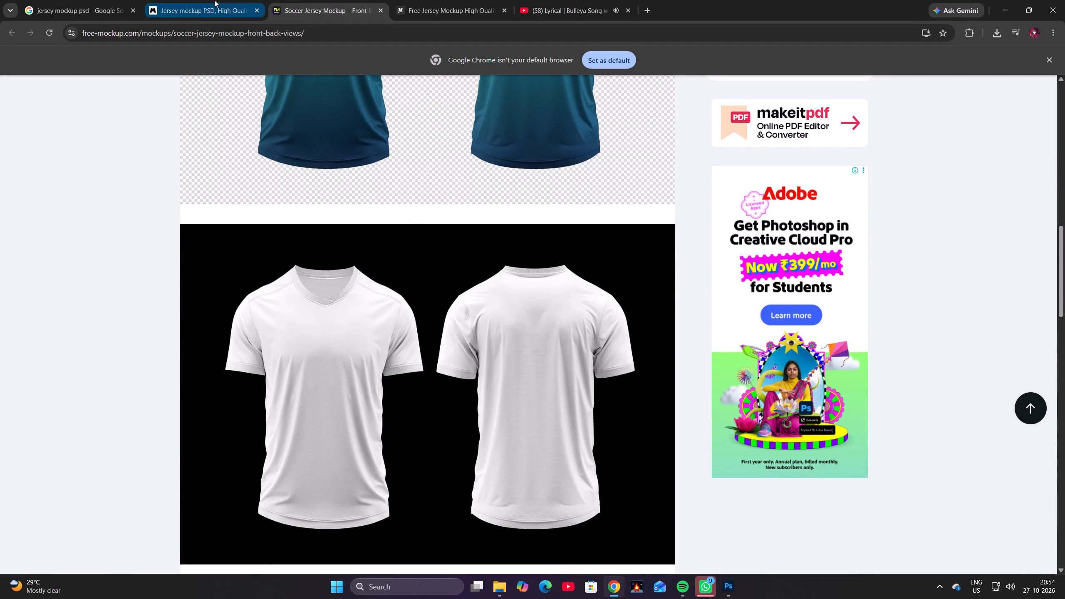
left_click(260, 11)
left_click(134, 10)
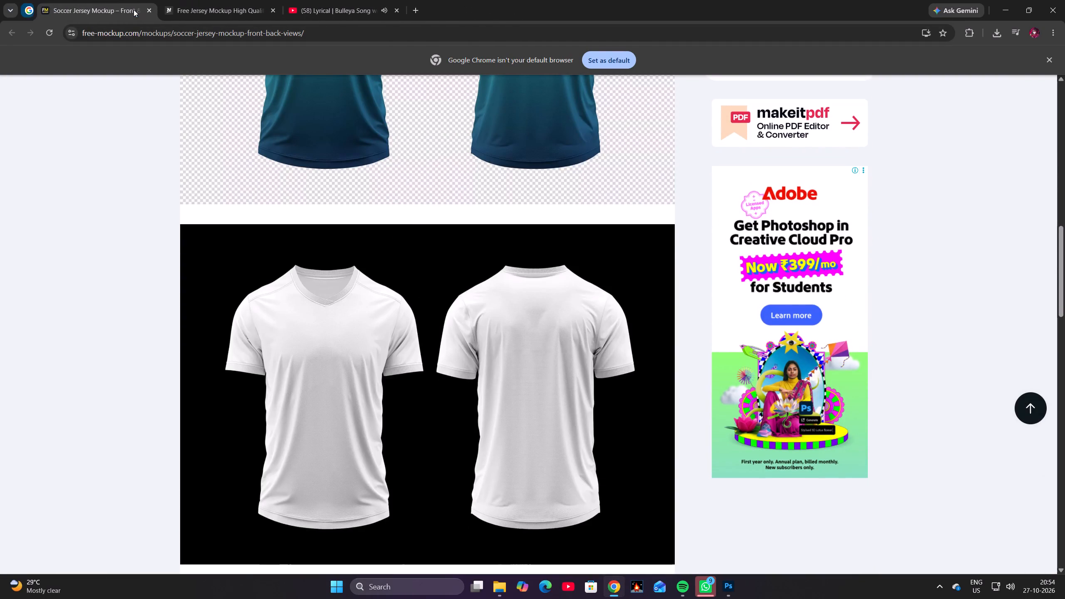
left_click(133, 9)
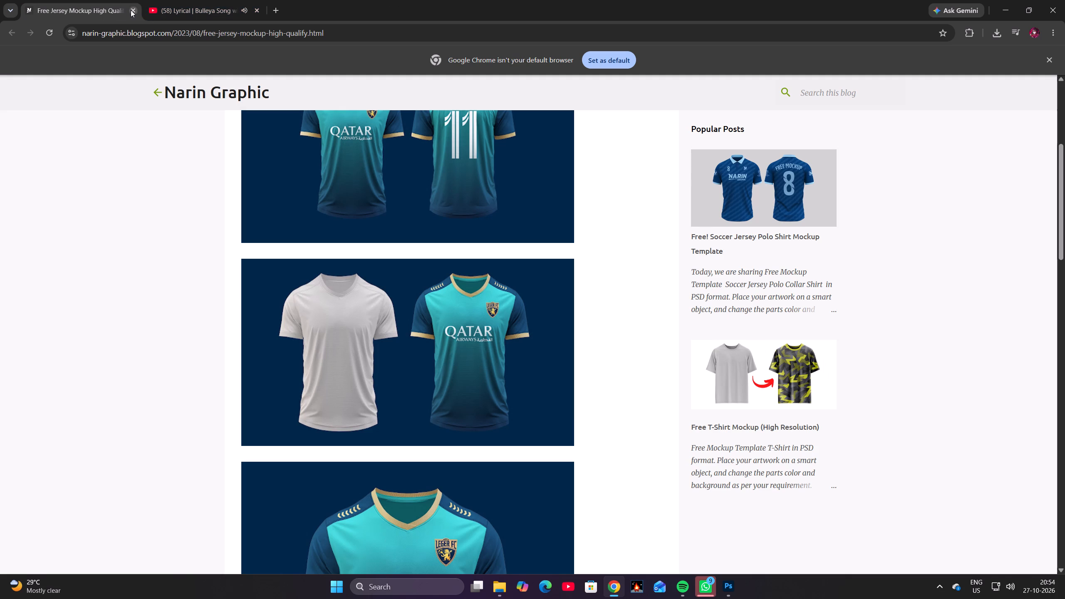
left_click(132, 10)
Search Google for "jersey mockup psd" in a new tab and show the image results.
left_click(149, 9)
left_click(421, 238)
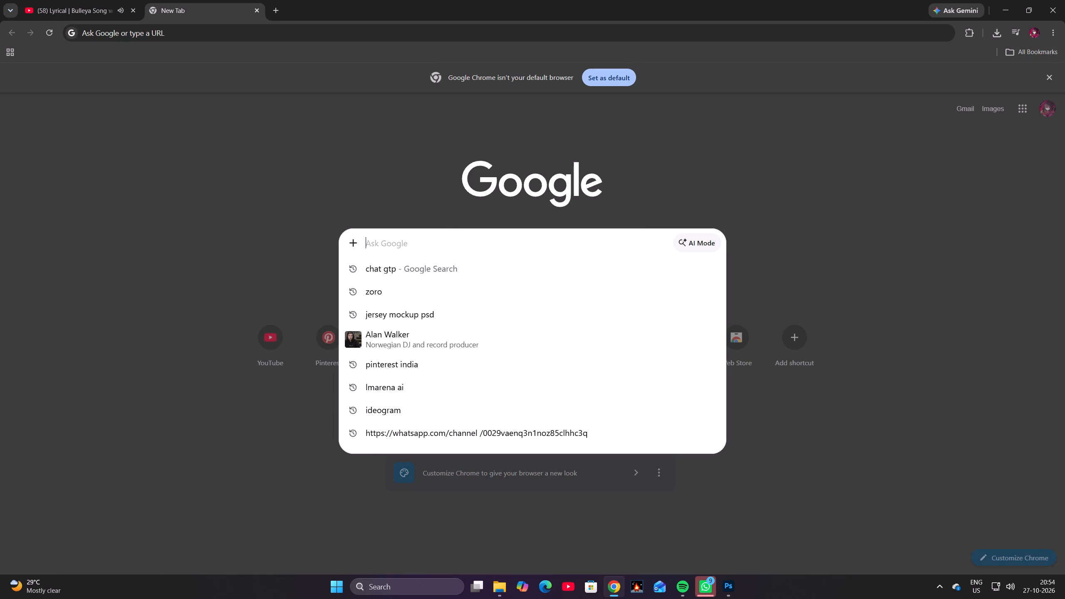
type("jers")
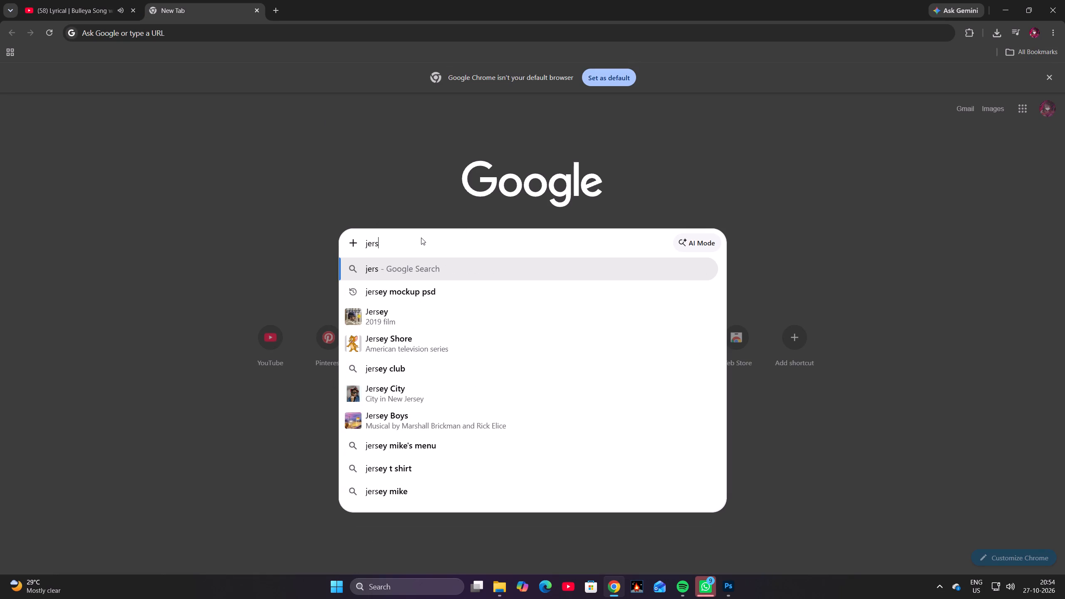
key("Down")
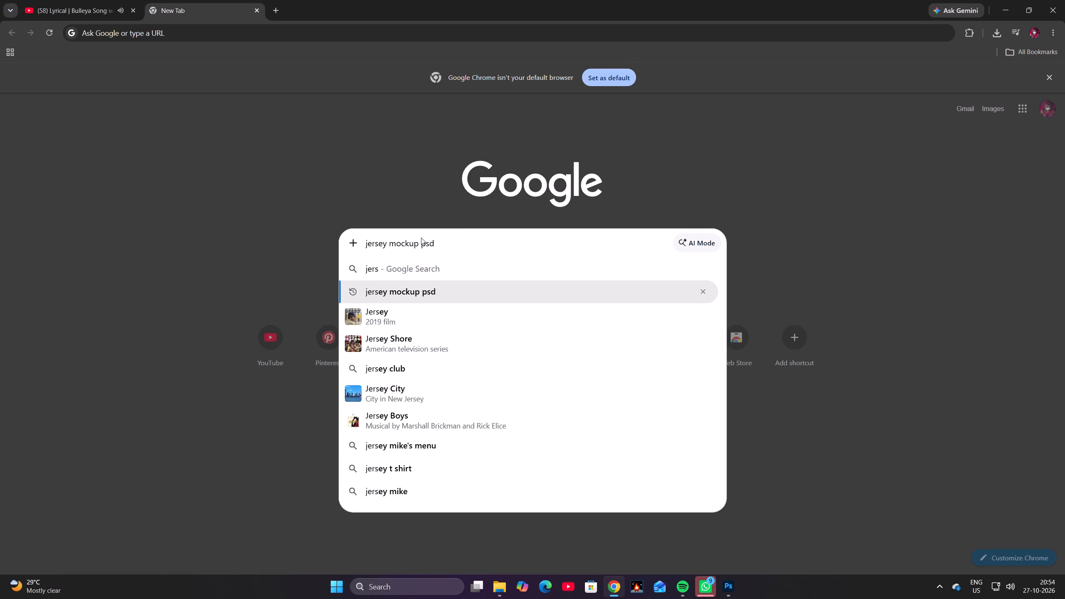
key("space")
key("Return")
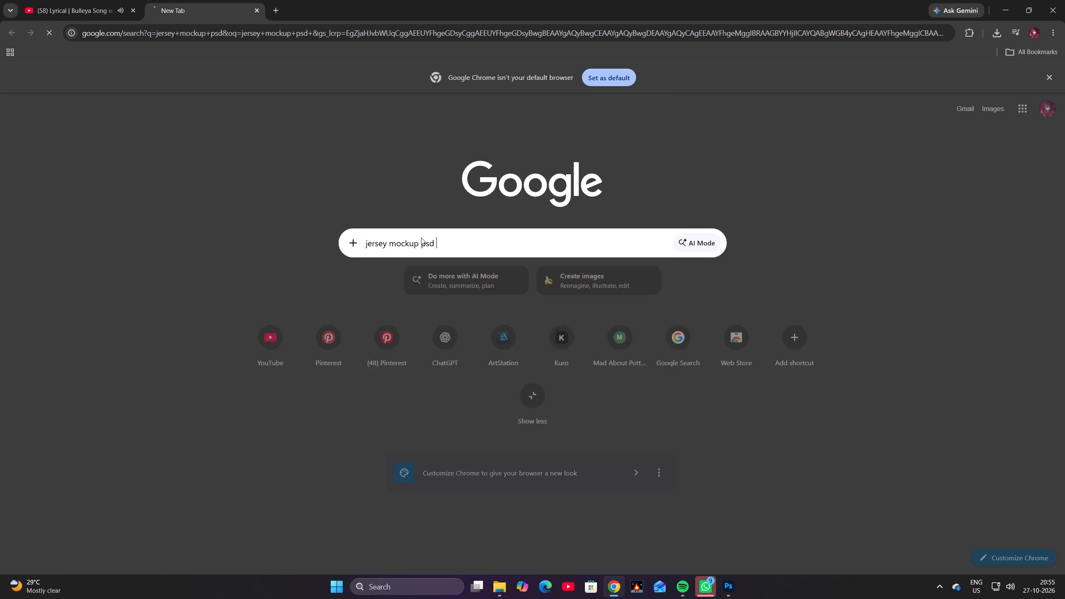
left_click(229, 163)
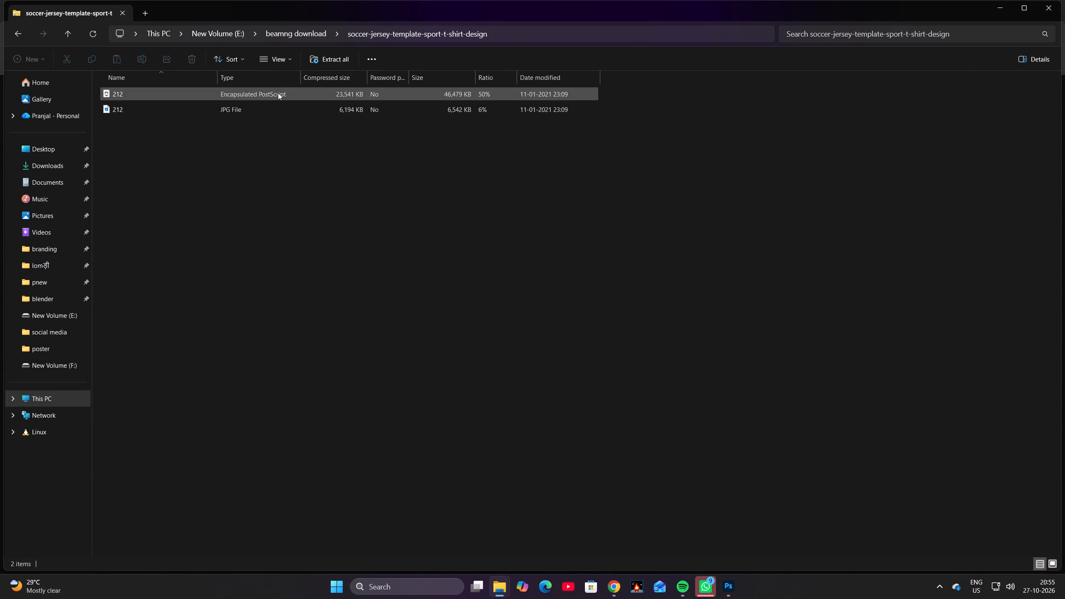
double_click(305, 92)
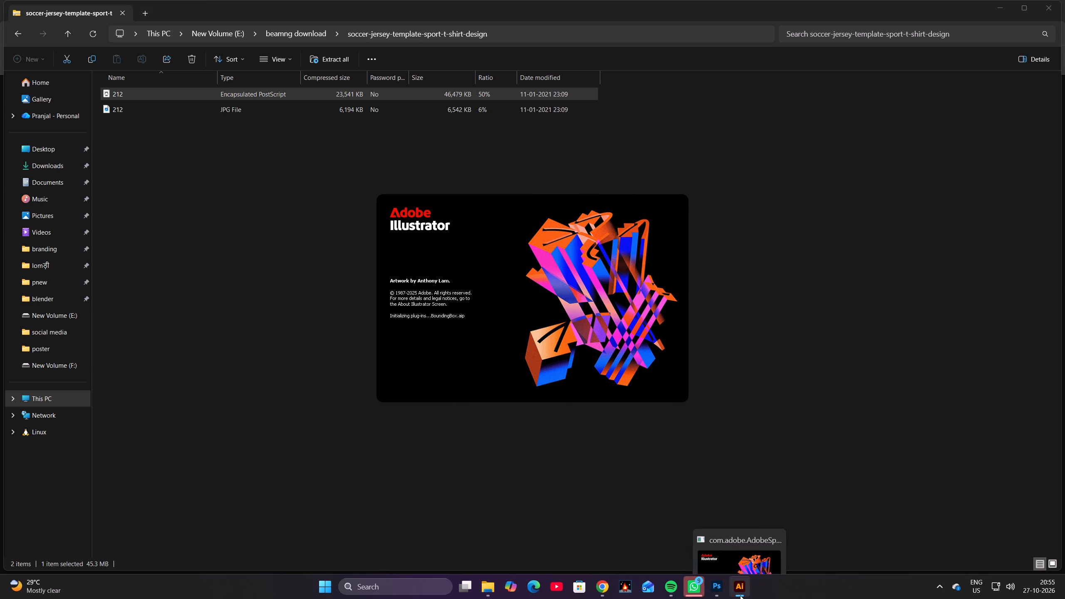
left_click(775, 499)
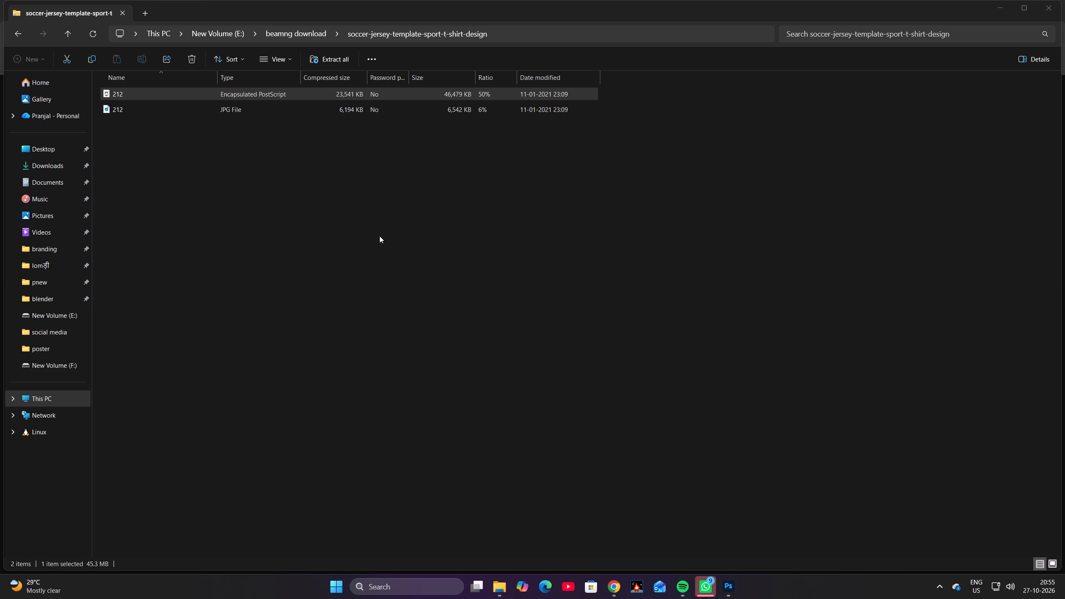
Preview the archive's 212 JPG image in Photos and close the preview.
double_click(229, 111)
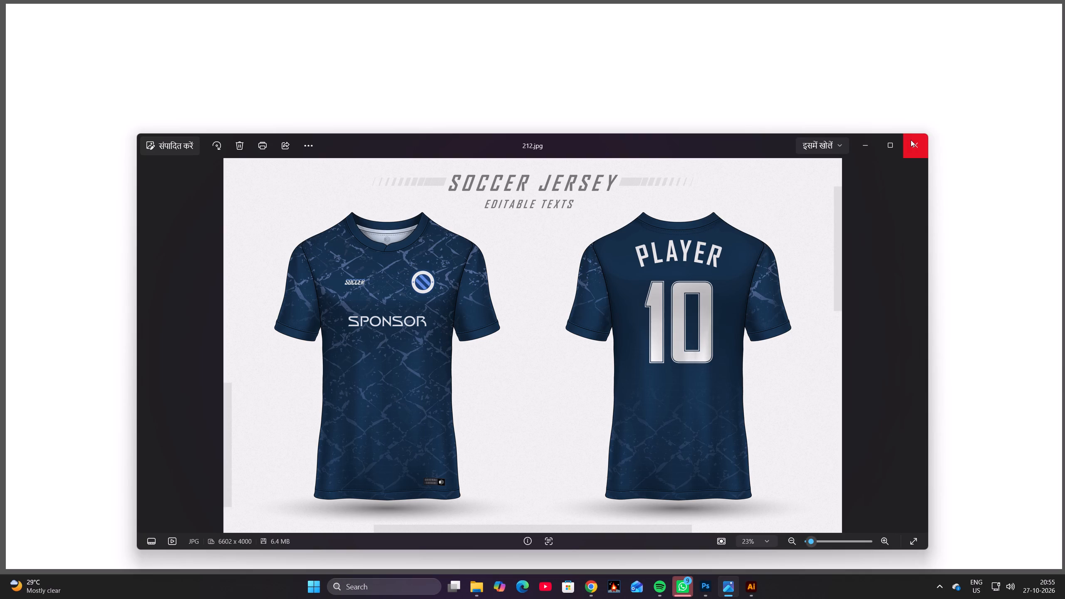
left_click(909, 142)
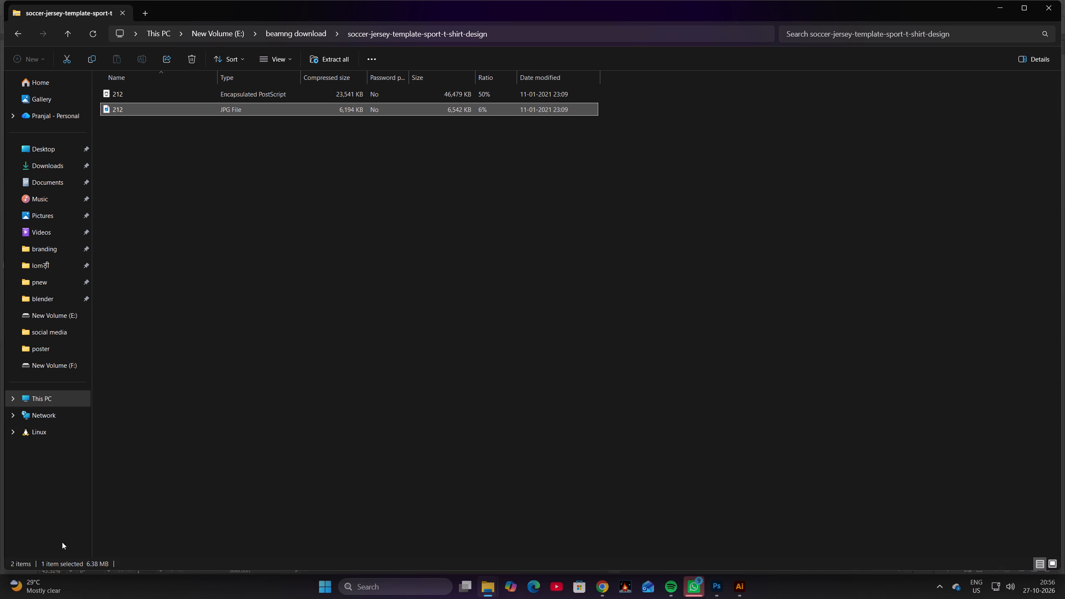
Open the 212 EPS file from the archive again in Illustrator, skipping automatic font activation.
right_click(238, 94)
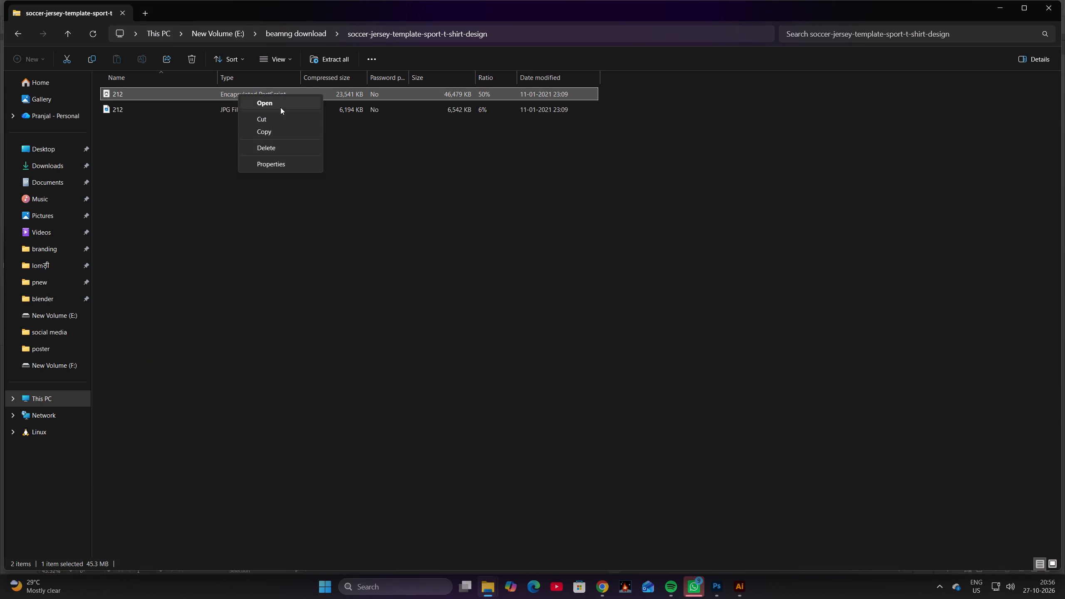
left_click(286, 97)
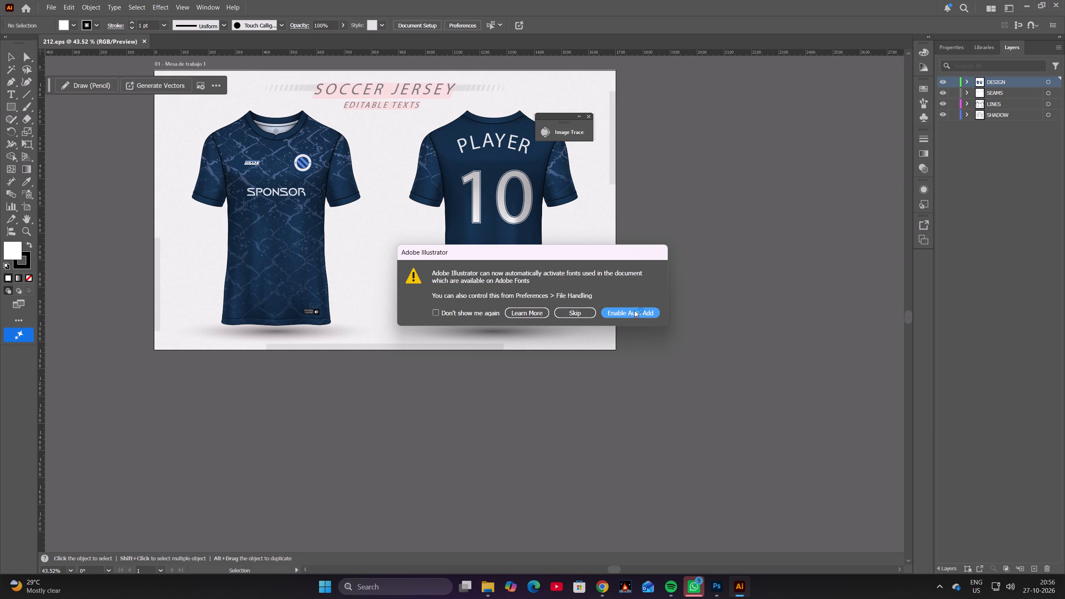
left_click(570, 314)
scroll(543, 285, "up", 3)
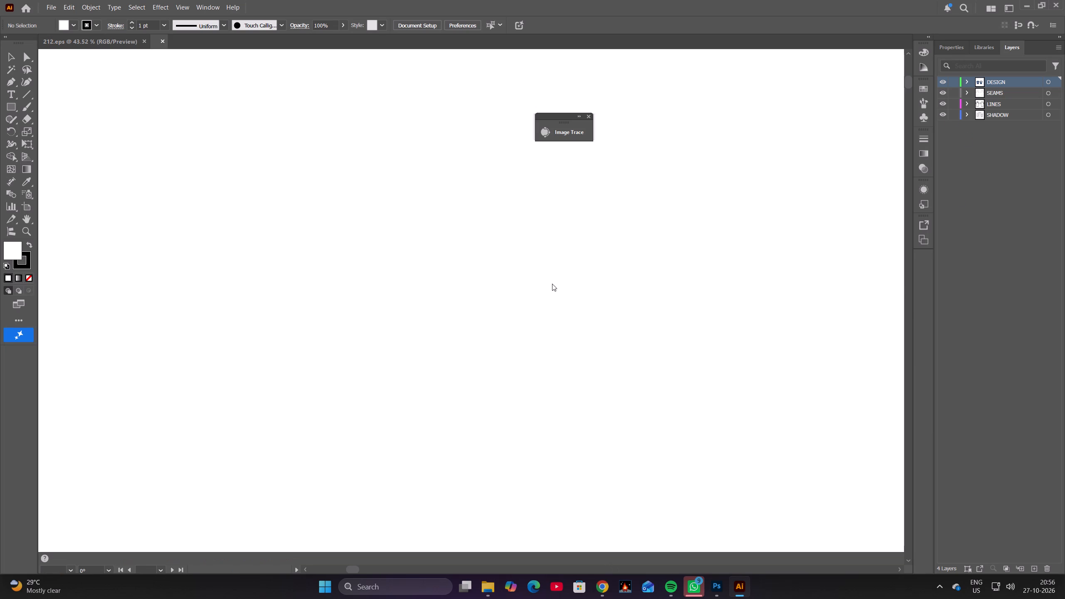
scroll(552, 284, "down", 4)
Close the missing fonts dialog without replacing fonts, skip automatic font activation, and close Illustrator.
left_click(1056, 0)
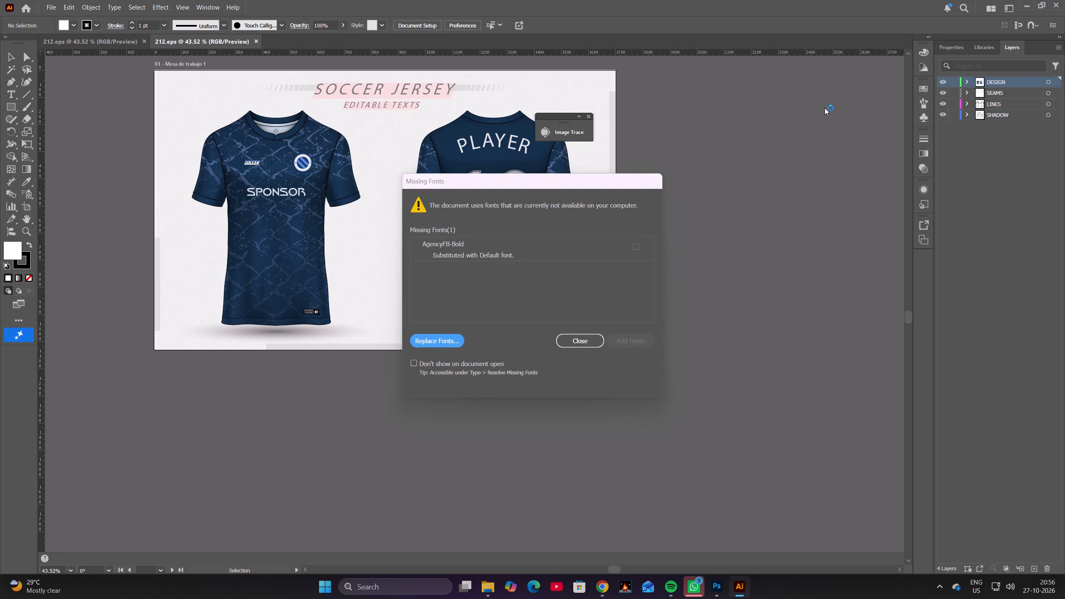
left_click(589, 344)
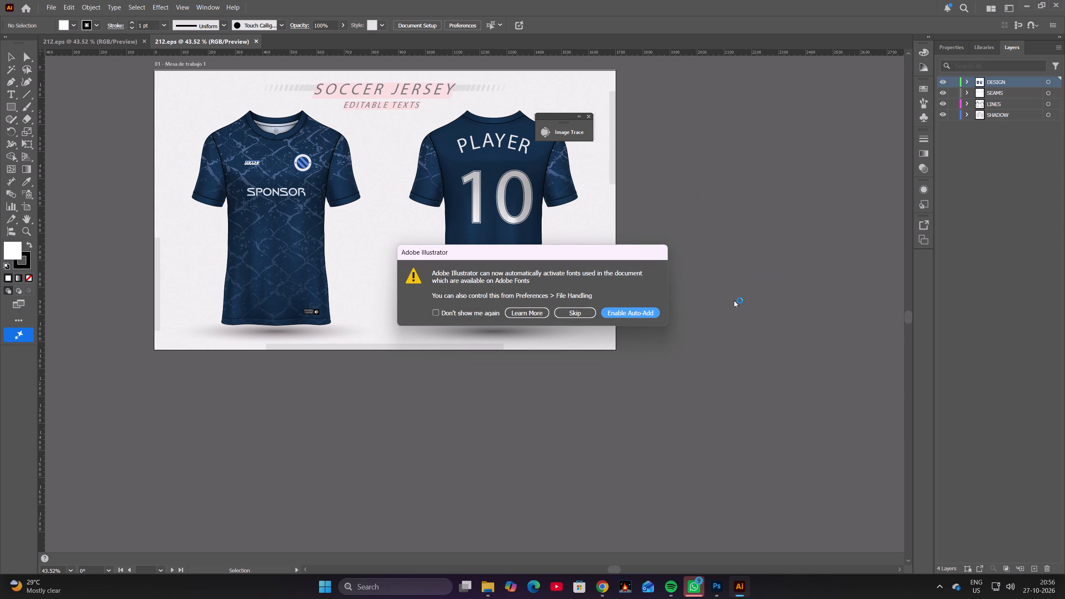
left_click(573, 312)
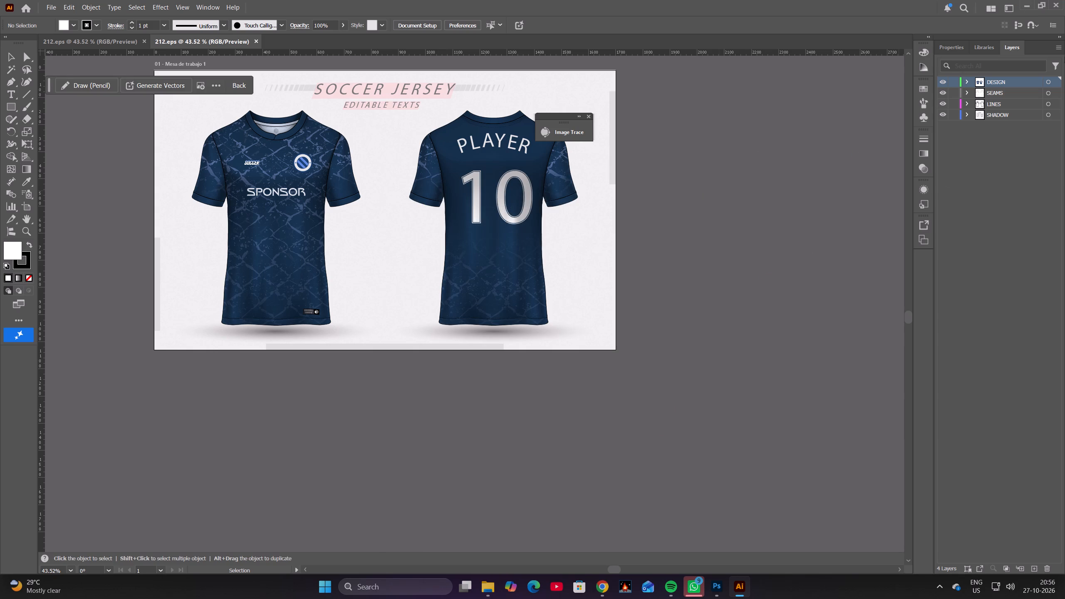
left_click(1063, 7)
left_click(1059, 2)
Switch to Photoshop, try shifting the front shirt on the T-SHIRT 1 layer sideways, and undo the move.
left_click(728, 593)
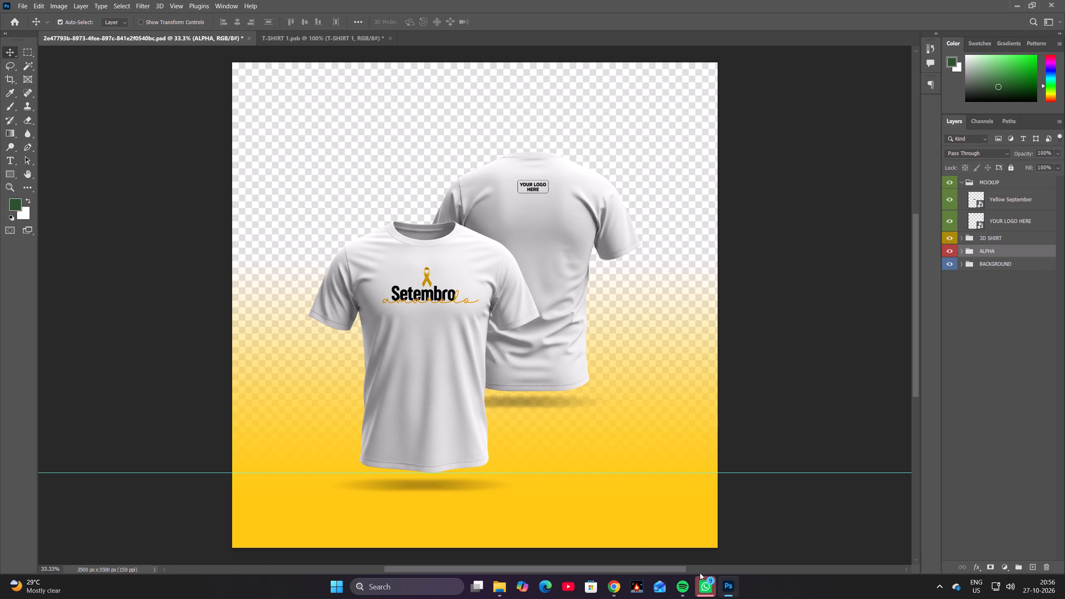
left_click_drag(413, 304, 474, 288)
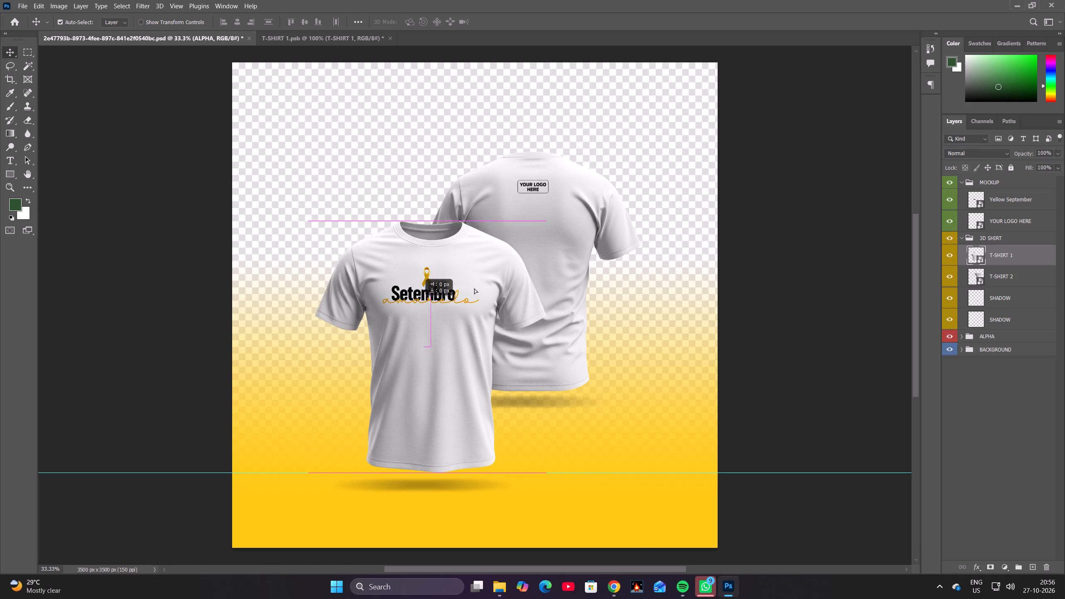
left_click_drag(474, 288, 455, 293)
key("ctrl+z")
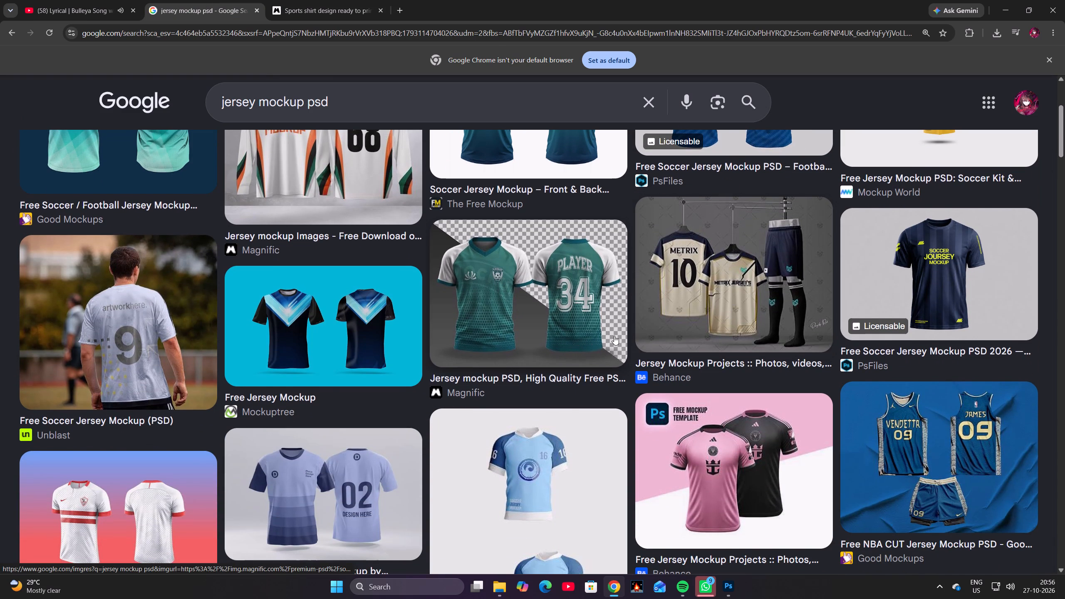
scroll(614, 336, "down", 3)
scroll(306, 377, "down", 3)
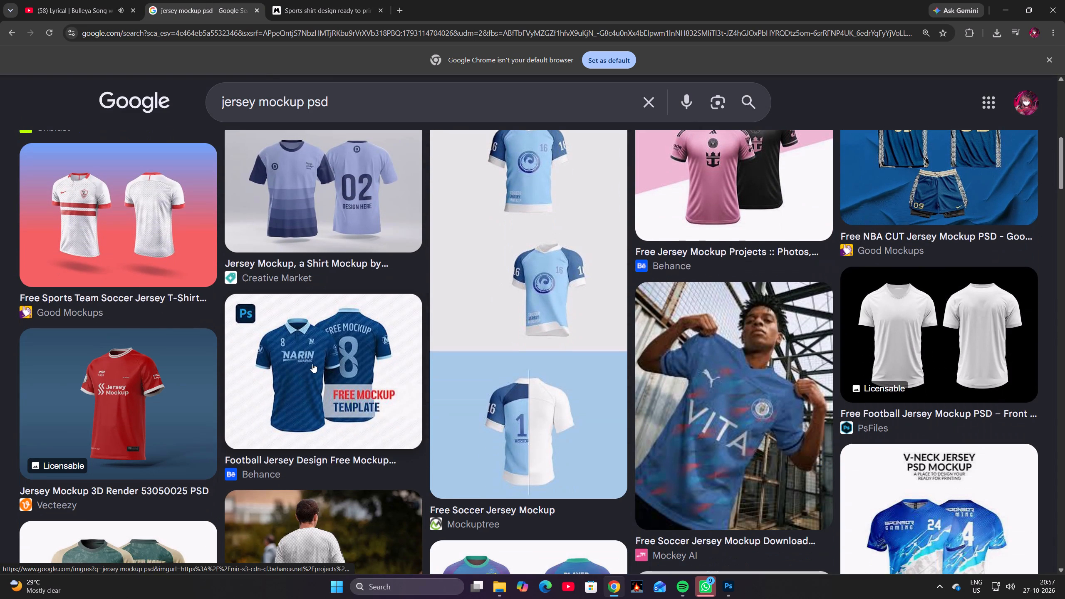
scroll(353, 355, "down", 3)
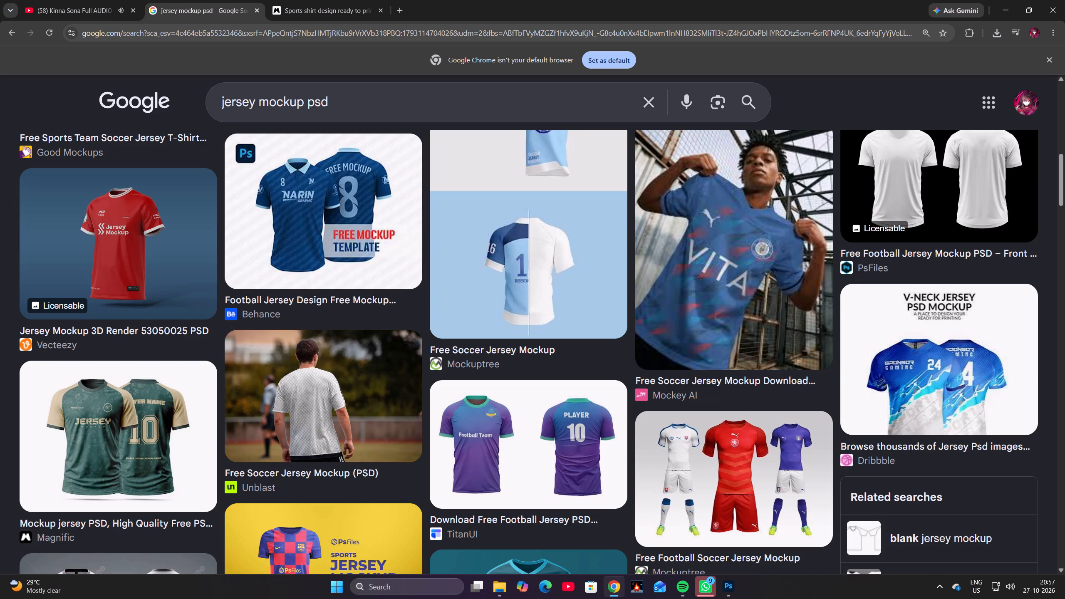
Pause the song playing in the YouTube tab.
left_click(61, 7)
left_click(246, 230)
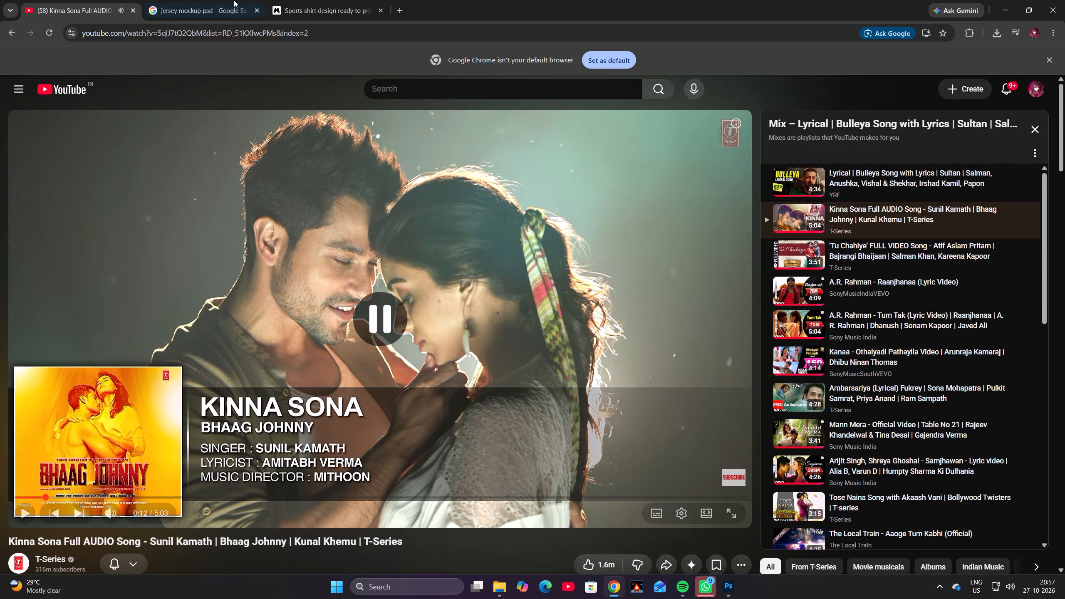
Return to the "jersey mockup psd" image results and examine further results for a suitable free front-and-back jersey PSD.
left_click(234, 0)
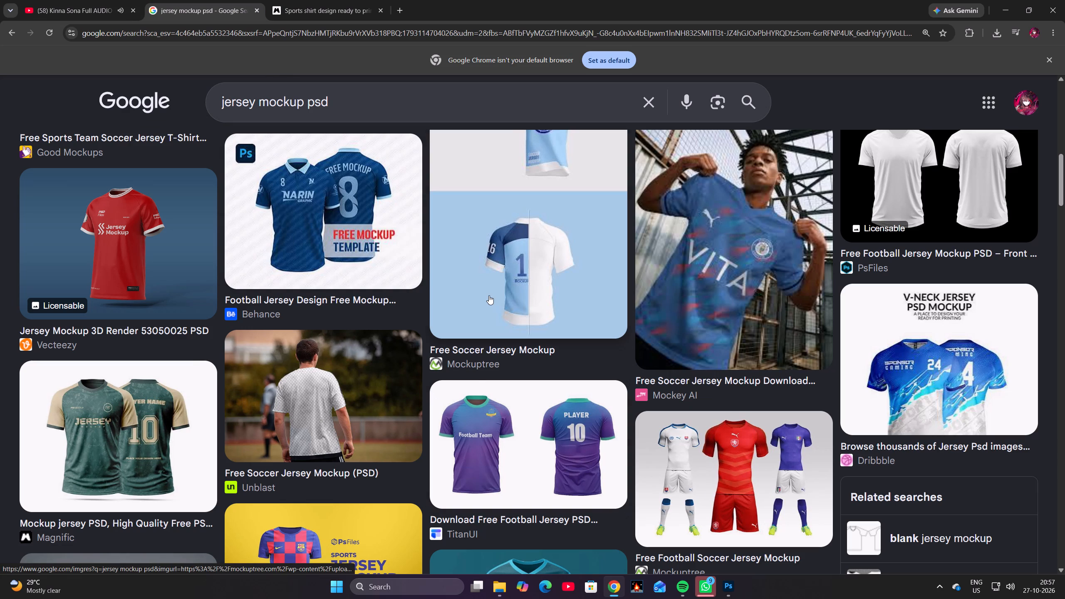
scroll(531, 304, "down", 4)
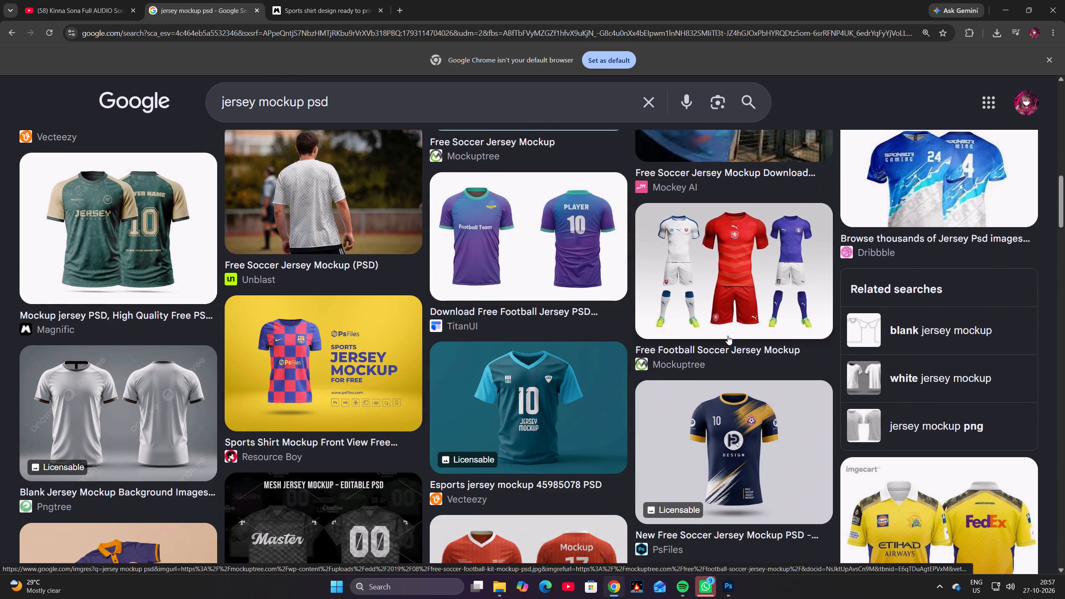
scroll(724, 338, "down", 3)
scroll(673, 352, "down", 3)
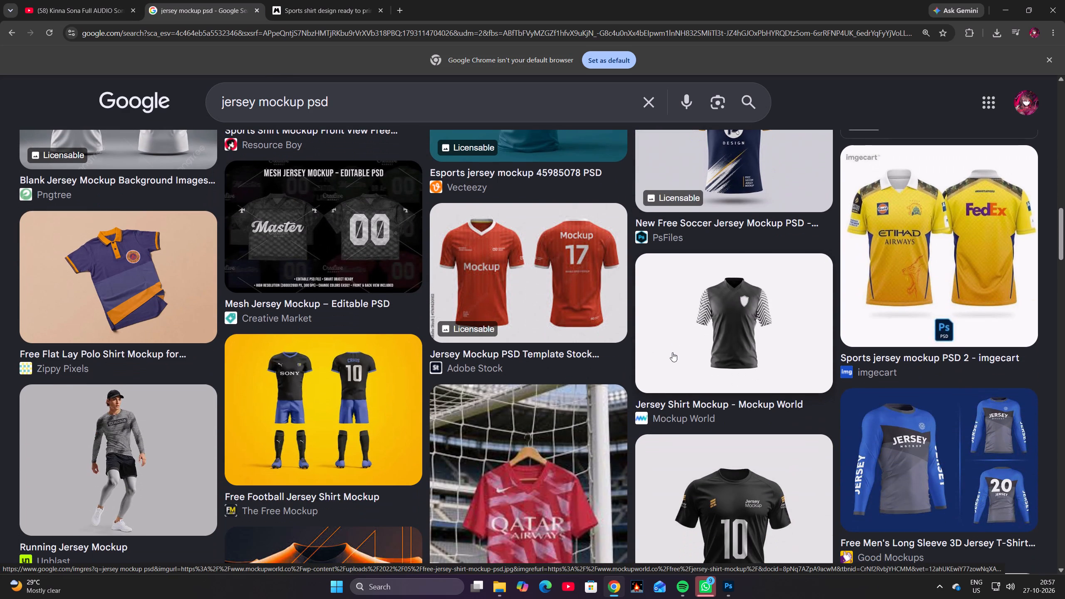
scroll(692, 353, "down", 3)
scroll(449, 369, "down", 3)
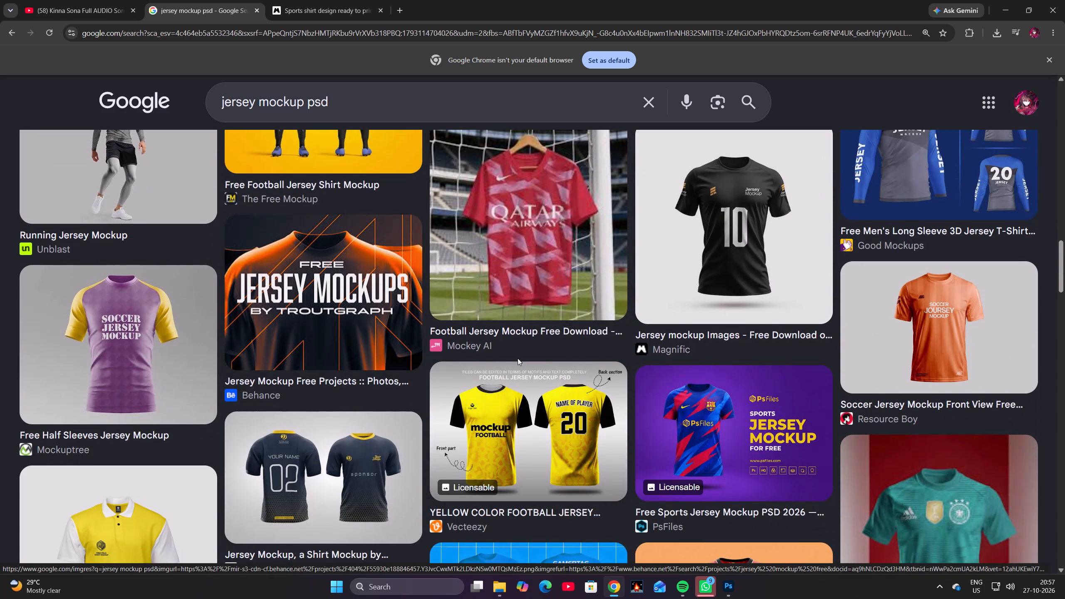
scroll(540, 359, "down", 3)
scroll(901, 383, "down", 3)
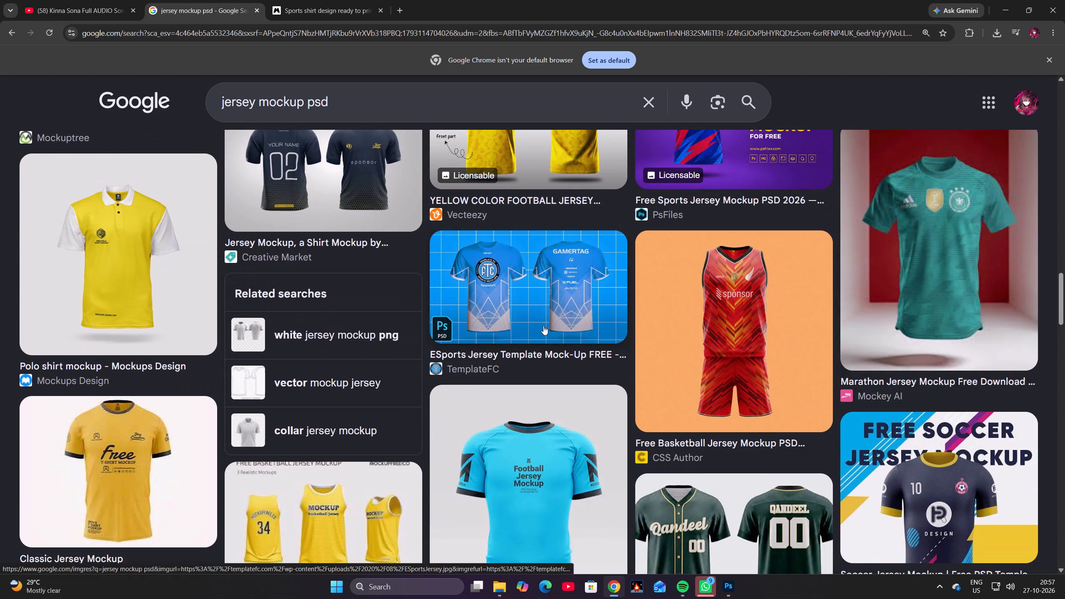
scroll(525, 326, "down", 5)
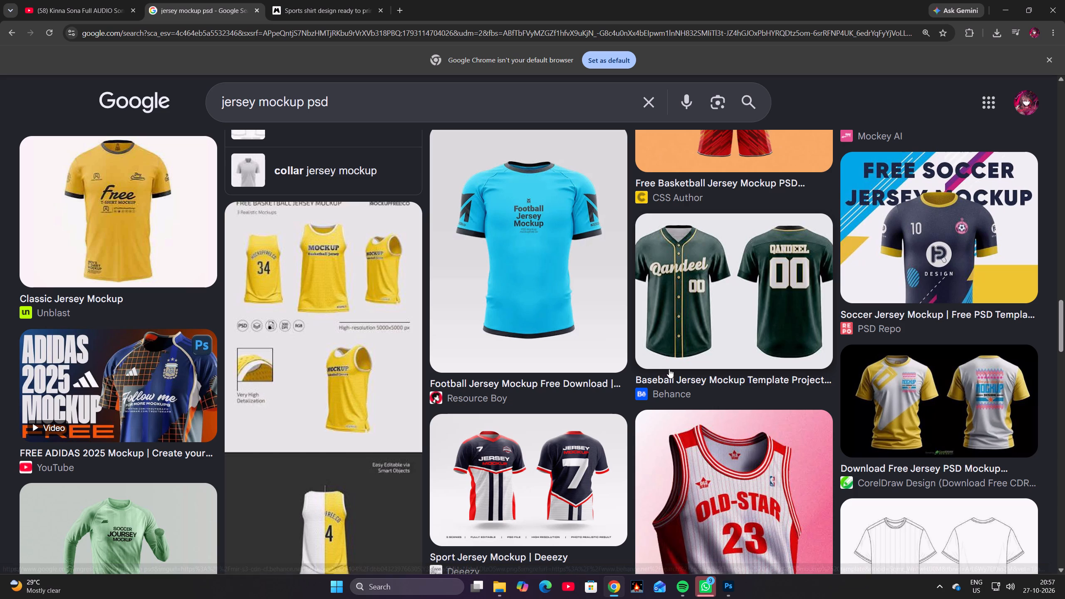
scroll(679, 366, "down", 3)
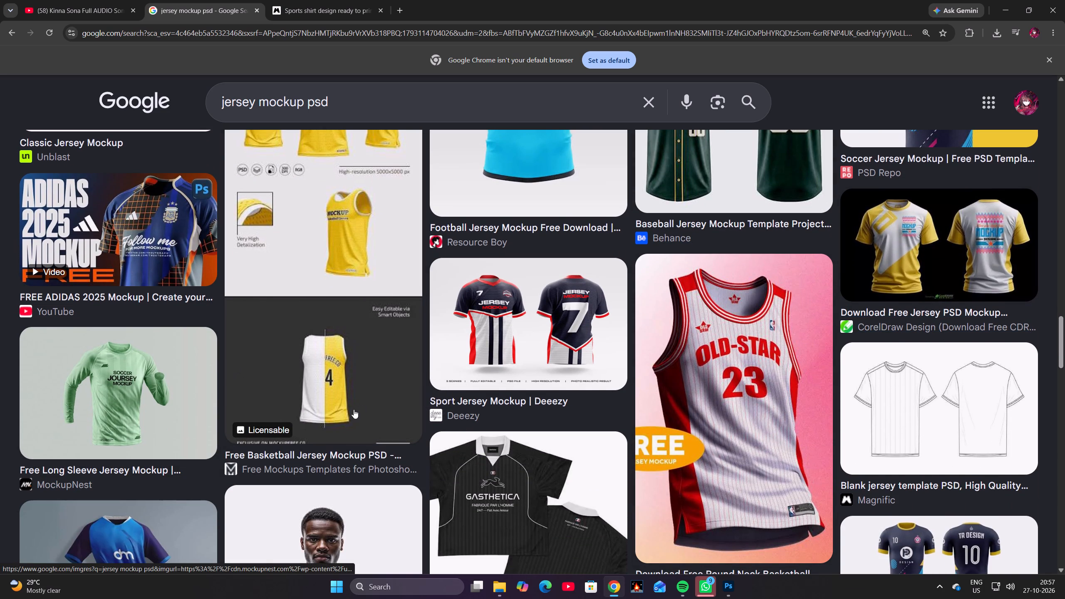
scroll(382, 401, "down", 2)
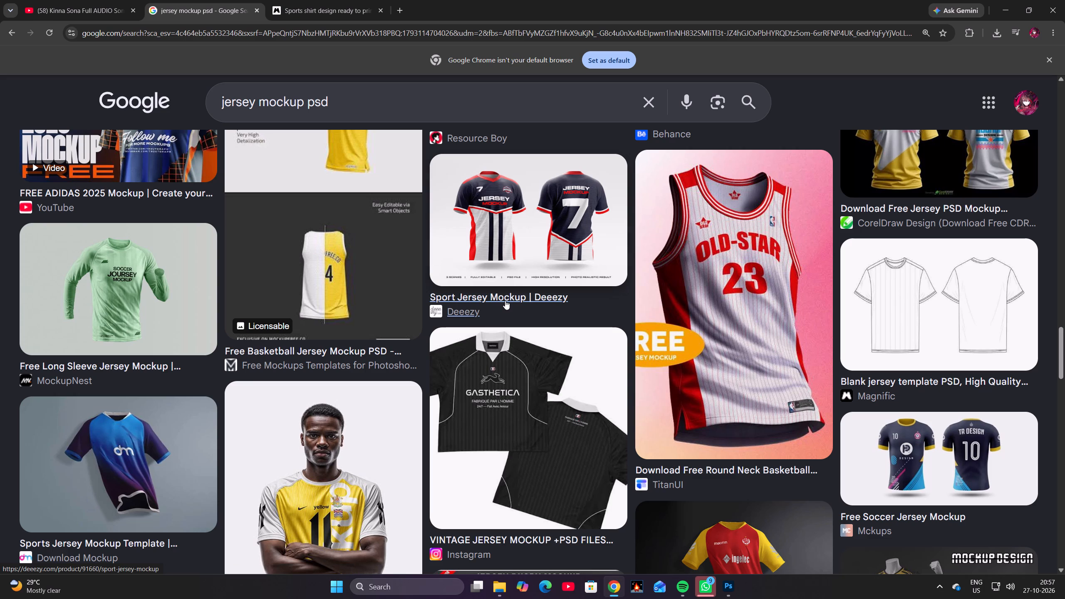
scroll(505, 235, "down", 4)
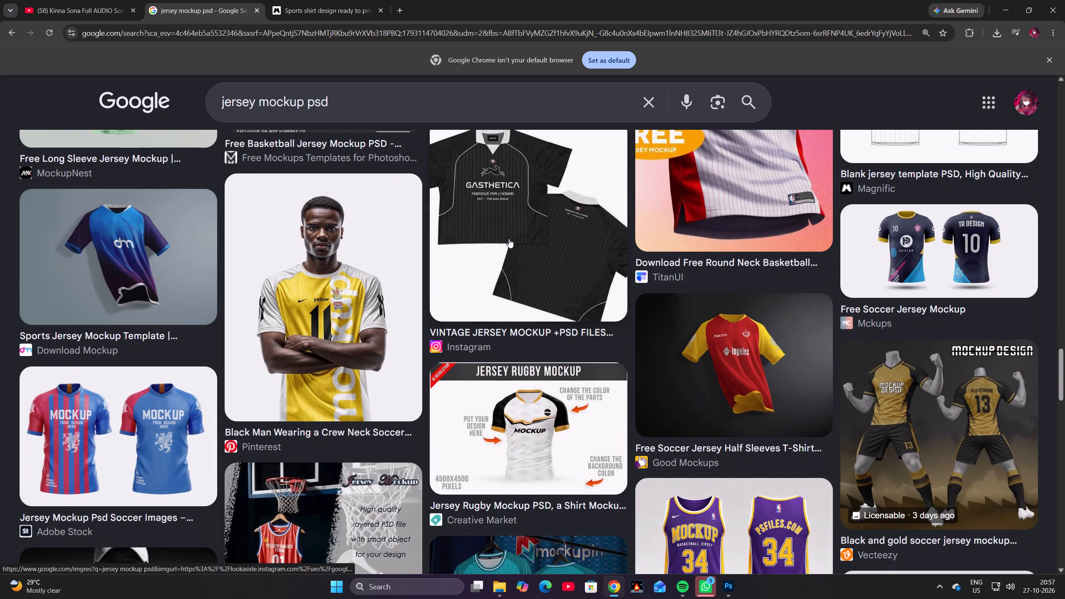
scroll(586, 321, "down", 4)
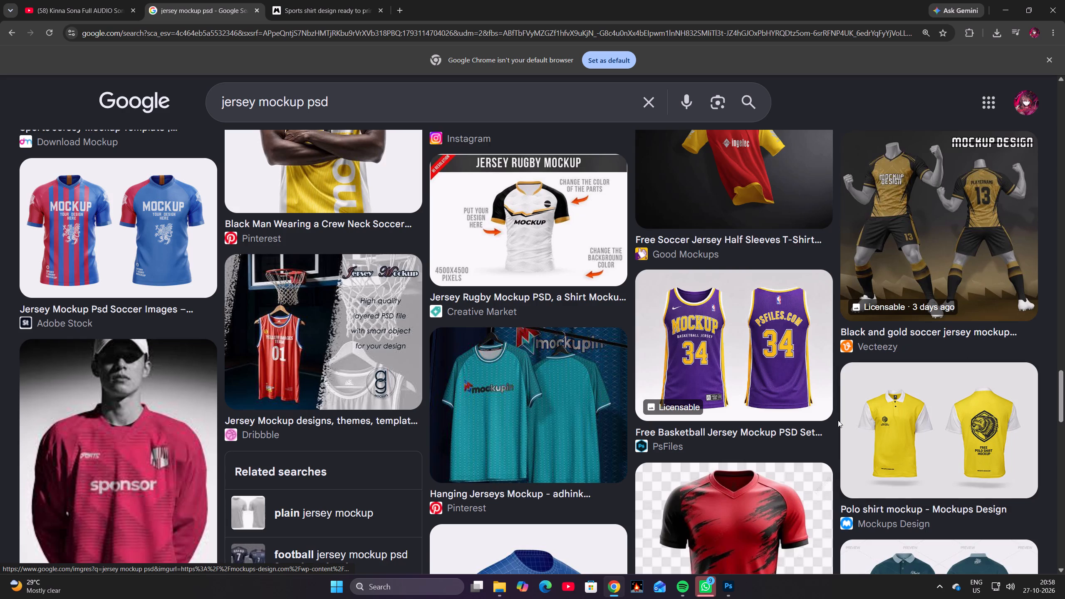
scroll(837, 420, "down", 4)
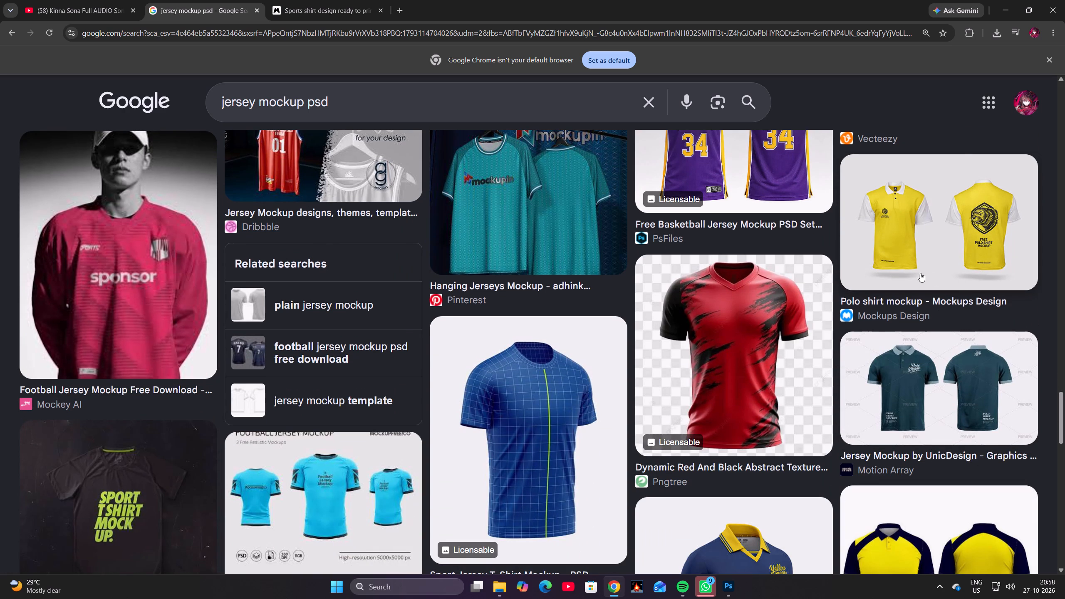
scroll(669, 327, "down", 5)
scroll(528, 487, "down", 3)
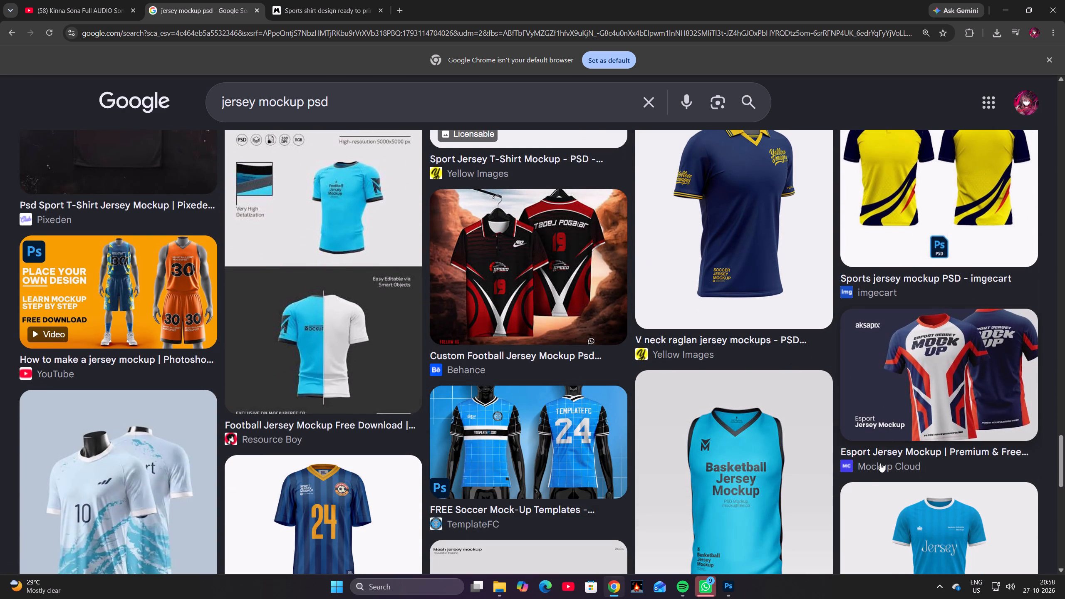
scroll(398, 329, "down", 3)
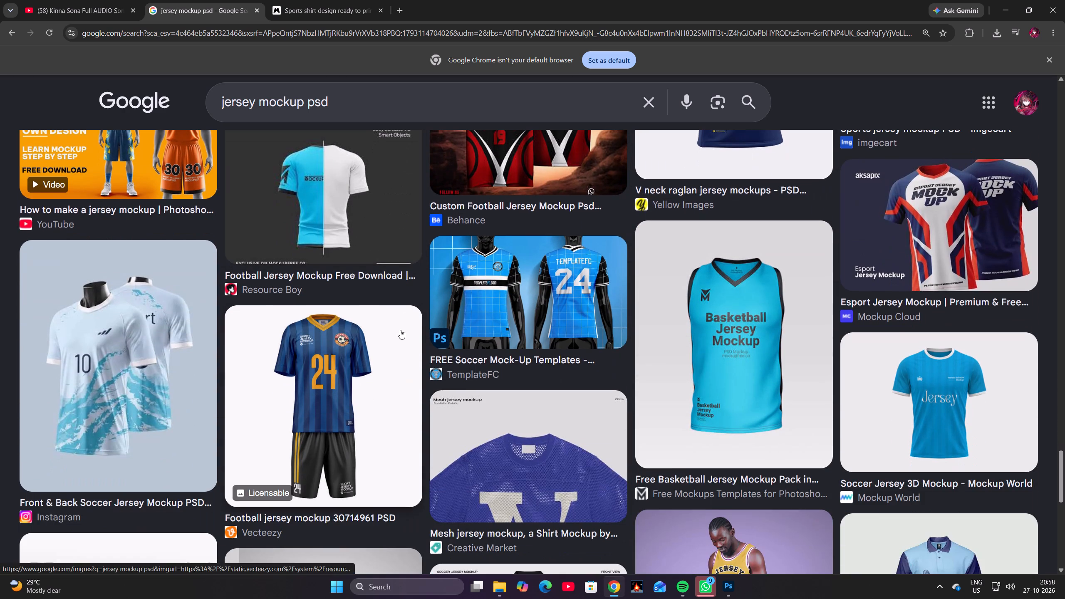
scroll(403, 332, "down", 3)
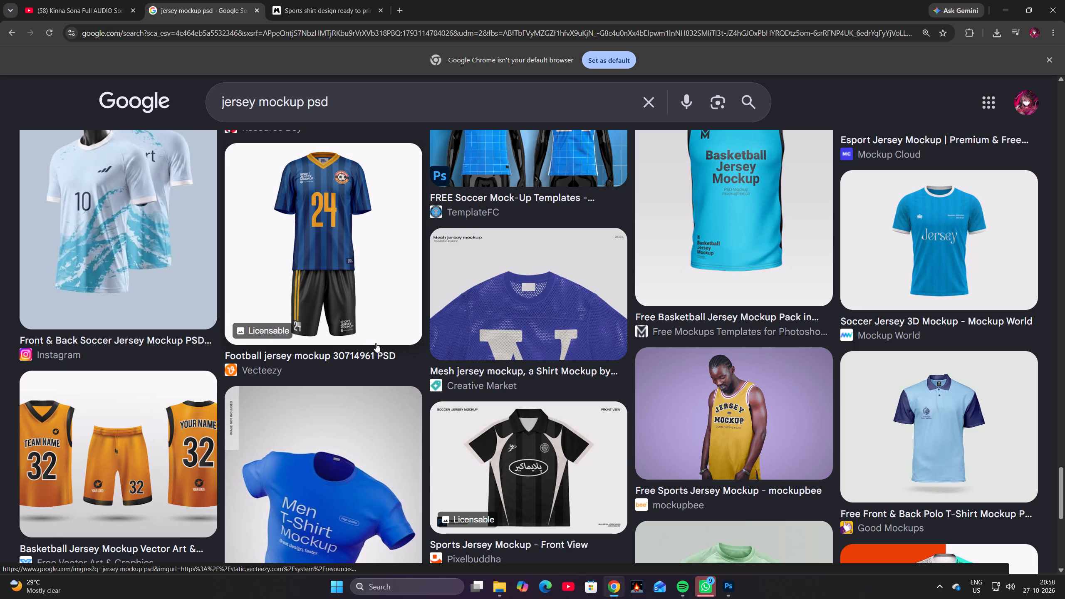
scroll(385, 336, "down", 3)
scroll(303, 317, "down", 4)
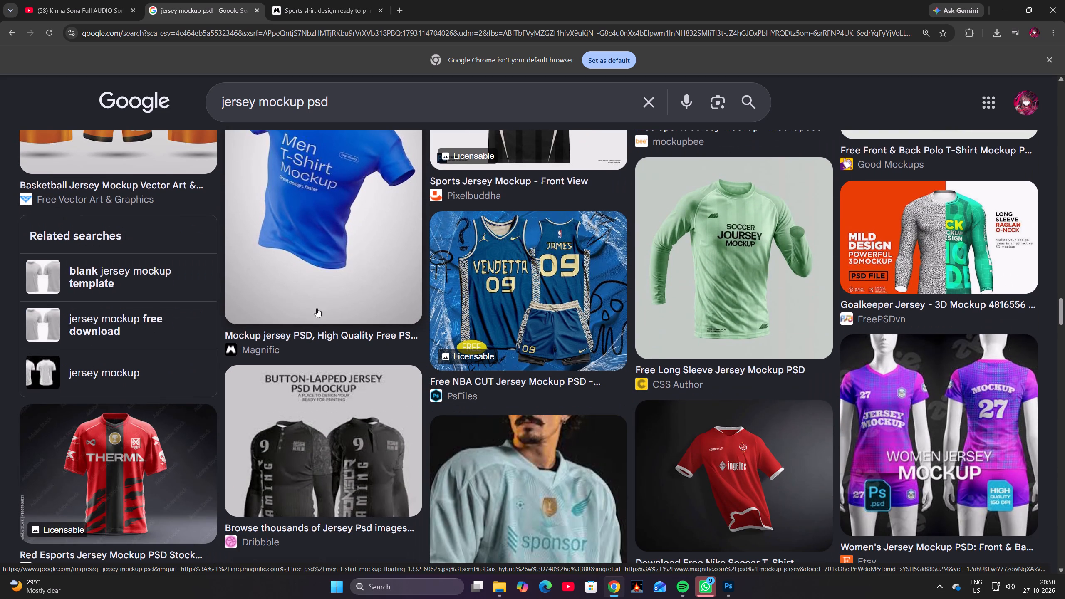
Search Google Images for the suggested query "basketball jersey mockup psd free download".
left_click(396, 111)
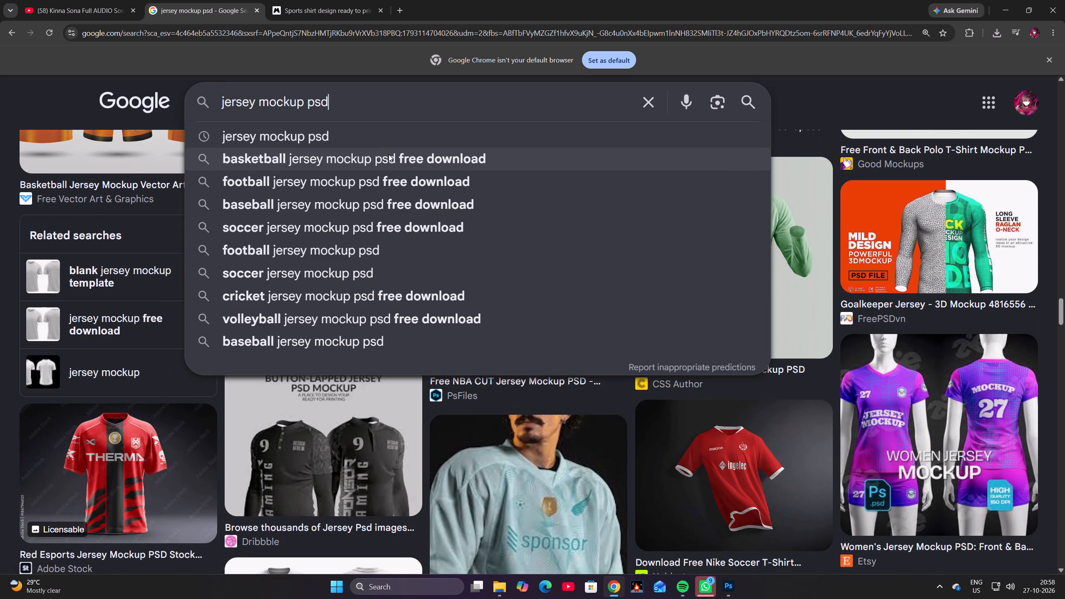
left_click(389, 154)
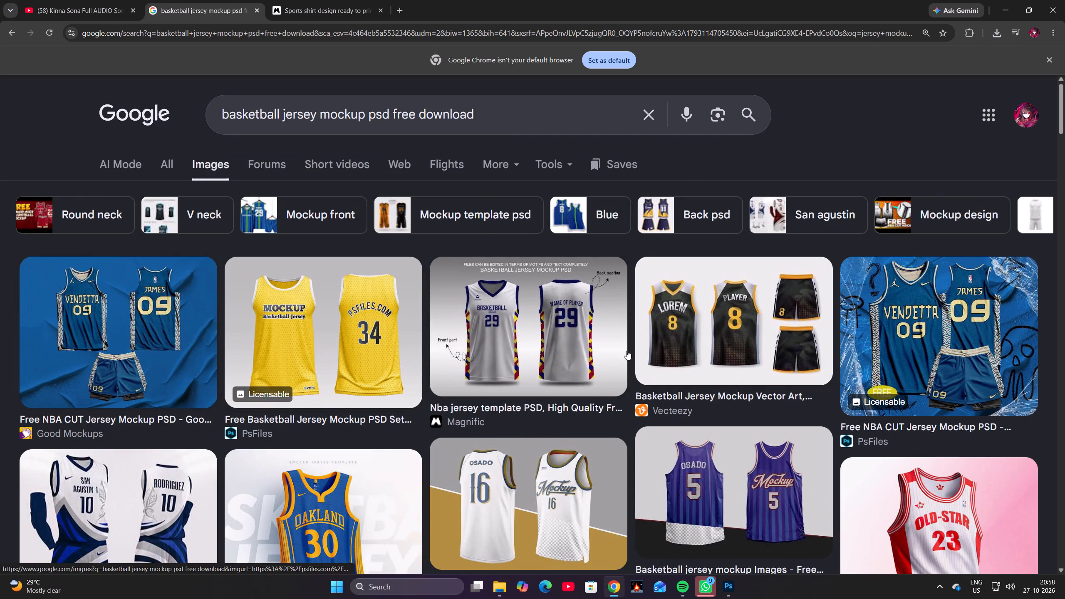
Examine the basketball jersey mockup image results for a usable free front-and-back PSD template.
scroll(622, 363, "down", 5)
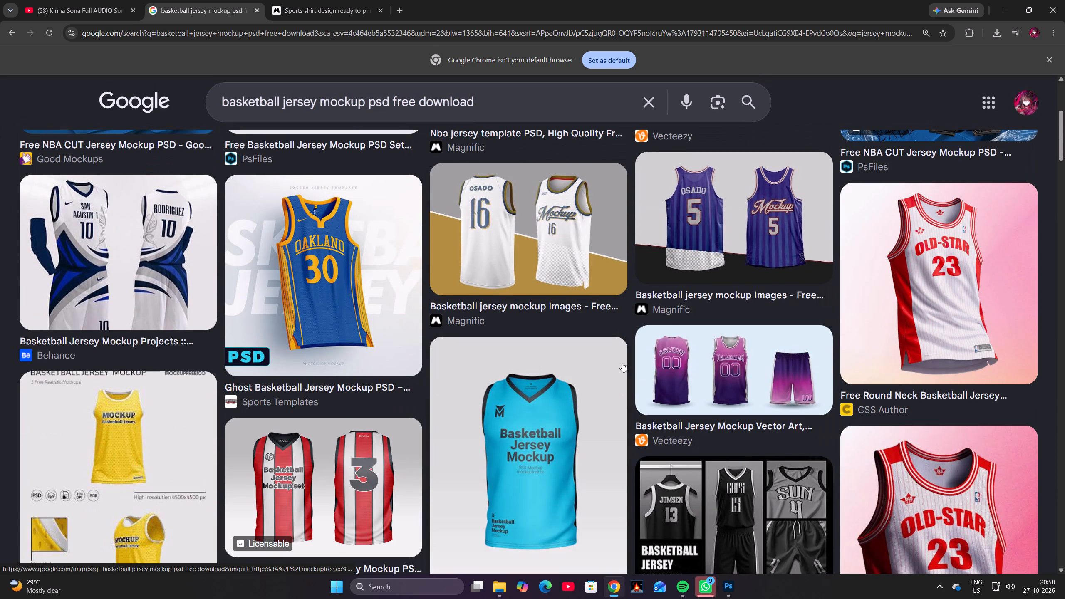
scroll(622, 361, "down", 4)
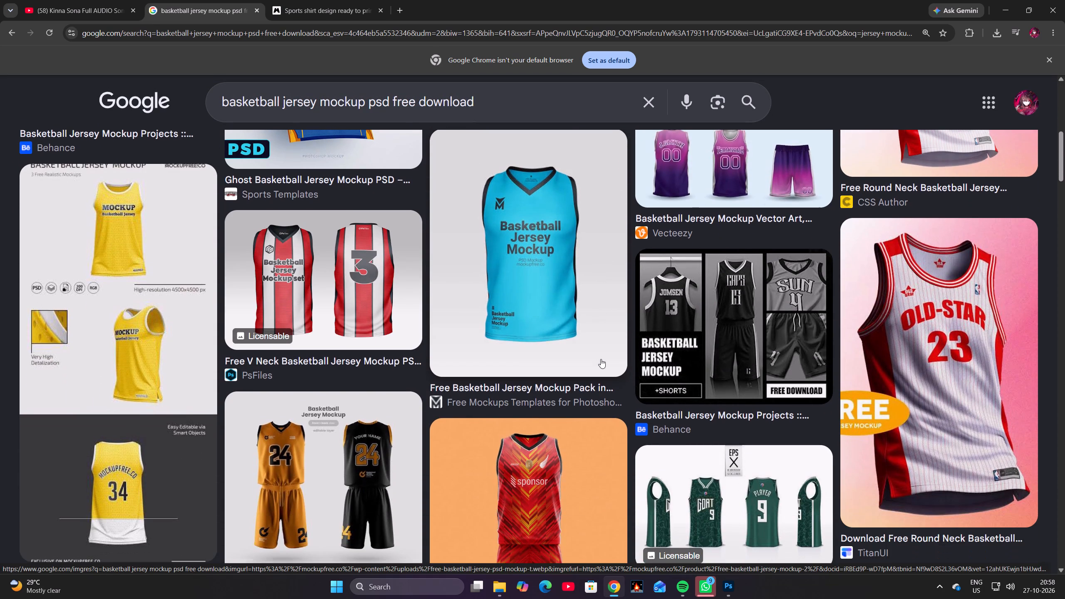
scroll(599, 359, "down", 1)
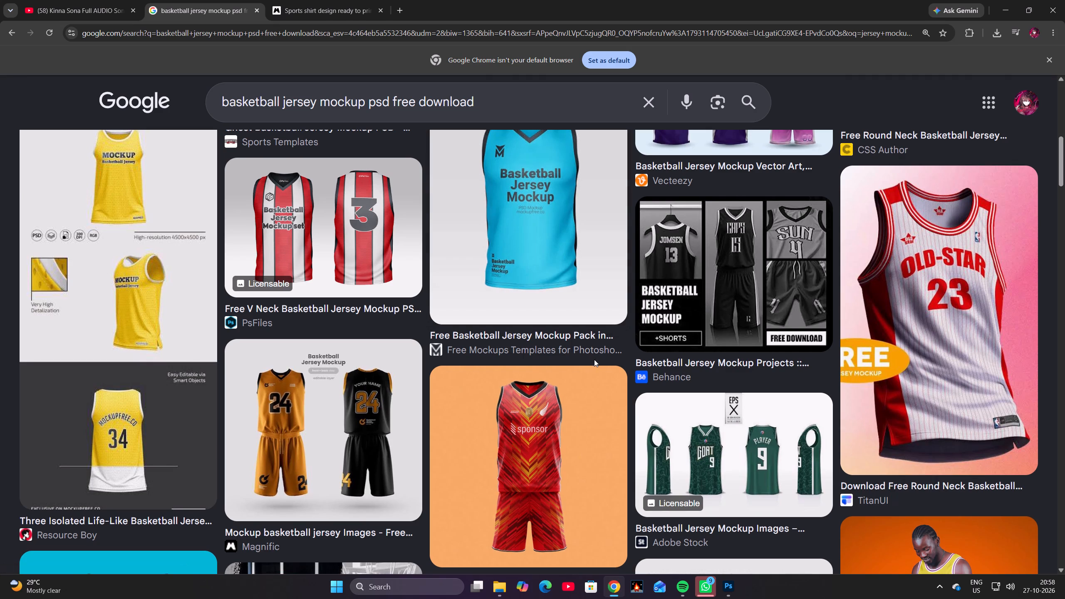
scroll(594, 359, "down", 3)
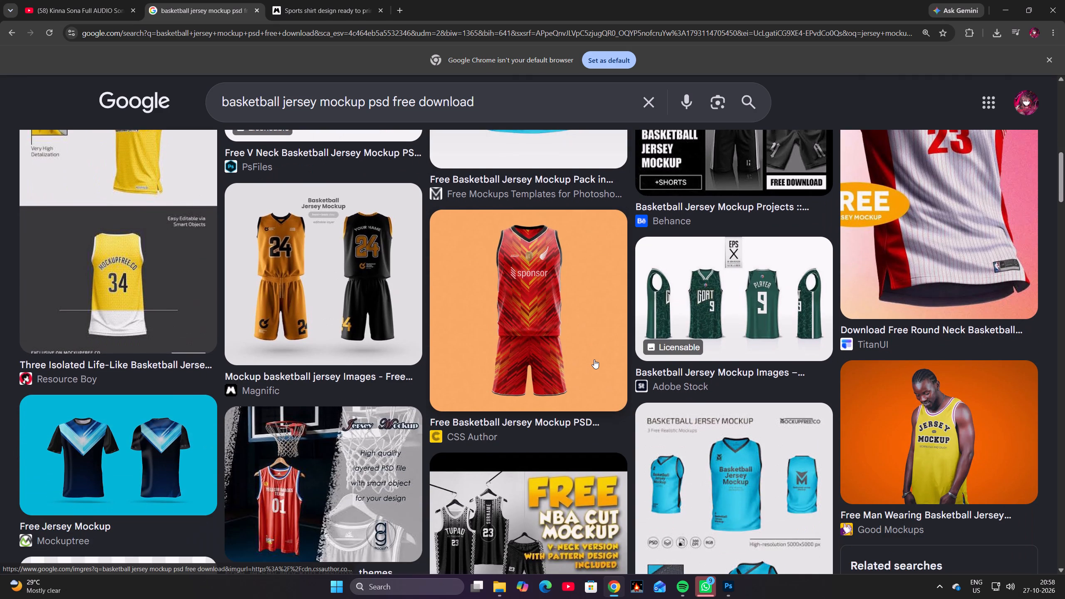
scroll(594, 359, "down", 4)
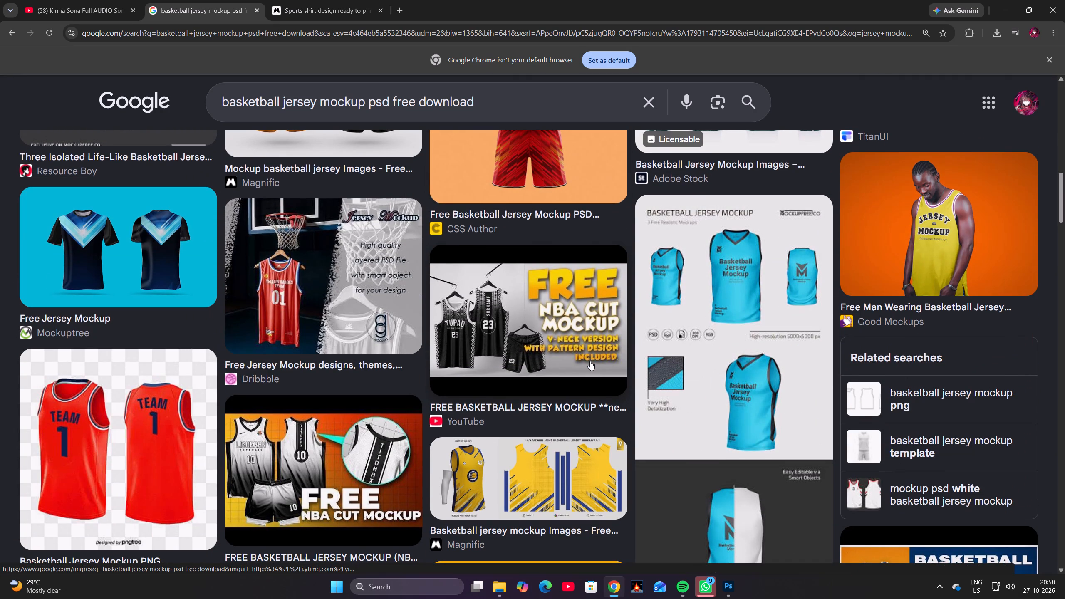
scroll(585, 366, "down", 3)
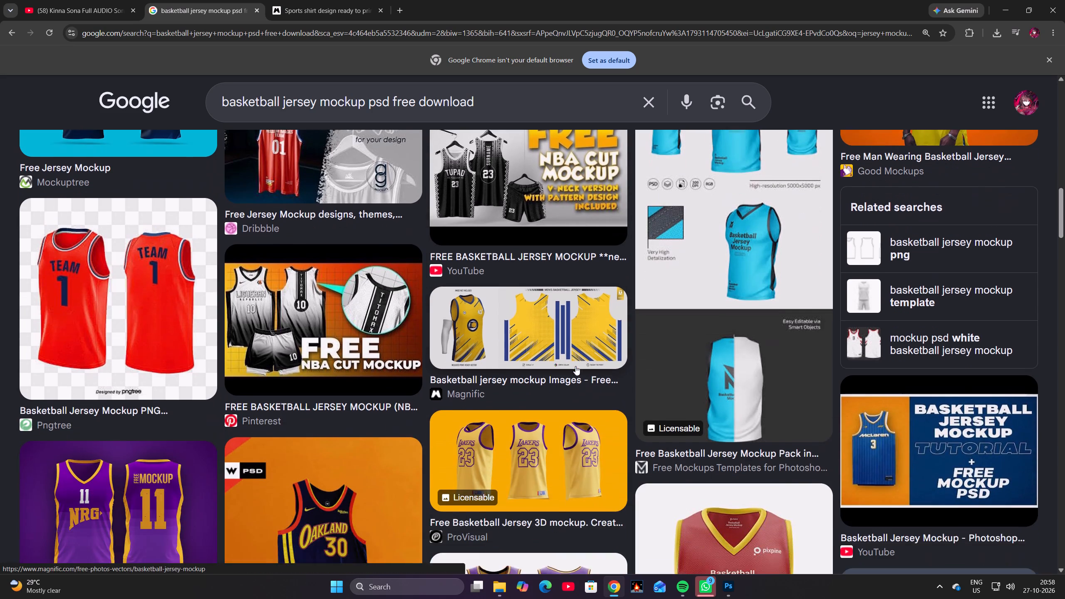
scroll(510, 350, "down", 4)
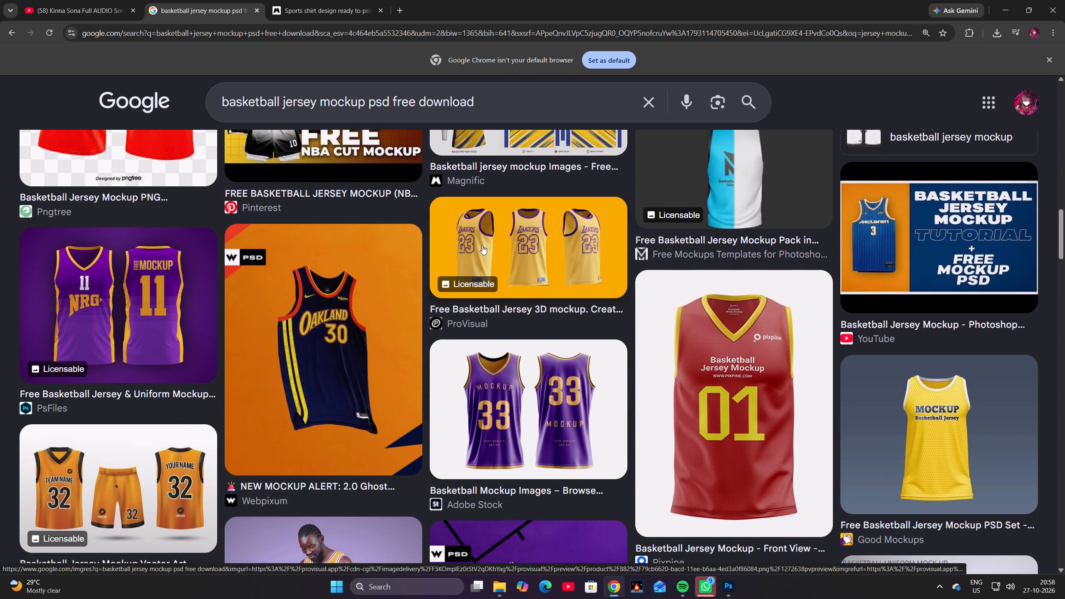
scroll(502, 234, "down", 4)
scroll(520, 262, "down", 8)
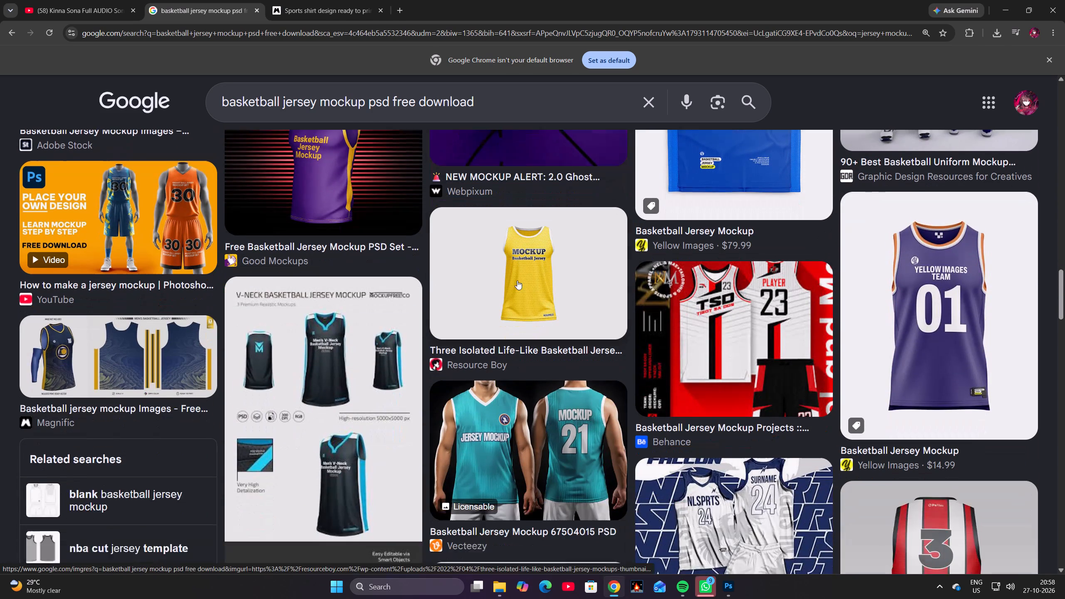
scroll(513, 267, "down", 9)
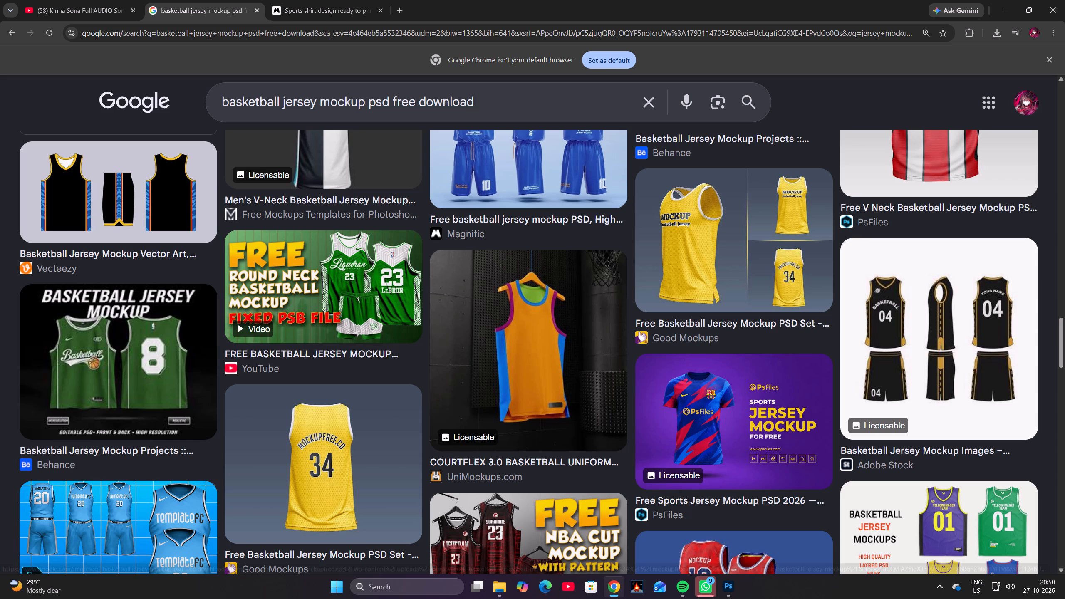
Replace the image search query with "jersey mockup psd" and run the search.
left_click_drag(477, 103, 223, 102)
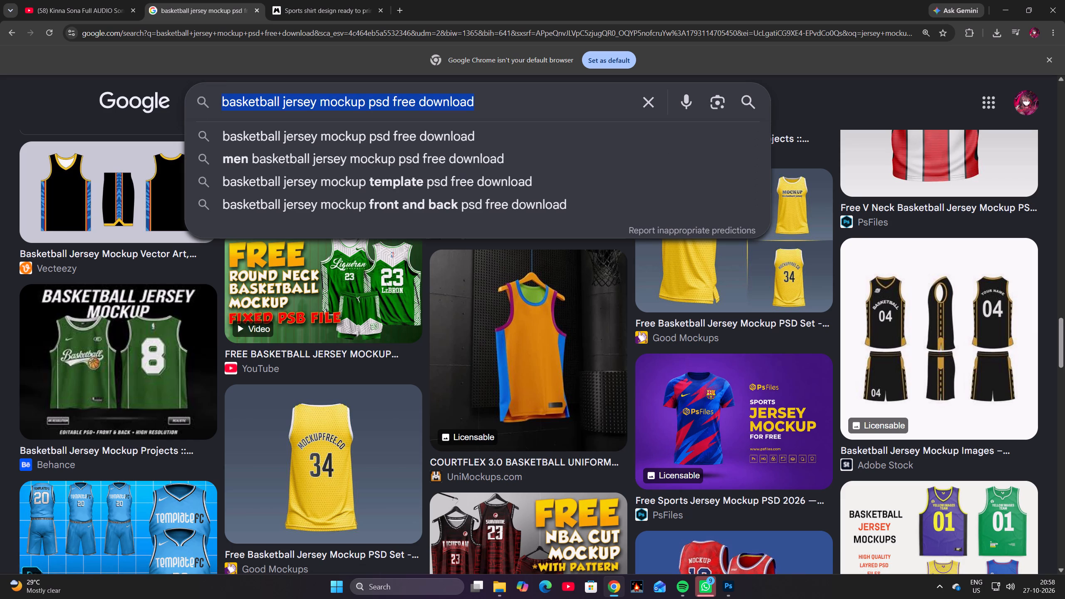
key("BackSpace")
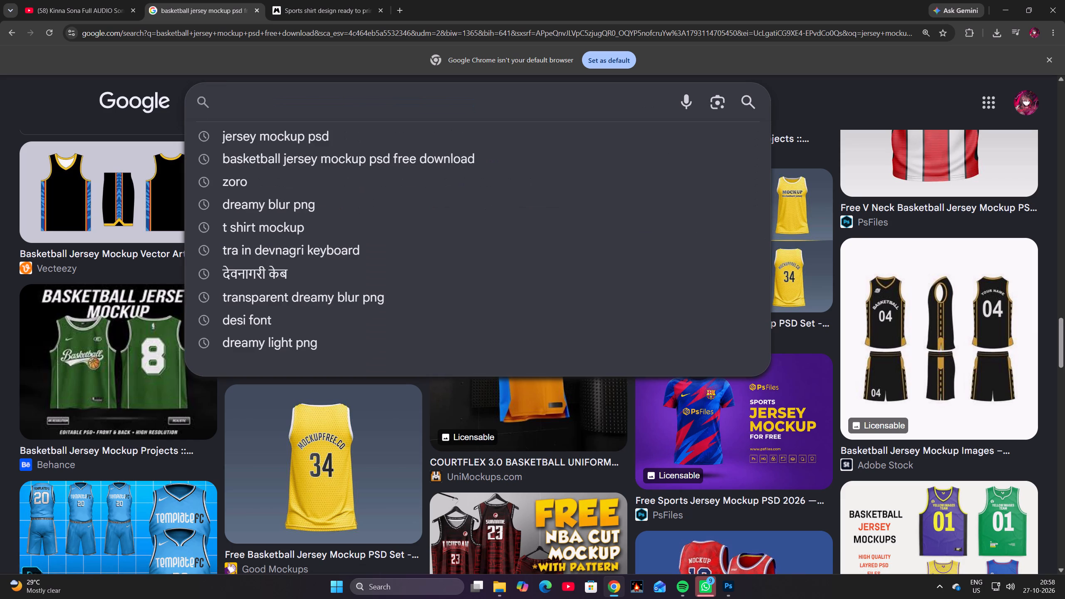
key("j")
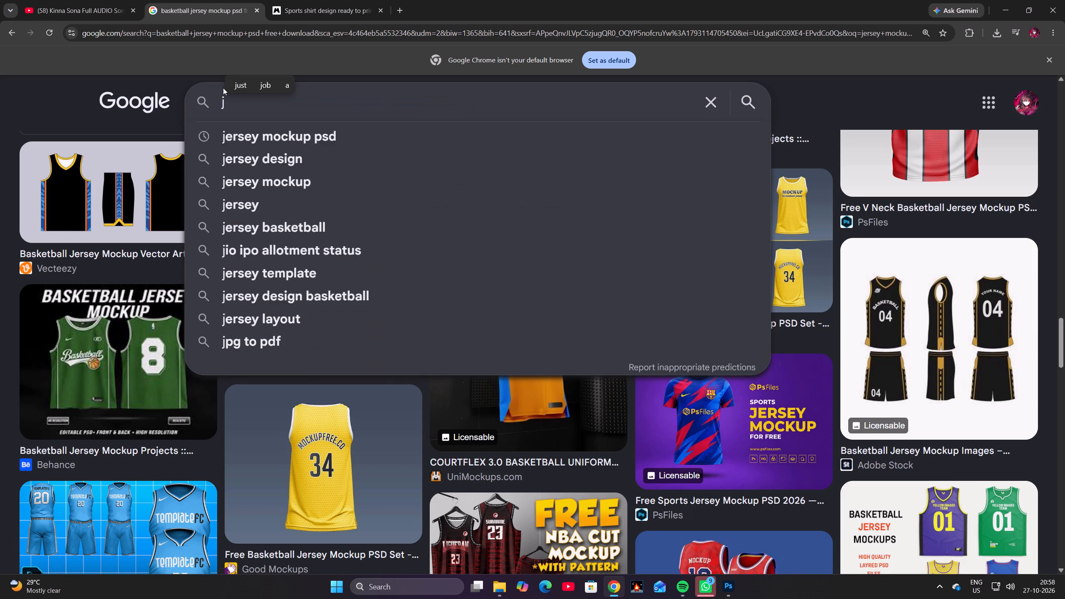
type("er")
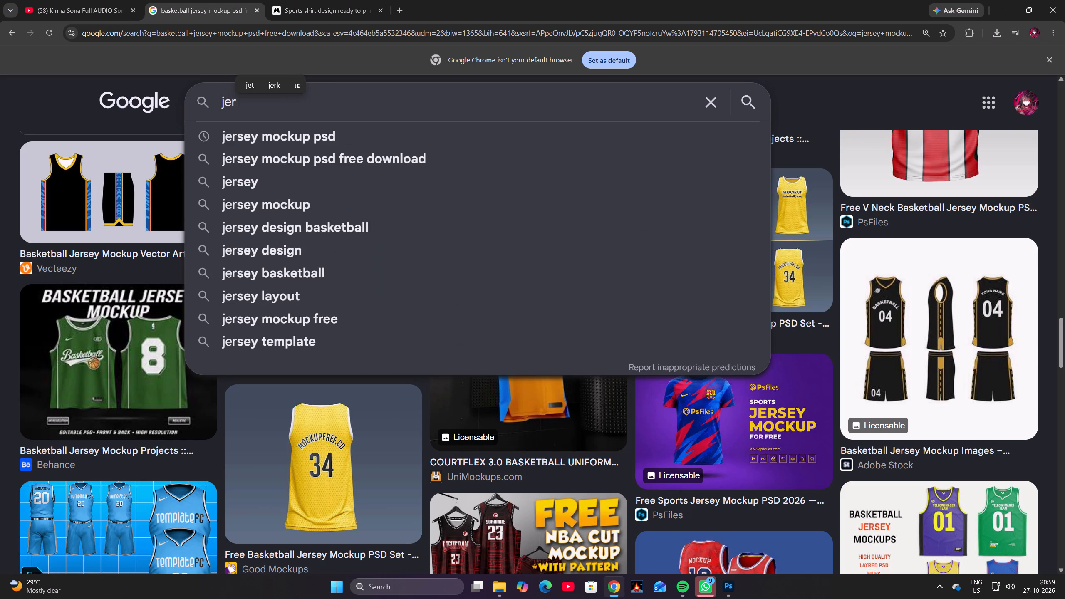
type("sey")
key("space")
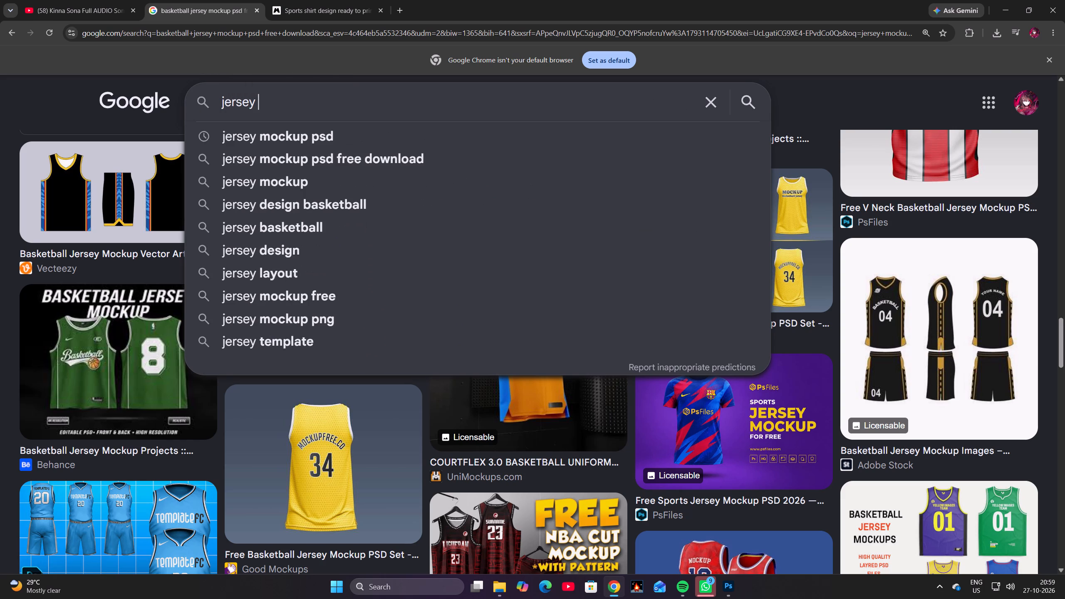
type("mock")
type("up")
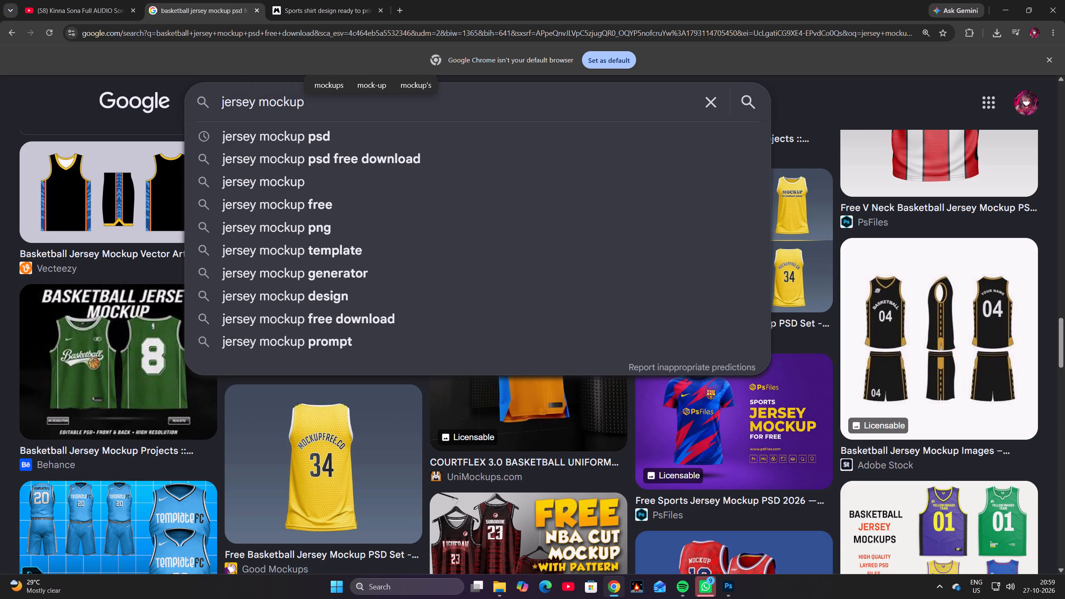
key("Down")
key("Return")
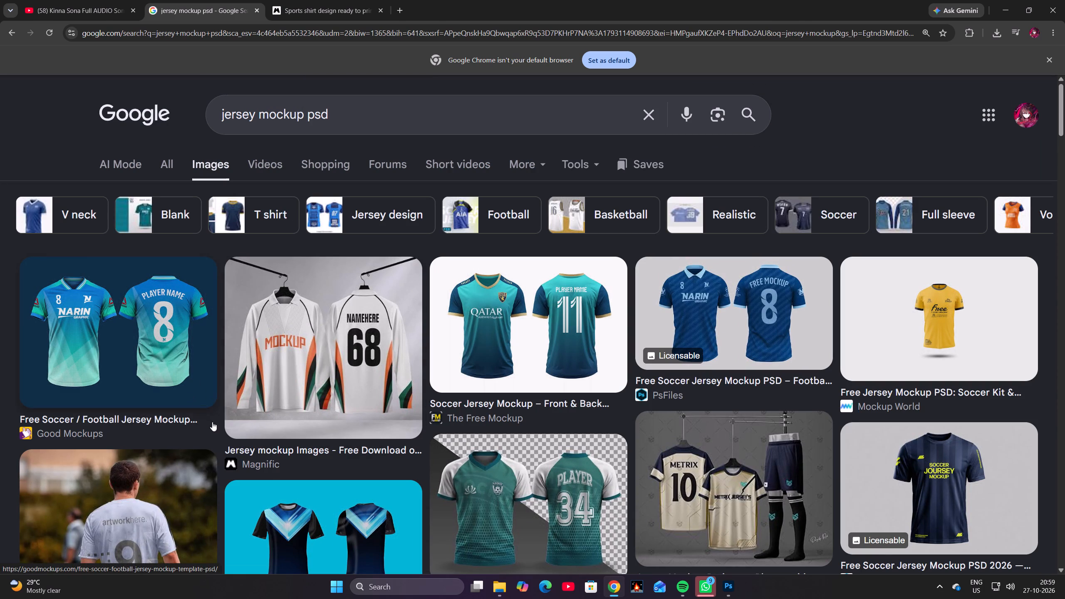
Examine the jersey mockup results, check Vecteezy's "Jersey Mockup 3D Render" page and its related PSDs, and close that page.
scroll(292, 452, "down", 4)
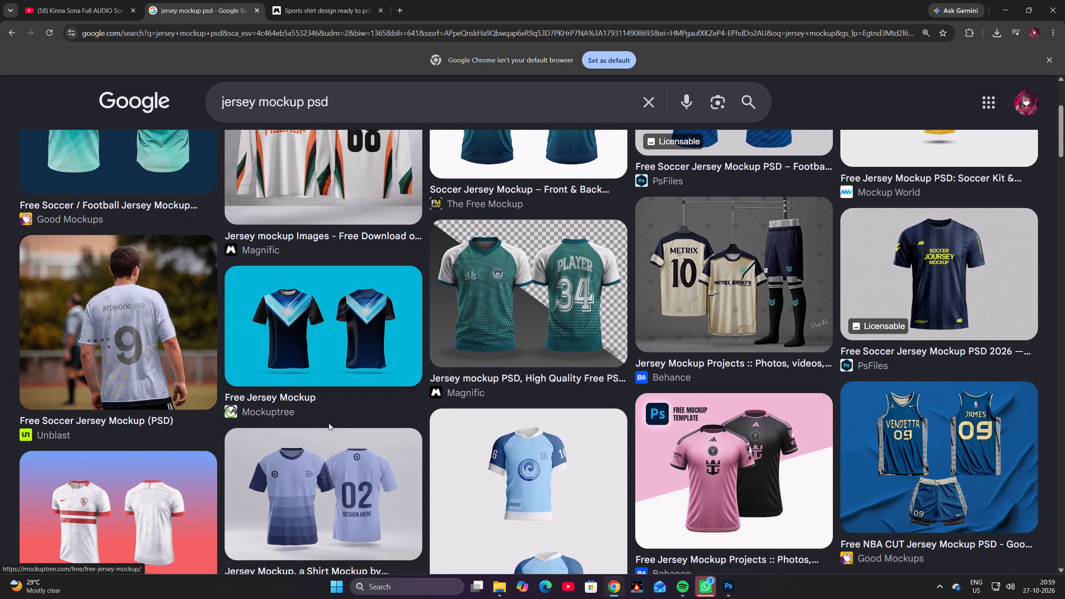
scroll(563, 331, "down", 3)
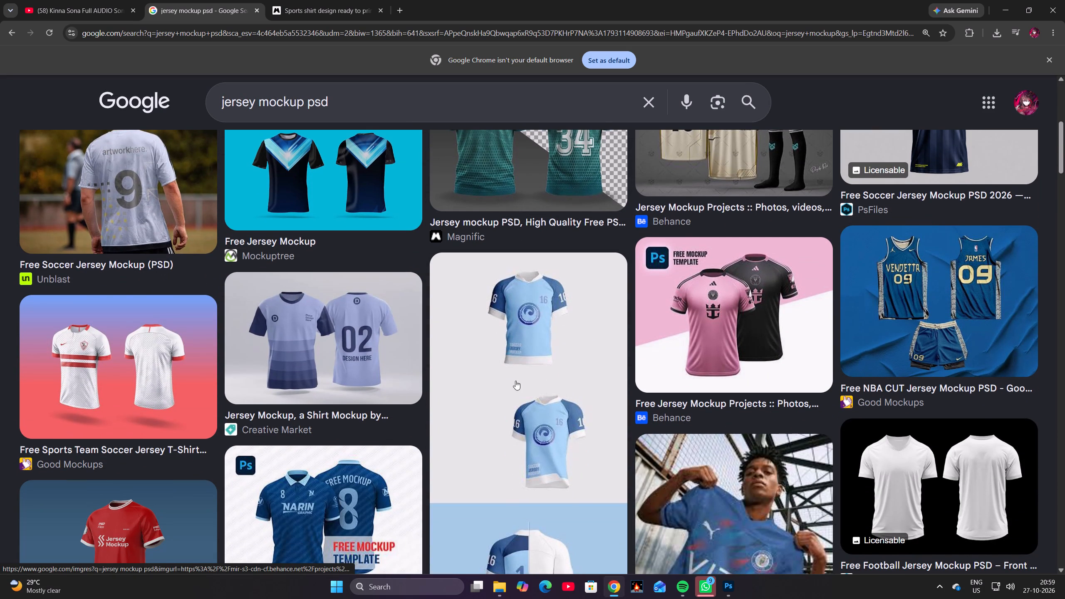
scroll(468, 342, "down", 3)
scroll(202, 388, "down", 2)
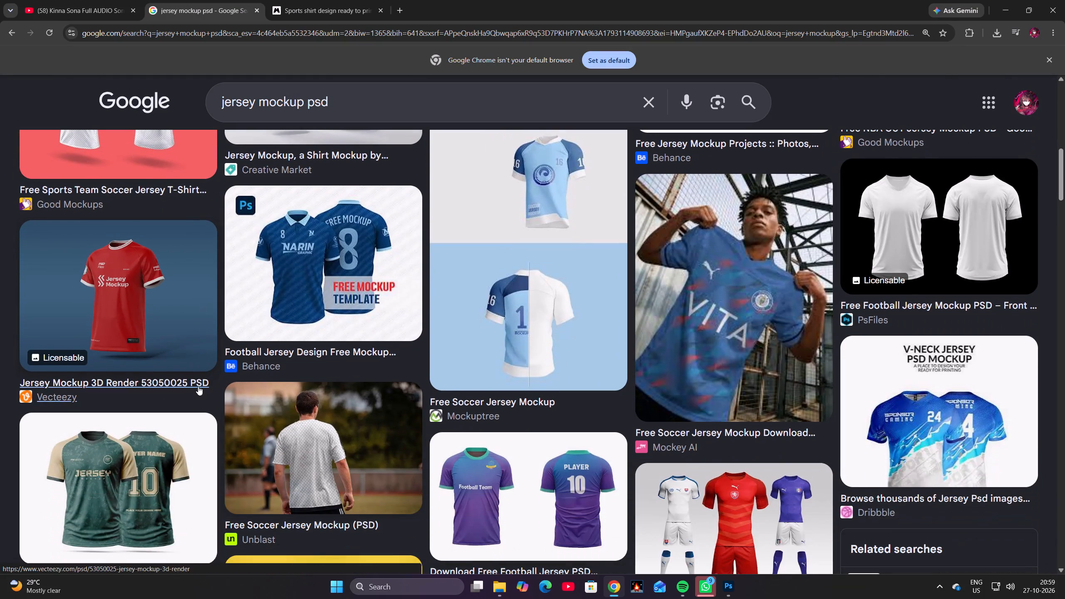
scroll(371, 350, "down", 3)
left_click(134, 230)
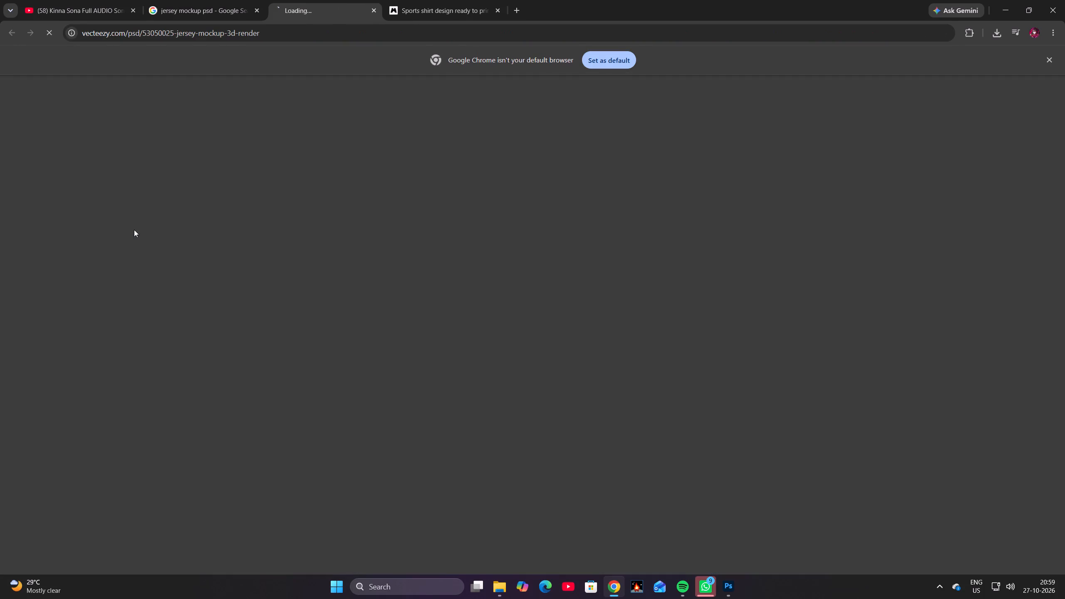
scroll(486, 271, "down", 6)
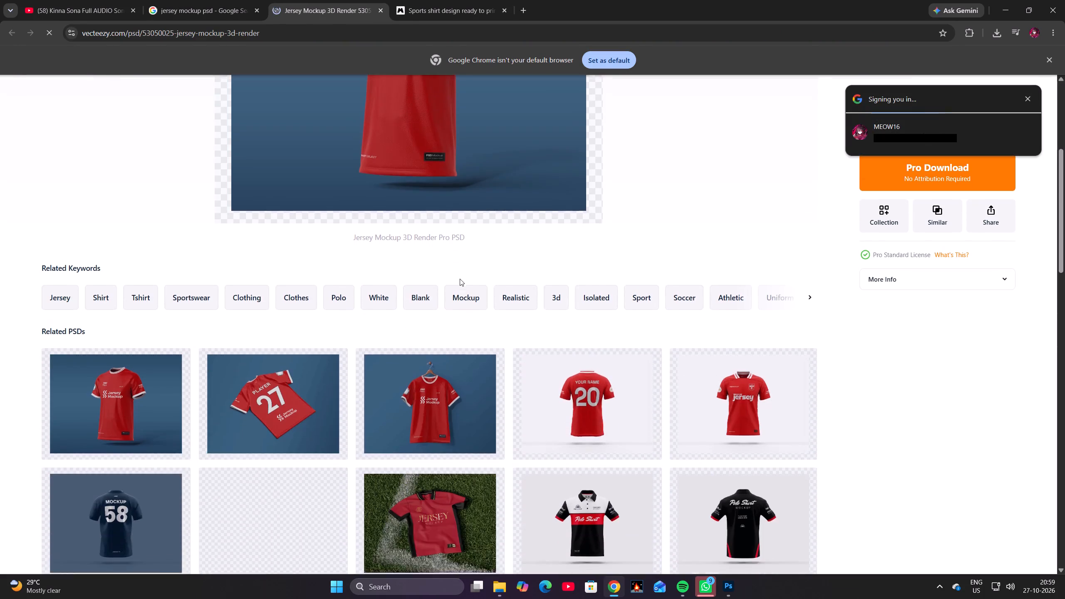
scroll(460, 279, "down", 2)
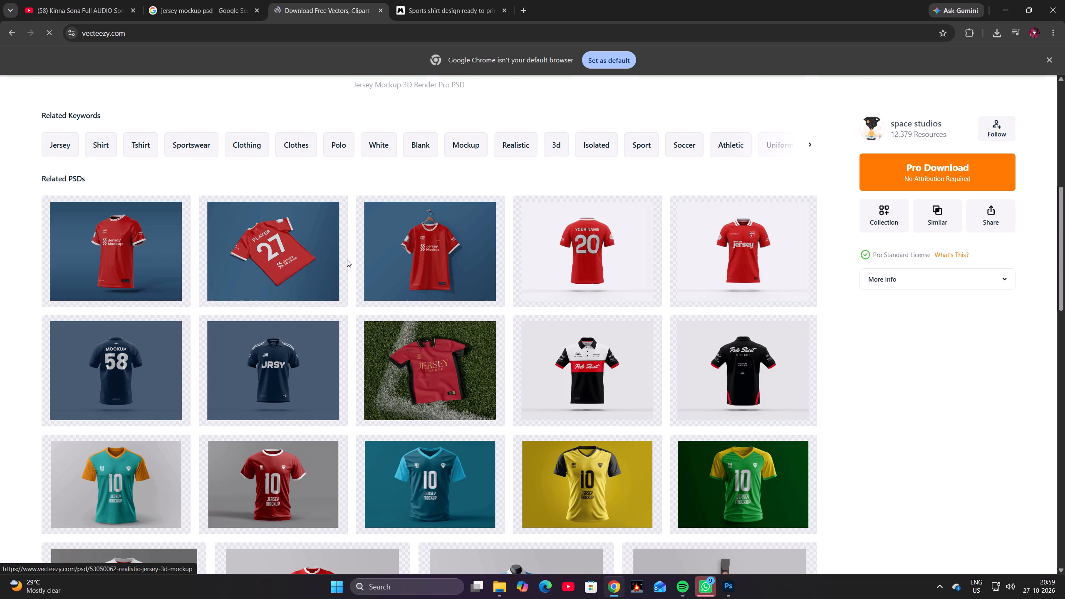
scroll(346, 259, "up", 7)
scroll(458, 302, "down", 4)
scroll(364, 312, "down", 8)
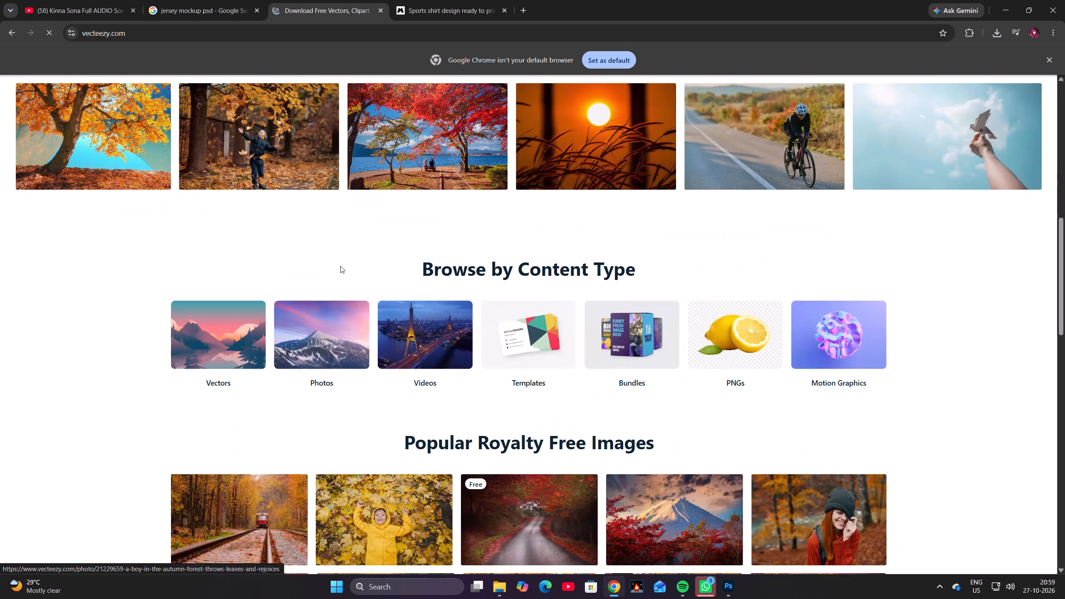
left_click(380, 10)
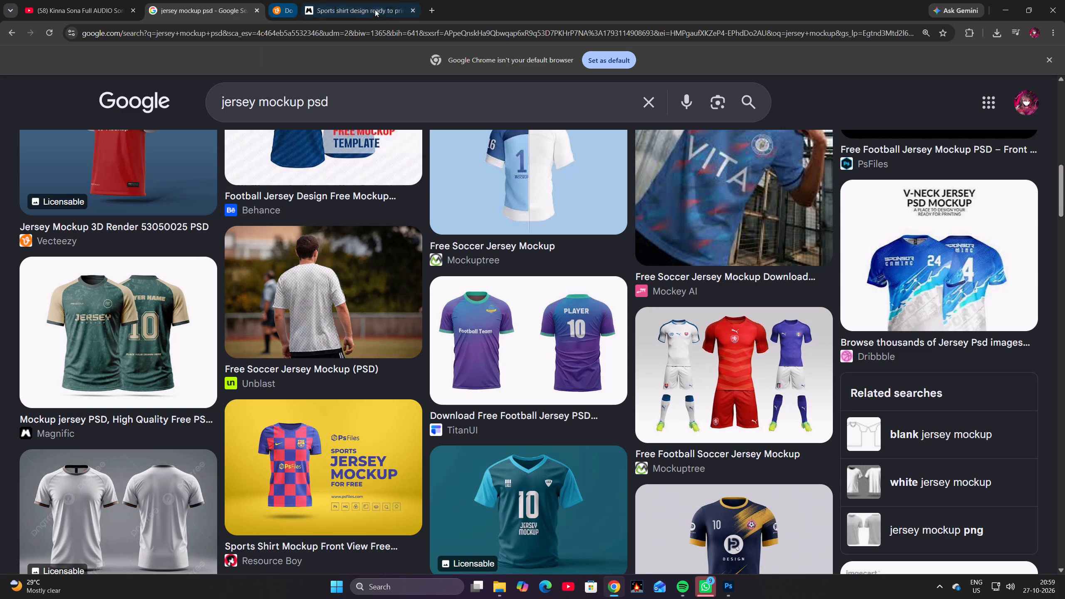
Open TitanUI's "Football Jersey PSD Mockup (Front & Back)" page, follow its free download to the Google Drive preview, and dismiss the Gemini offer.
scroll(446, 314, "down", 2)
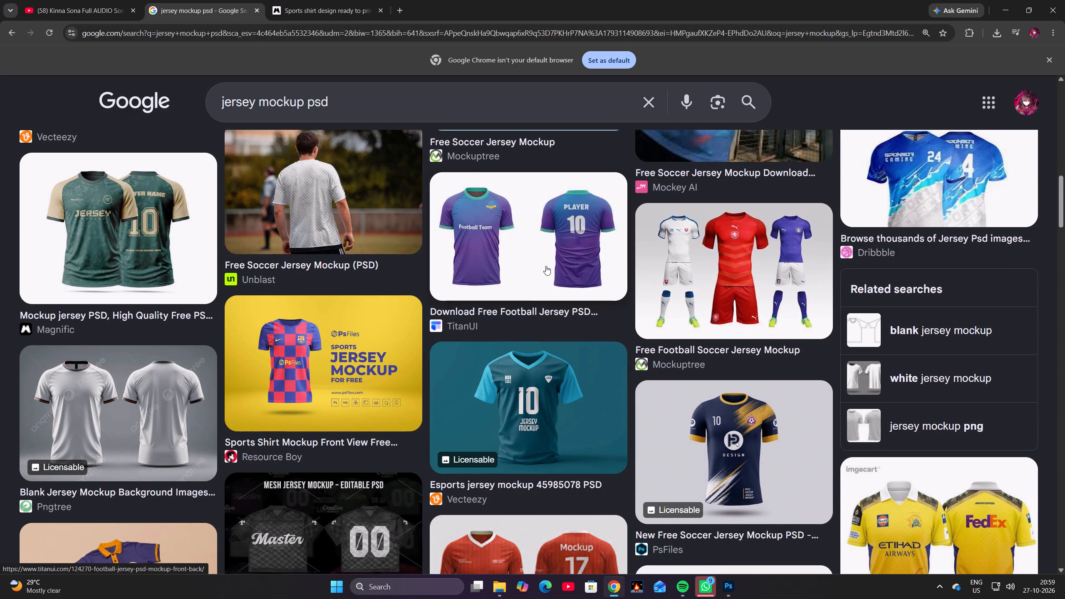
left_click(514, 316)
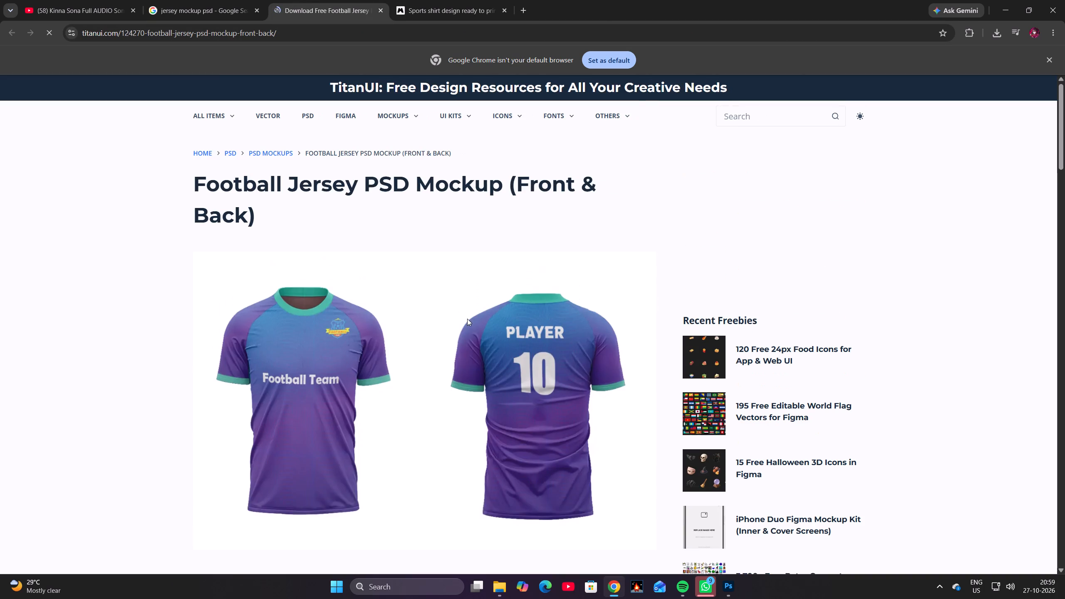
scroll(480, 316, "down", 11)
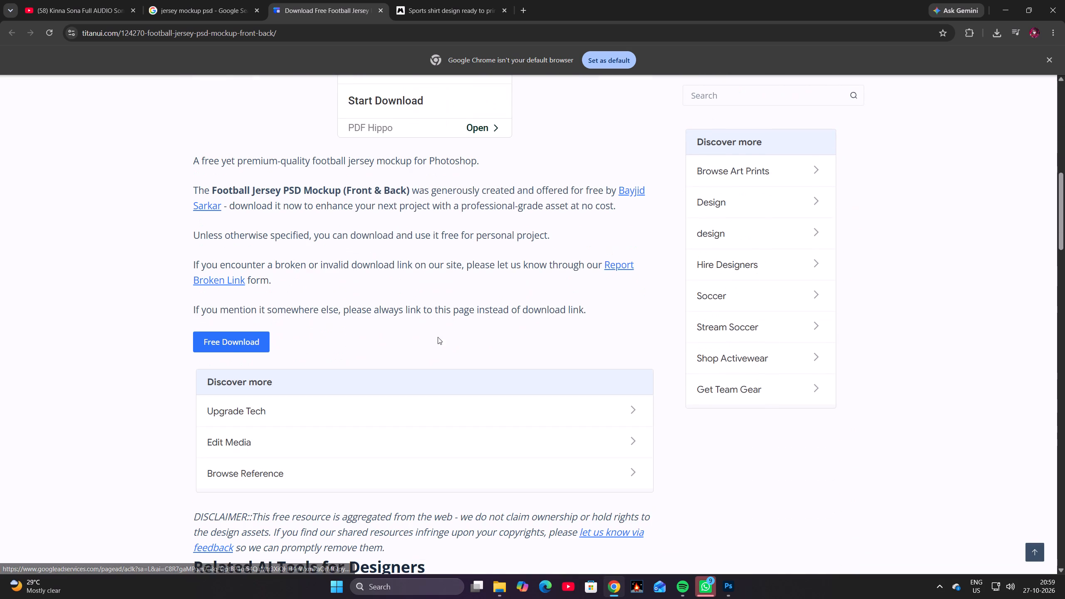
left_click(255, 339)
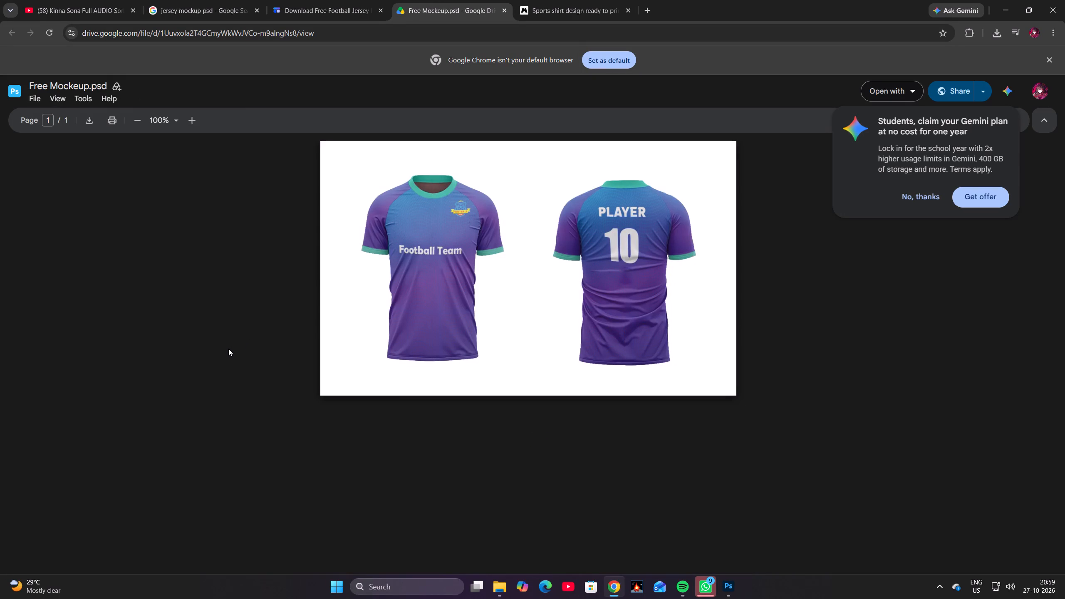
left_click(936, 196)
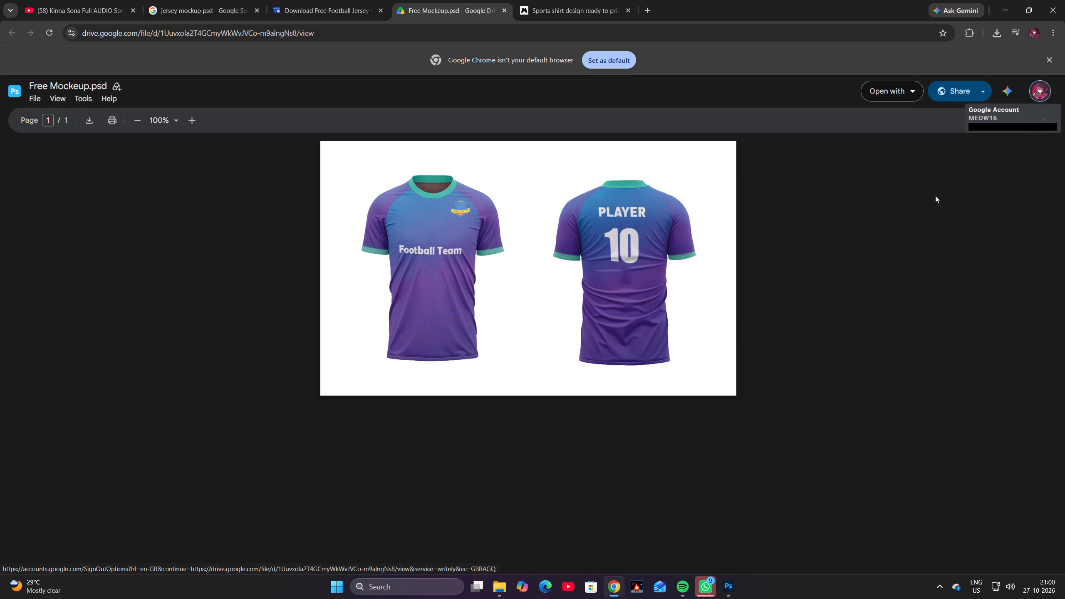
scroll(634, 455, "down", 5)
scroll(606, 421, "up", 5)
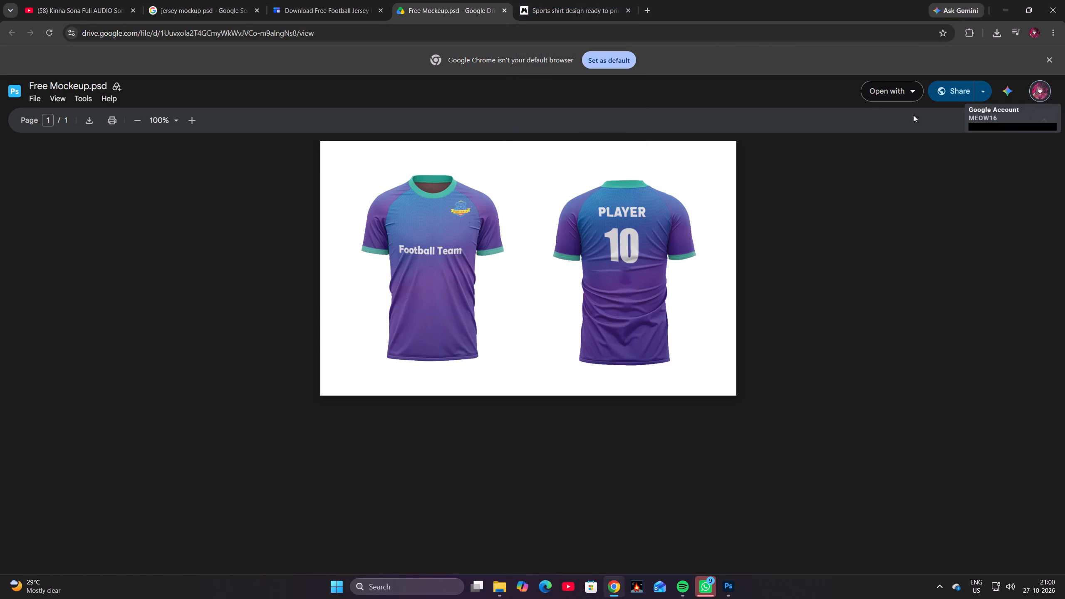
Close the Magnific "Sports shirt design ready to print" page.
left_click(585, 5)
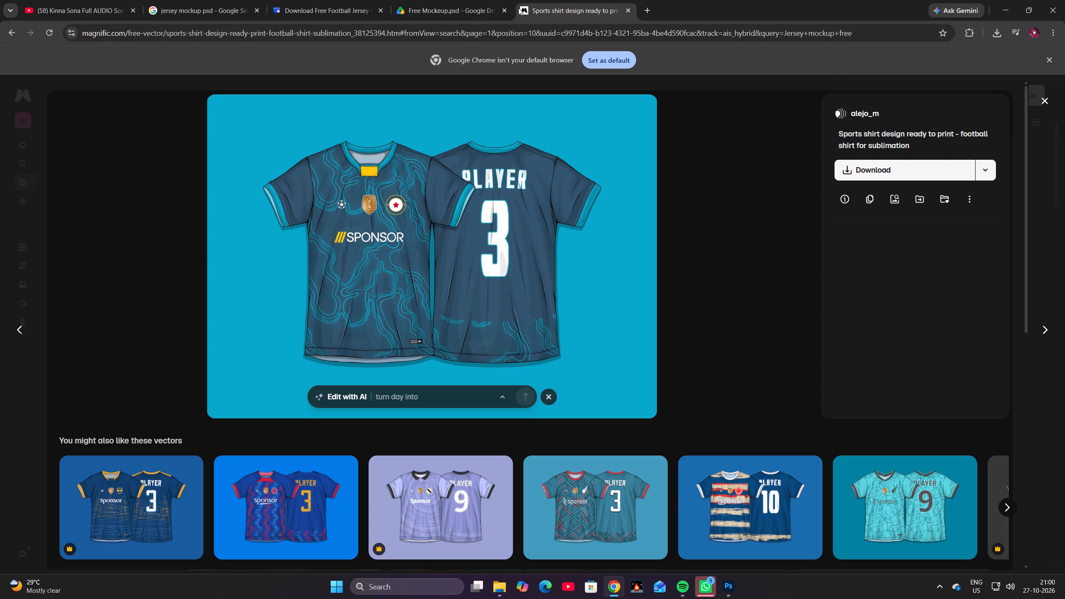
left_click(629, 12)
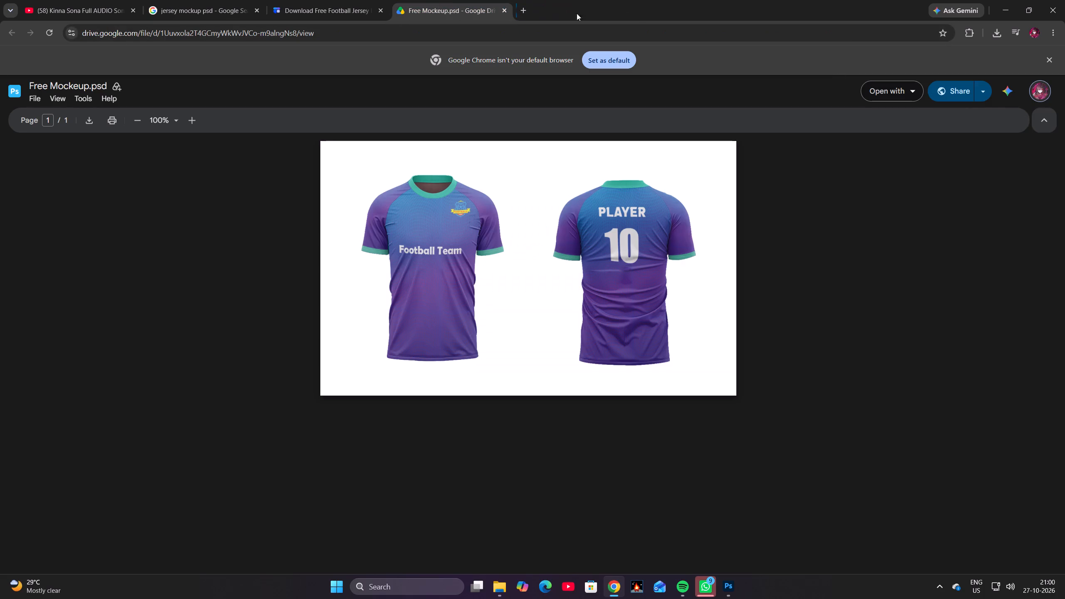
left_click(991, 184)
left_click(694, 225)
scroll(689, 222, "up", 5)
Close the Drive preview, dismiss the TitanUI advert, reopen Free Mockeup.psd through the free download link, and download the file.
left_click(505, 9)
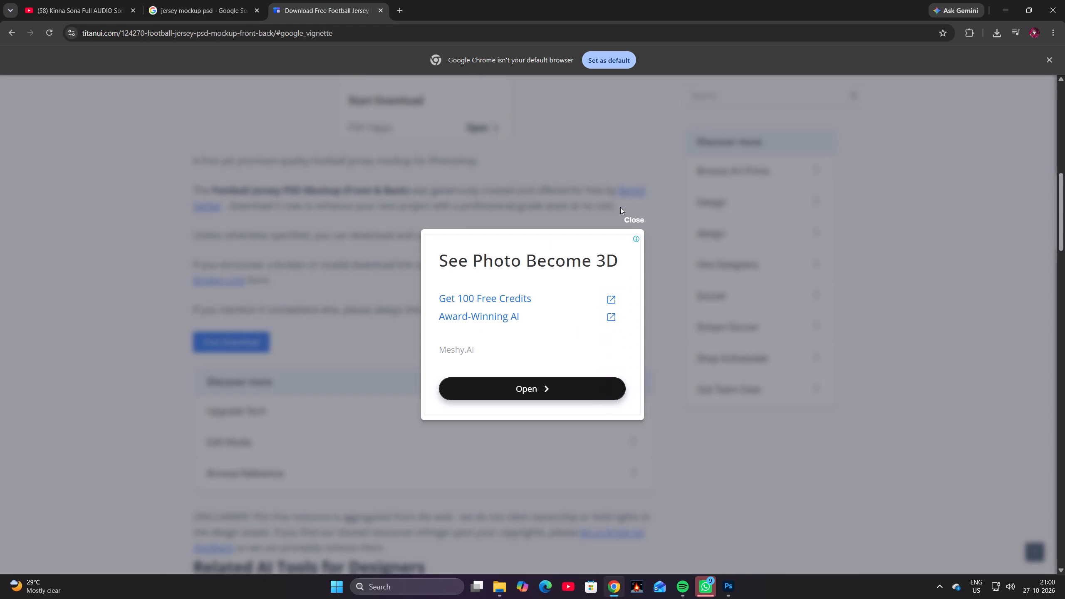
left_click(632, 216)
left_click(353, 0)
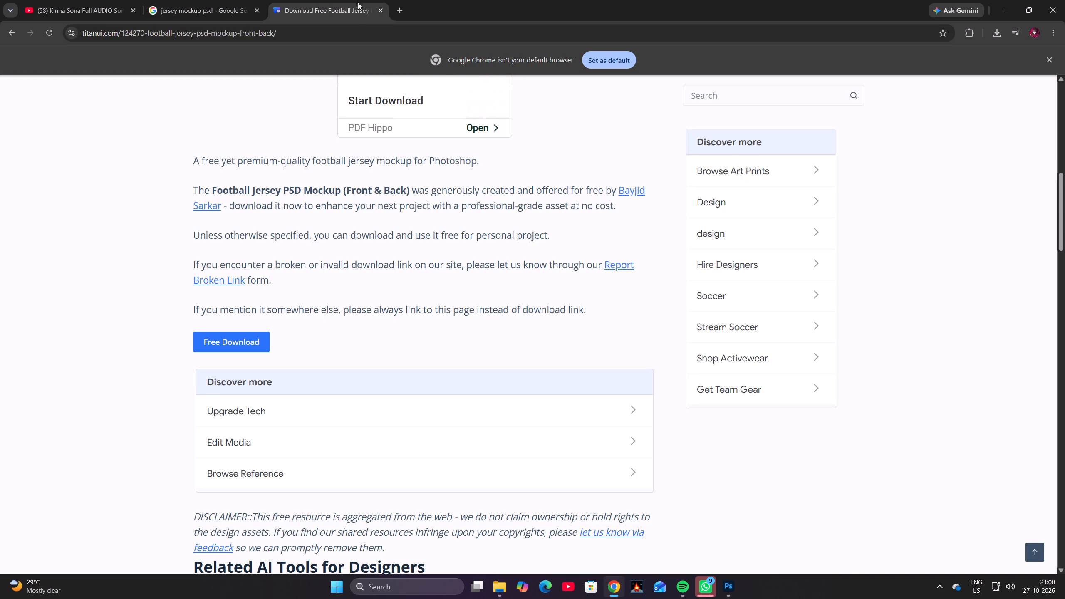
left_click(263, 345)
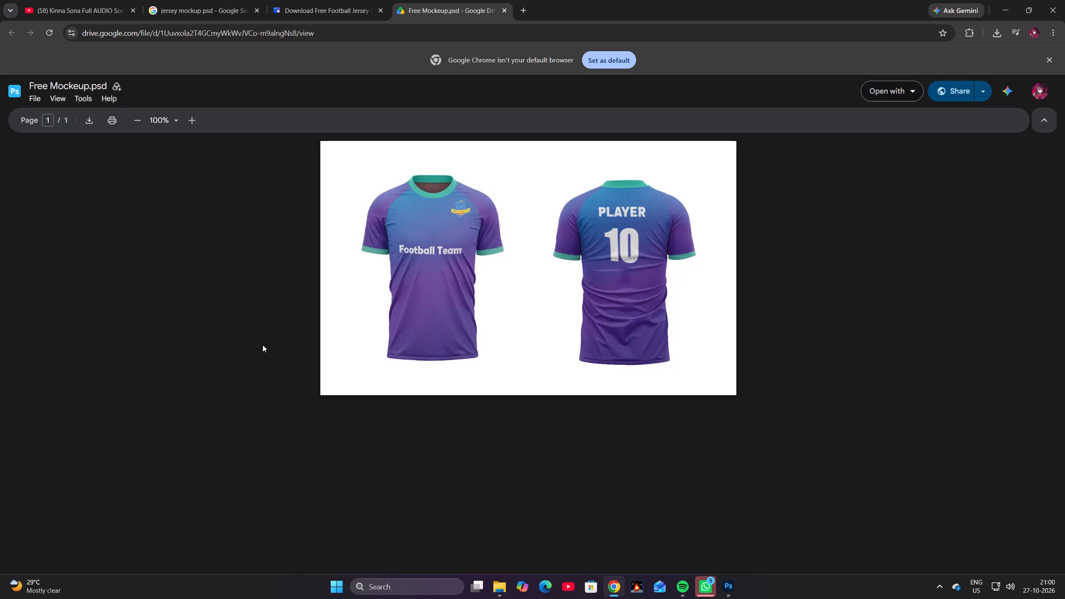
left_click(82, 125)
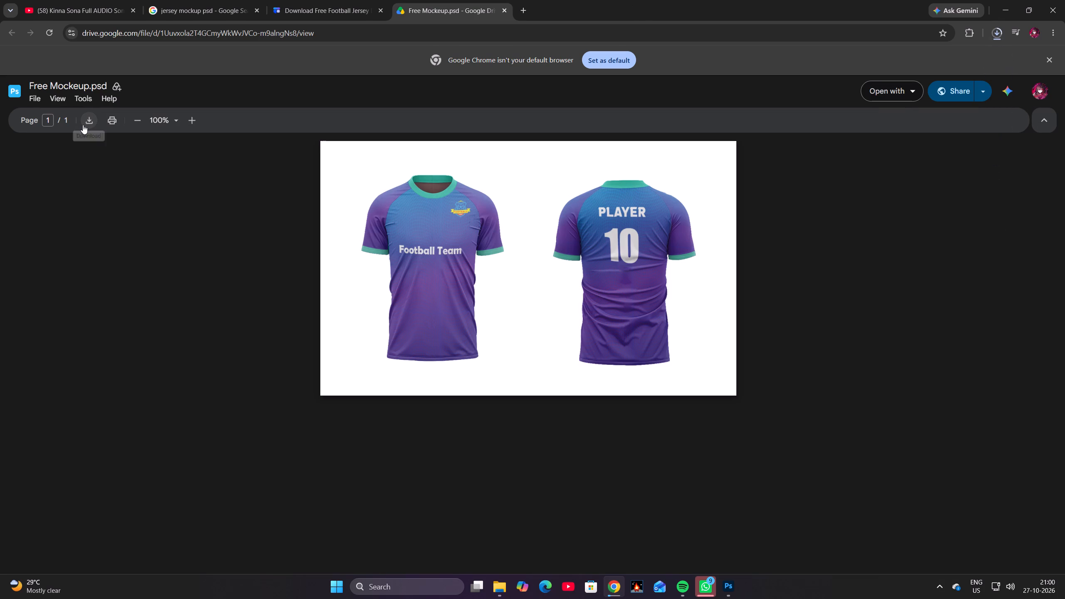
Locate the downloaded Free Mockeup.psd in its download folder and open it in Photoshop.
left_click(1002, 39)
left_click(1002, 39)
left_click(969, 82)
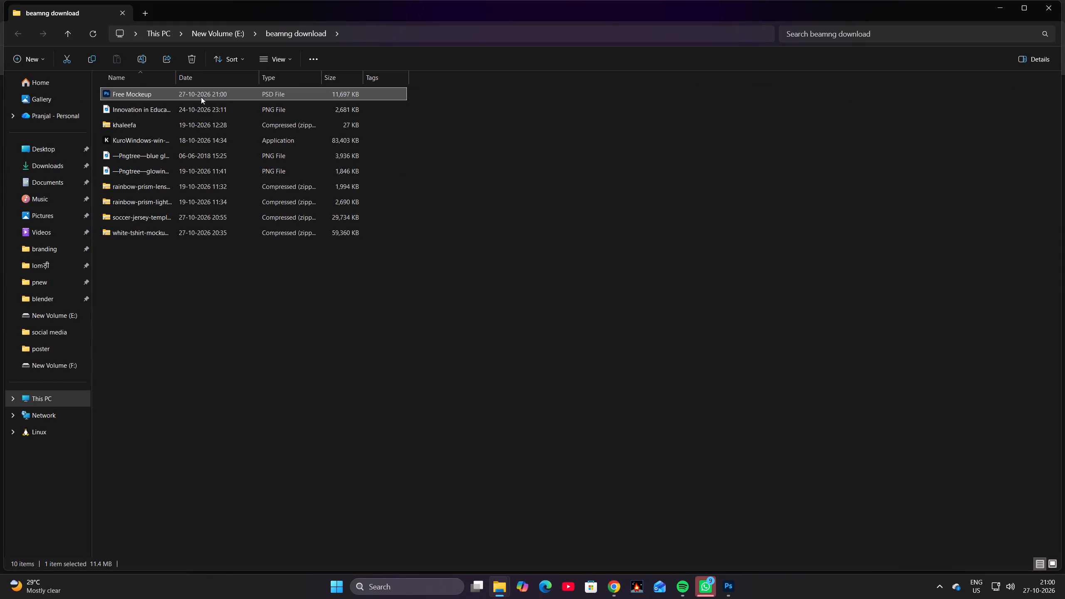
double_click(201, 97)
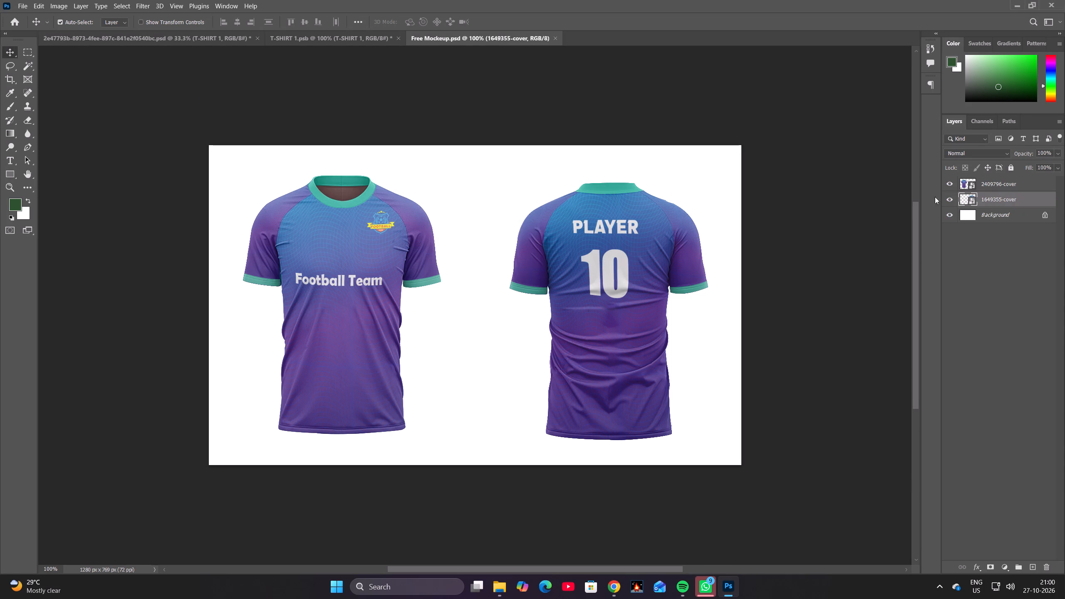
Open the 2409796-cover smart object's contents, expand Group 4, and toggle Color Fill 9's visibility off and on to inspect the layer.
double_click(972, 186)
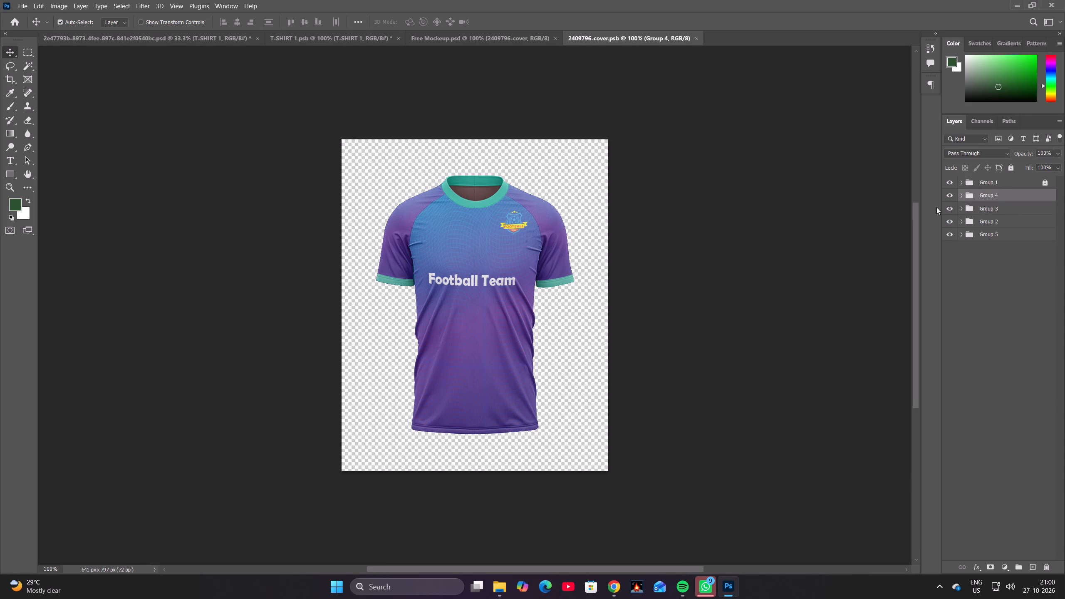
left_click(963, 198)
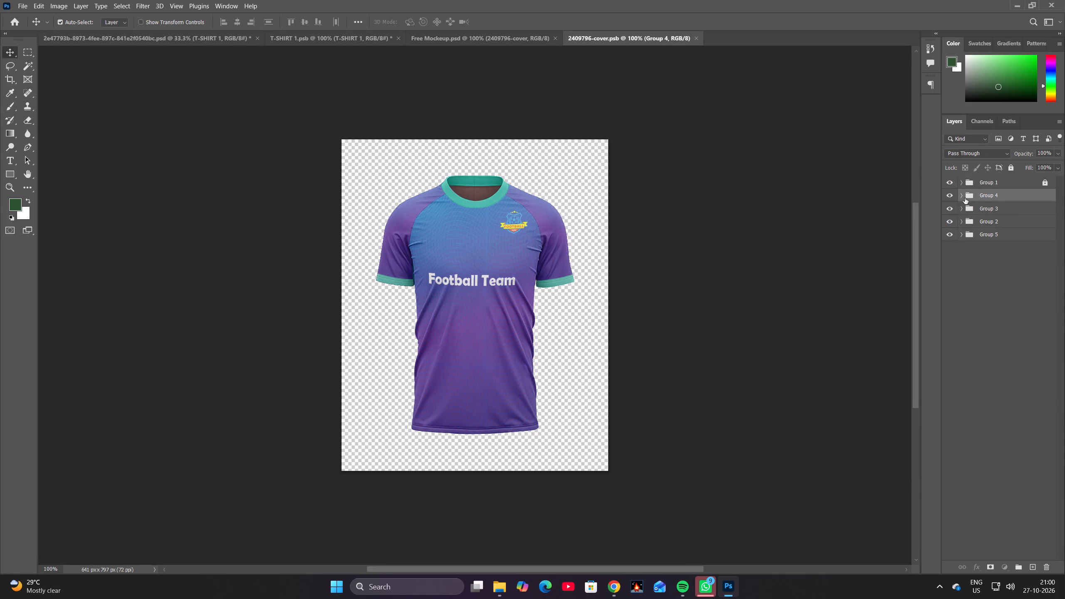
left_click(961, 196)
left_click(951, 212)
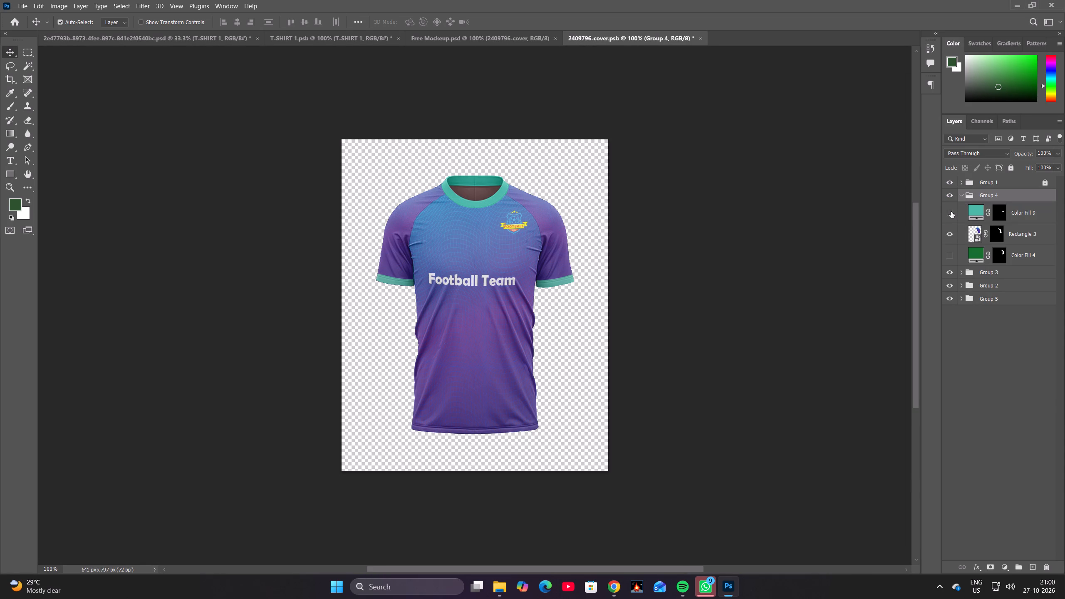
left_click(951, 212)
Inspect Group 1 and its Layer 1 copy layers by toggling their visibility, and try to open Layer 1 copy 2 for editing.
left_click(963, 198)
left_click(953, 186)
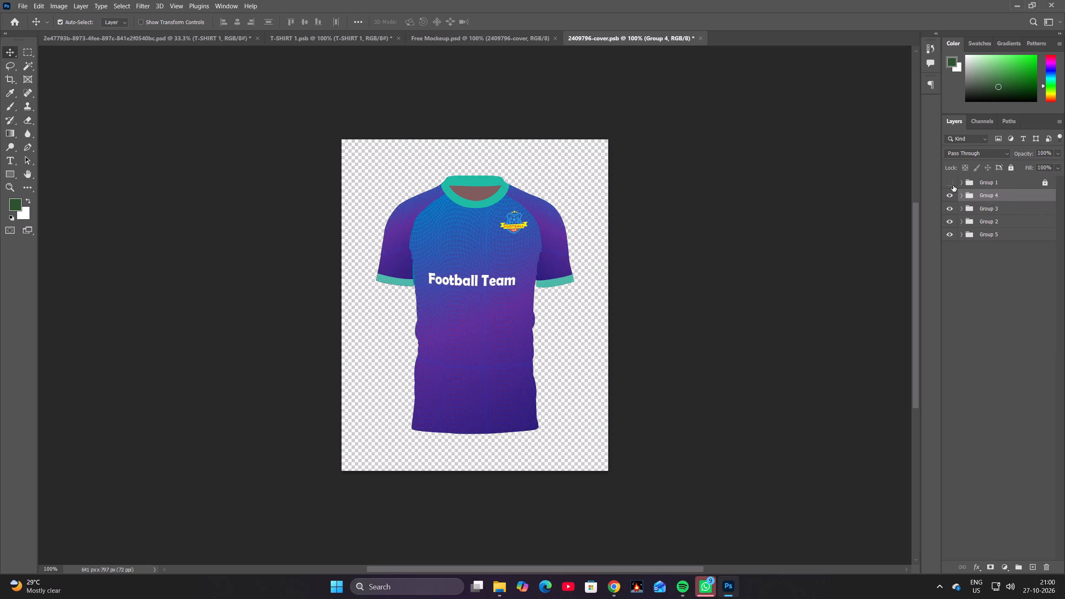
left_click(953, 186)
left_click(960, 183)
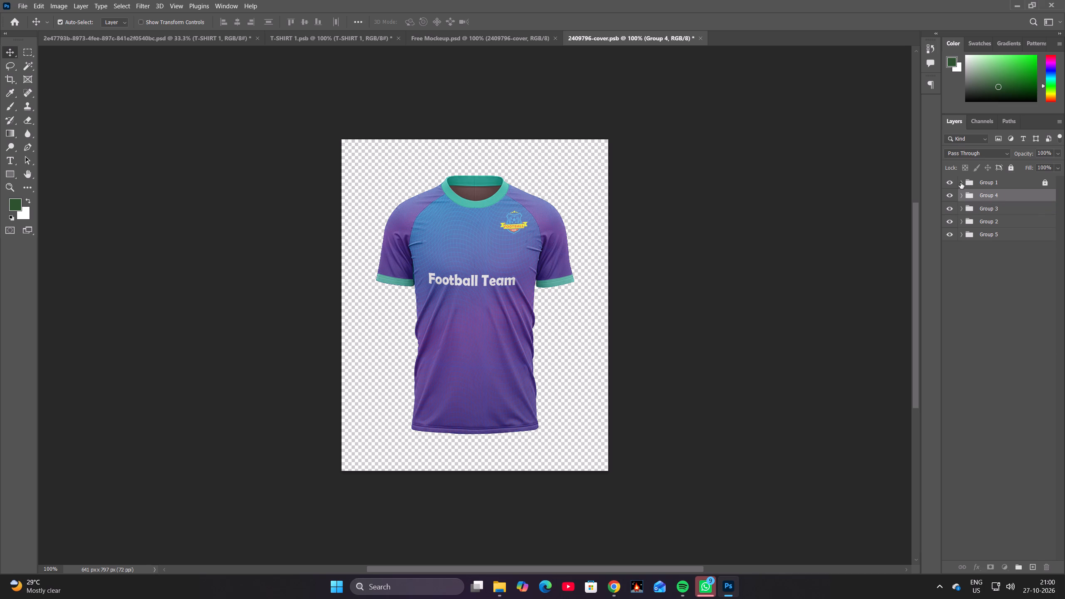
double_click(976, 200)
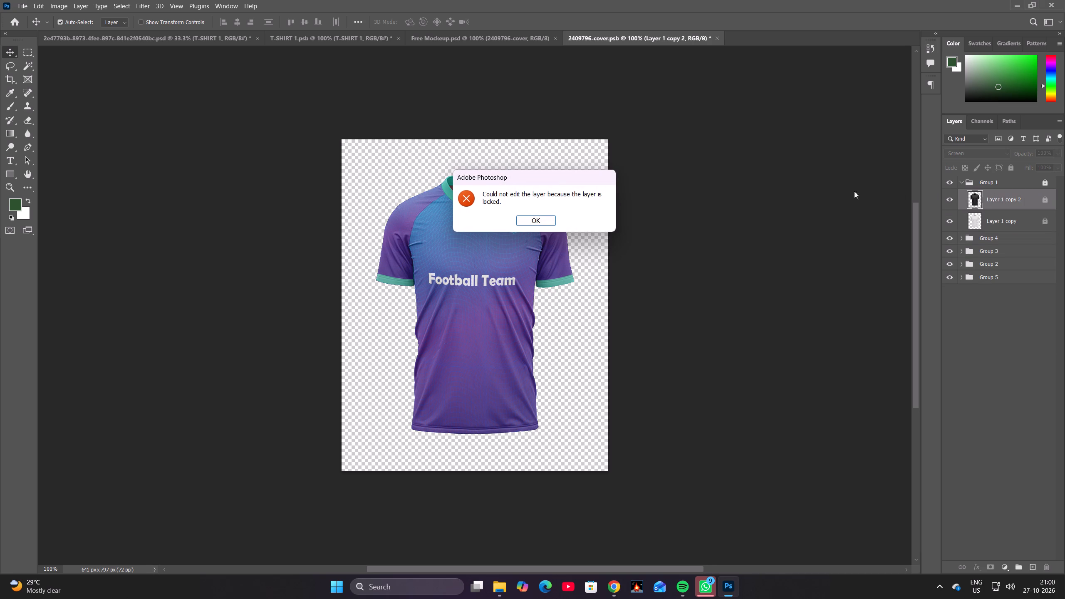
left_click(550, 225)
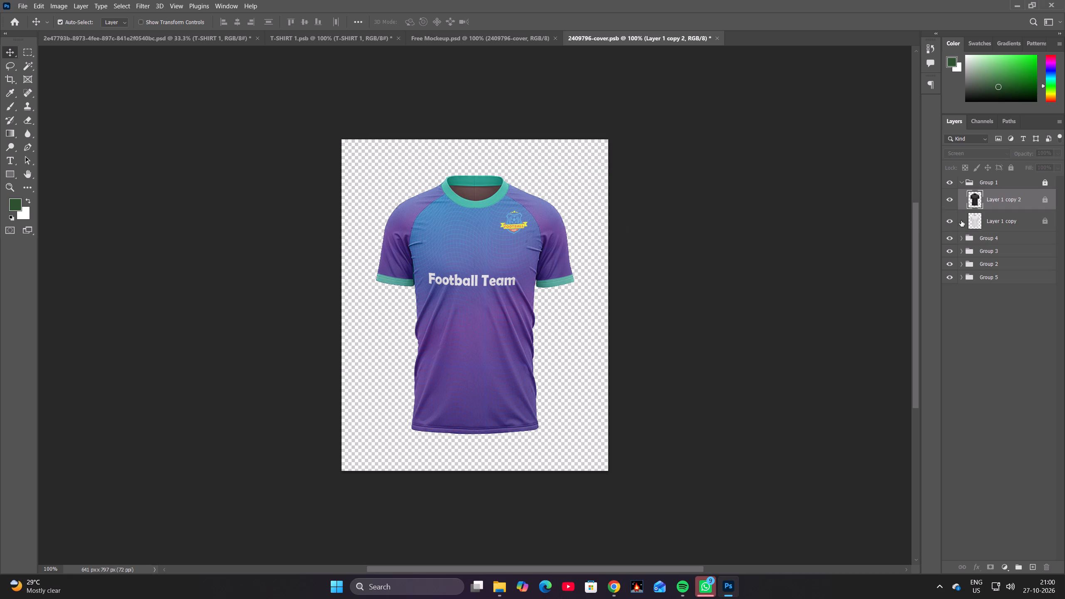
left_click(957, 220)
left_click(955, 221)
left_click(953, 196)
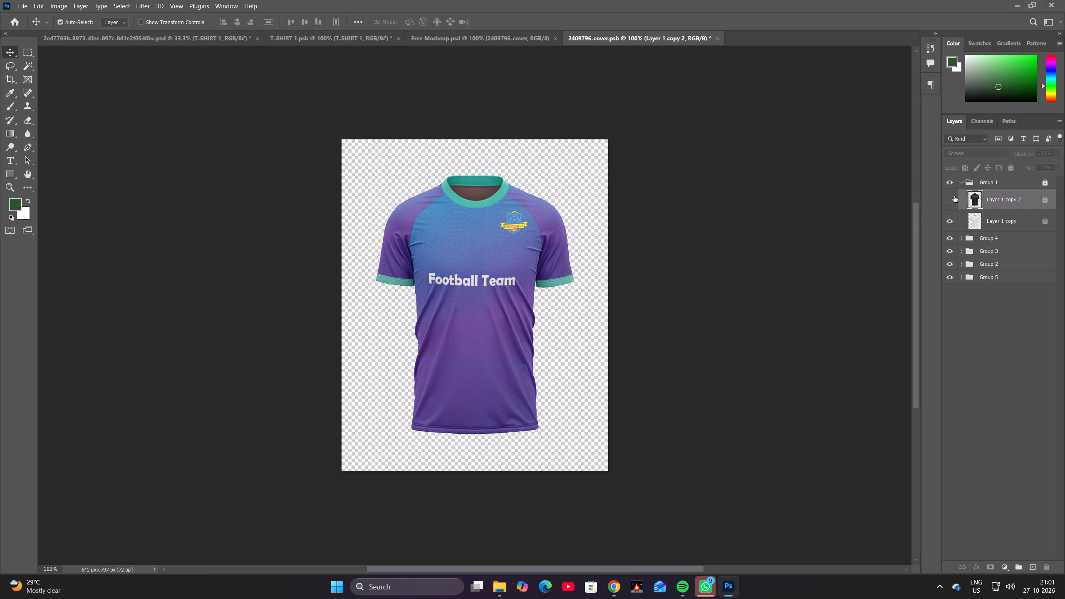
left_click(954, 196)
left_click(965, 183)
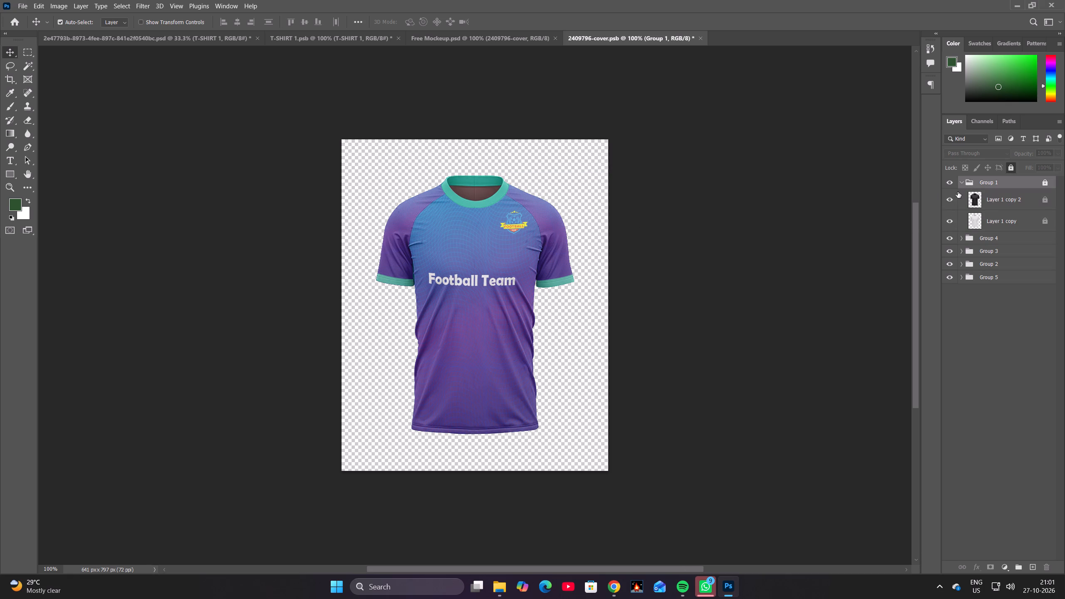
left_click(962, 181)
left_click(959, 182)
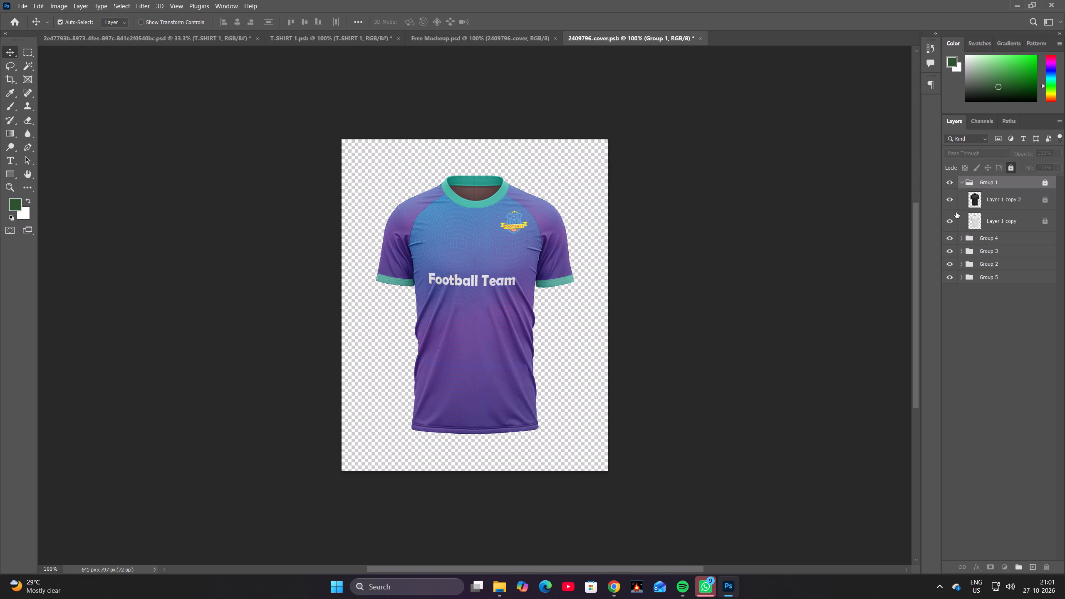
Toggle Group 3's visibility off and on, and expand the group to inspect its layers.
left_click(950, 208)
left_click(949, 208)
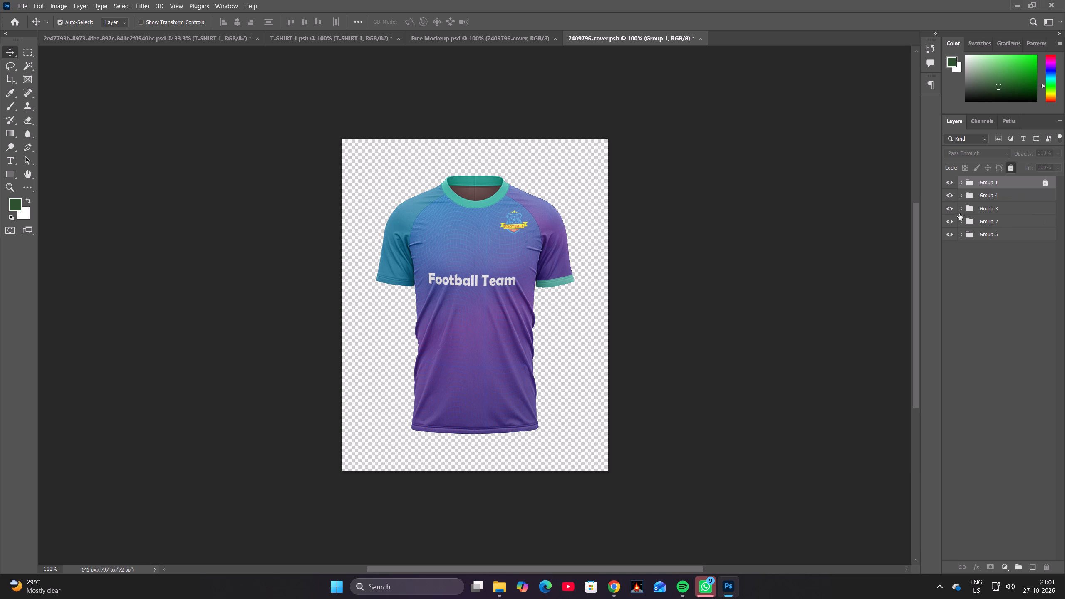
left_click(961, 210)
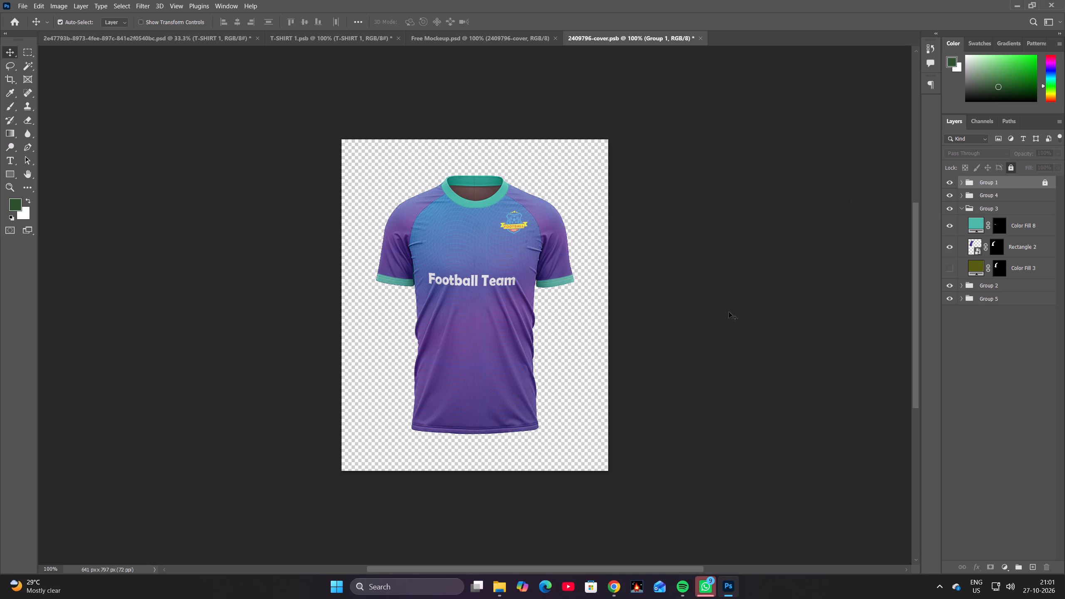
Switch to Chrome and browse the "jersey mockup psd" image results for other front-and-back jersey mockups.
left_click(613, 585)
left_click(297, 0)
left_click(236, 3)
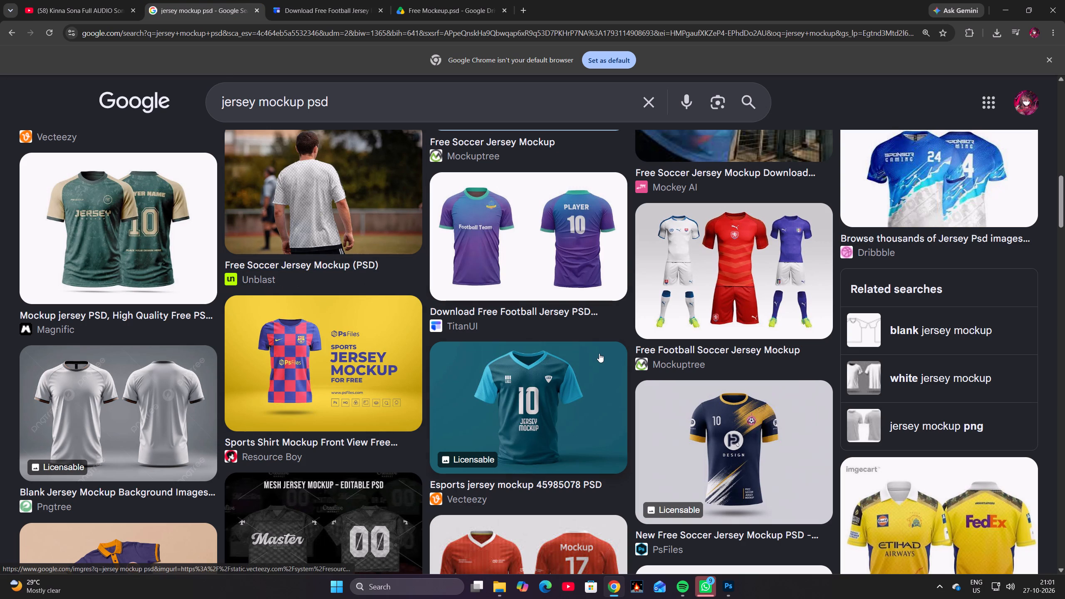
scroll(663, 366, "down", 6)
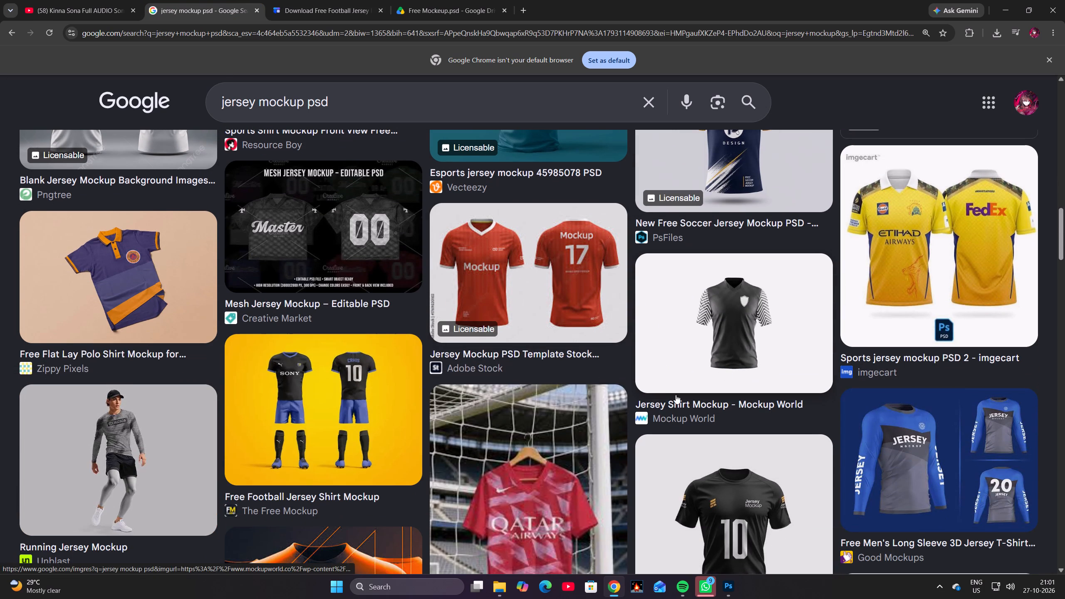
scroll(653, 400, "down", 5)
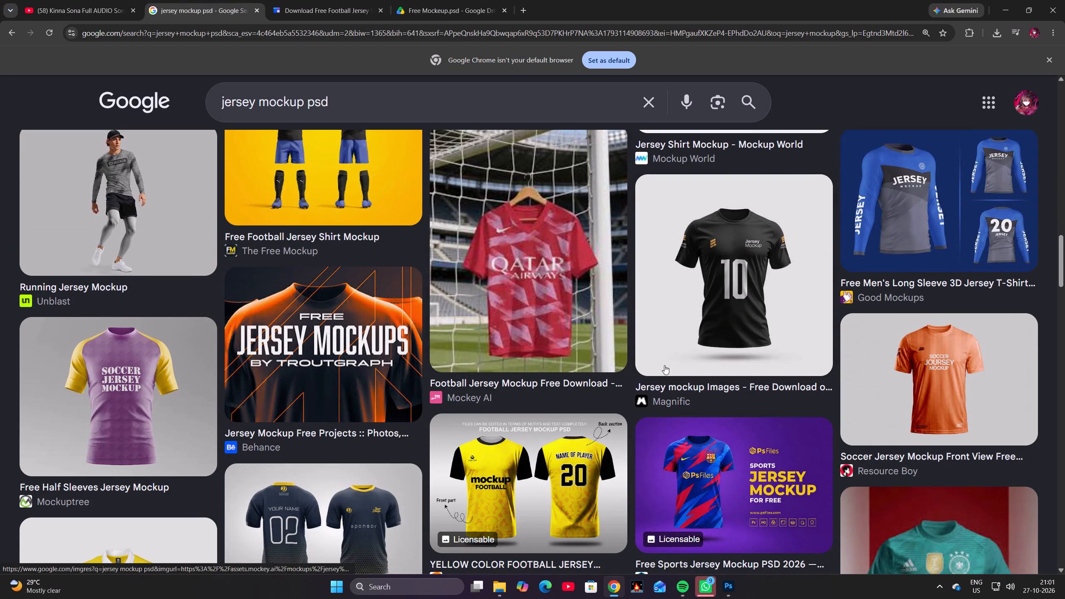
scroll(806, 377, "down", 2)
scroll(505, 381, "down", 3)
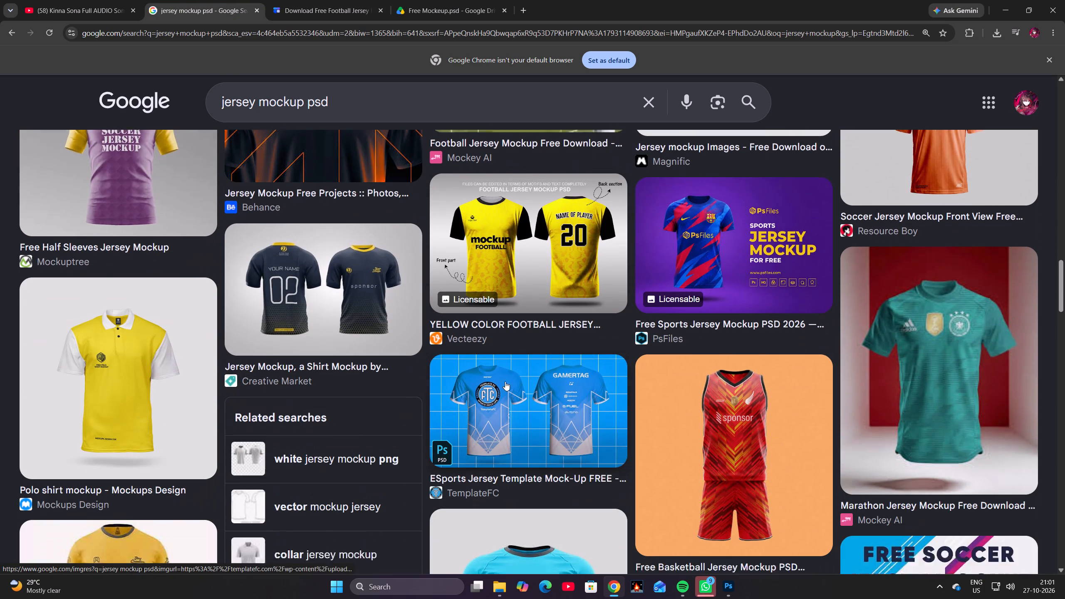
scroll(403, 387, "down", 3)
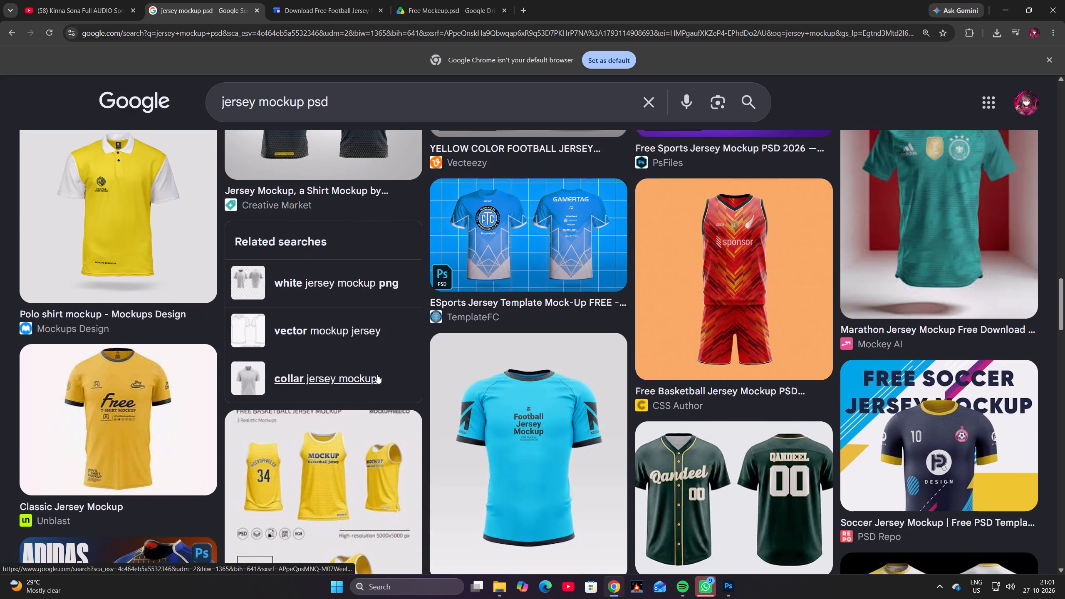
scroll(532, 355, "down", 3)
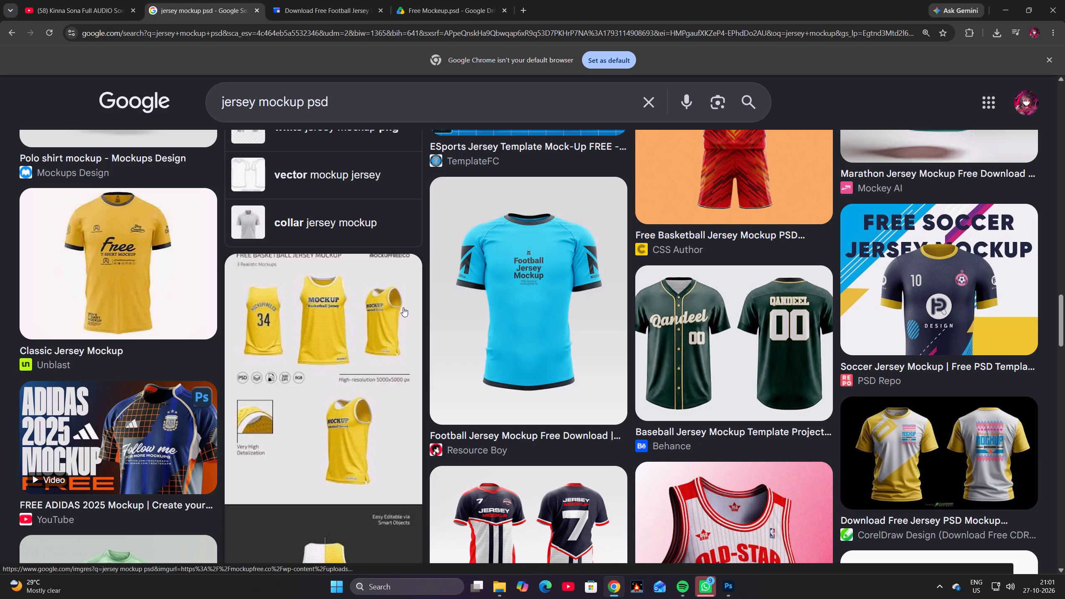
left_click_drag(345, 107, 227, 104)
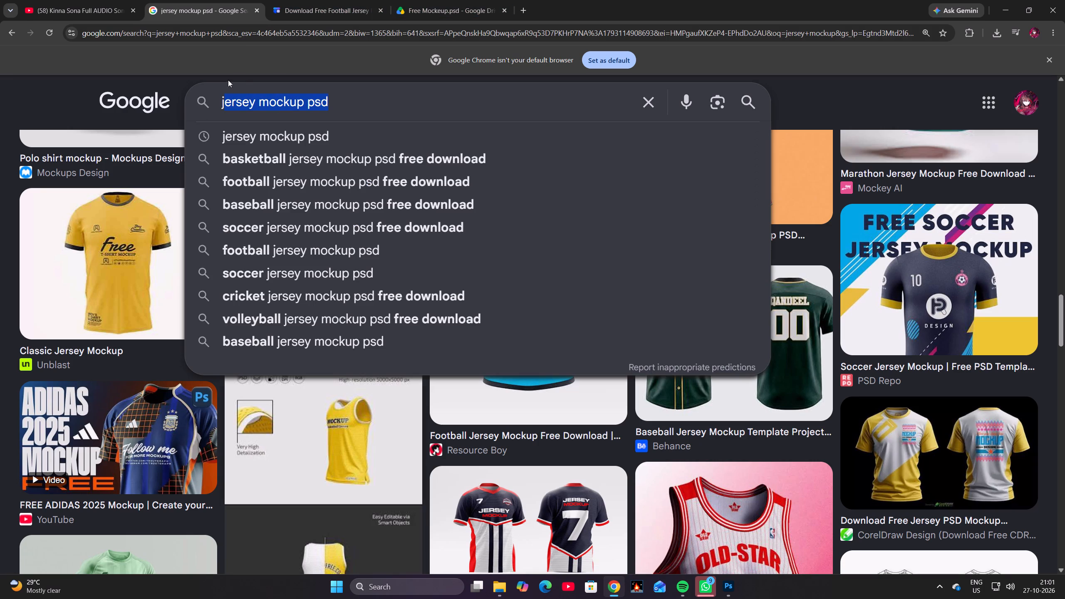
Play the HANGOVER song from the YouTube recommendations and get past the opening advert.
left_click(89, 0)
scroll(706, 285, "down", 4)
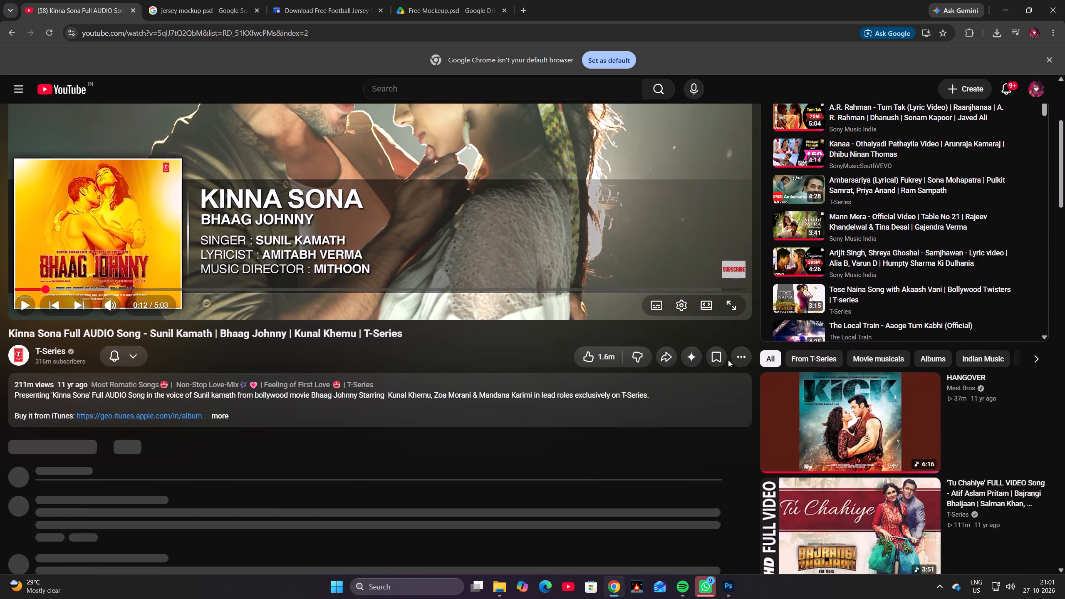
scroll(835, 438, "down", 4)
left_click_drag(850, 216, 858, 218)
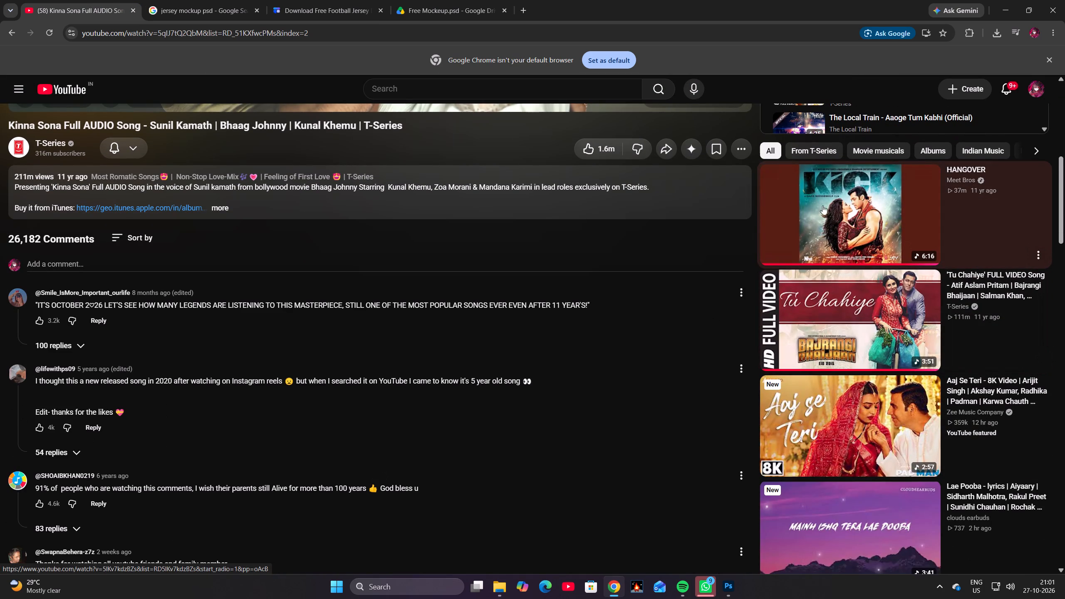
left_click(839, 206)
scroll(466, 434, "up", 3)
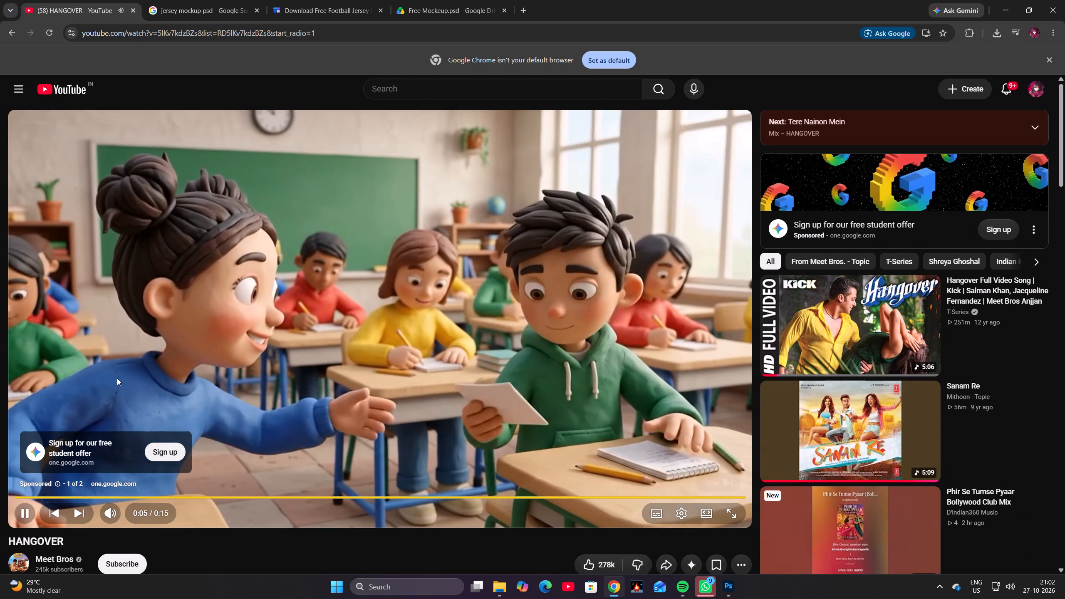
left_click(708, 480)
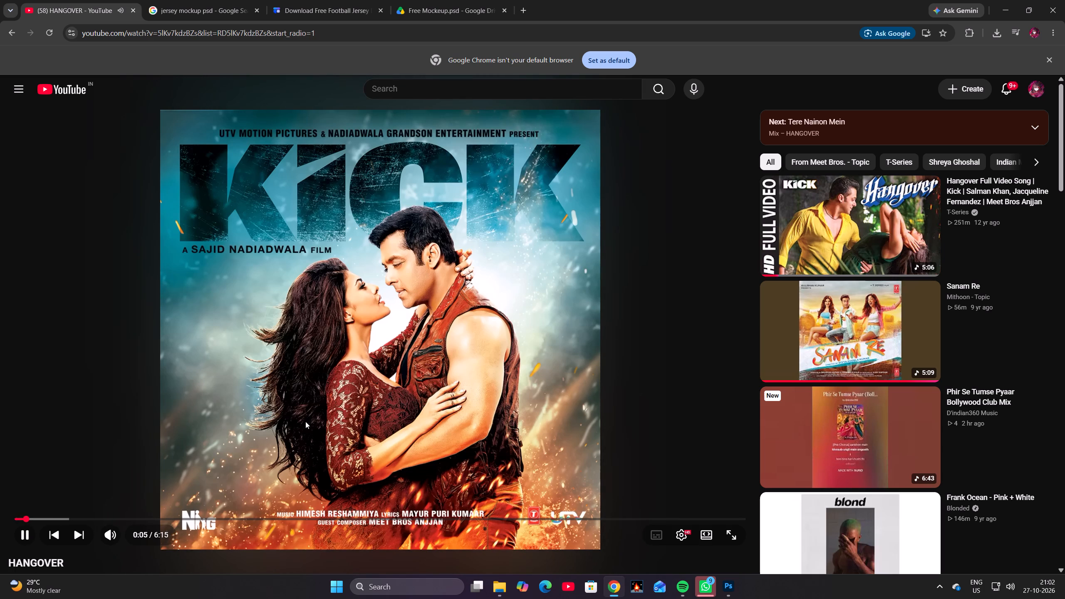
Close the Google Drive preview of the free jersey mockup file and switch back to Photoshop.
left_click(411, 0)
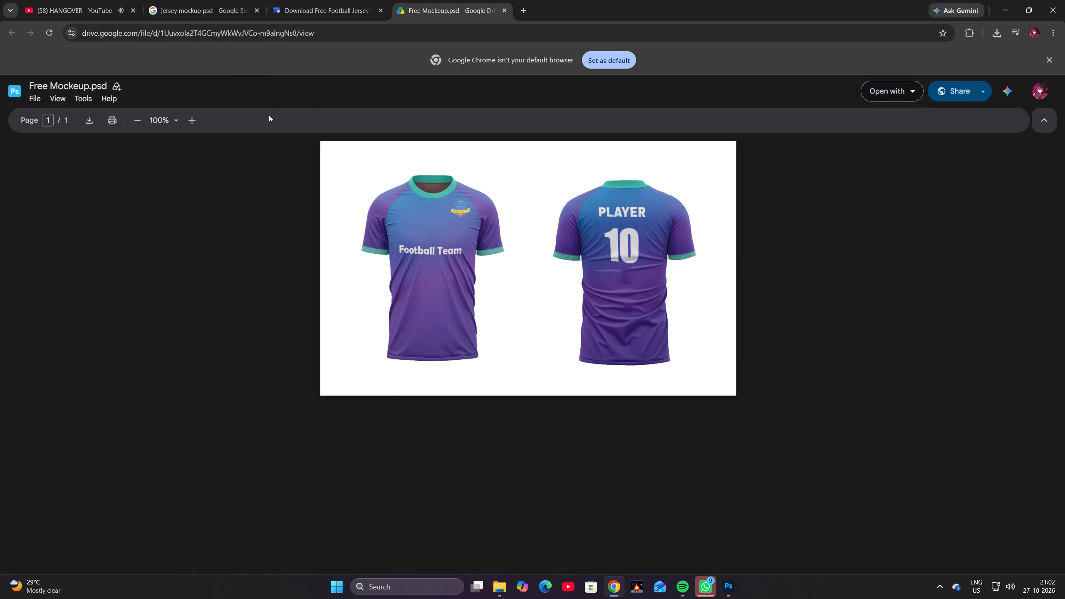
left_click(503, 7)
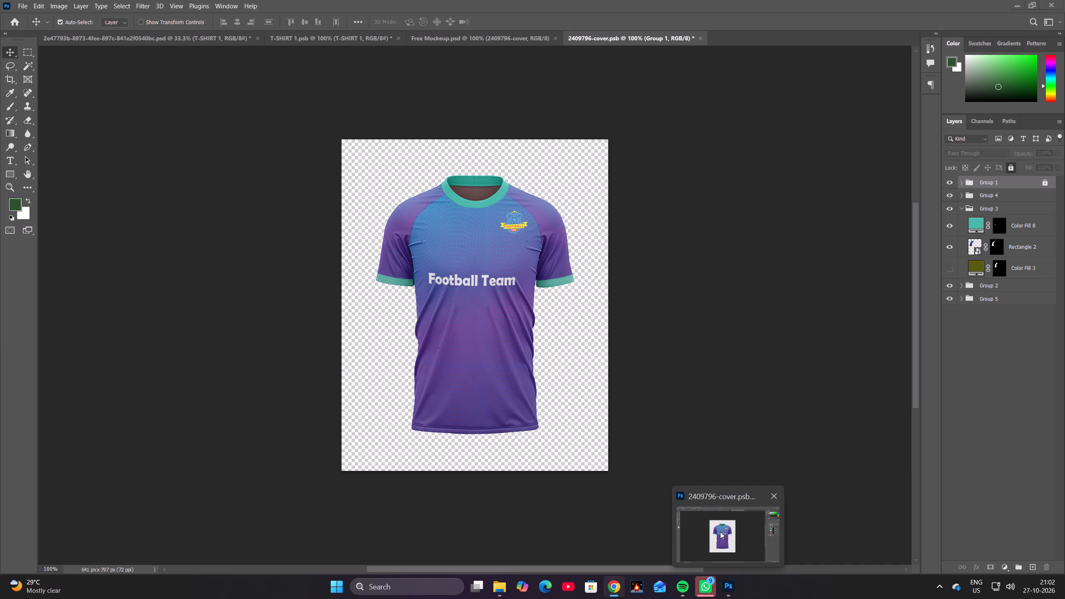
left_click(720, 532)
Search Windows for "kur", dismiss the search, and check the hidden system tray icons.
left_click(401, 585)
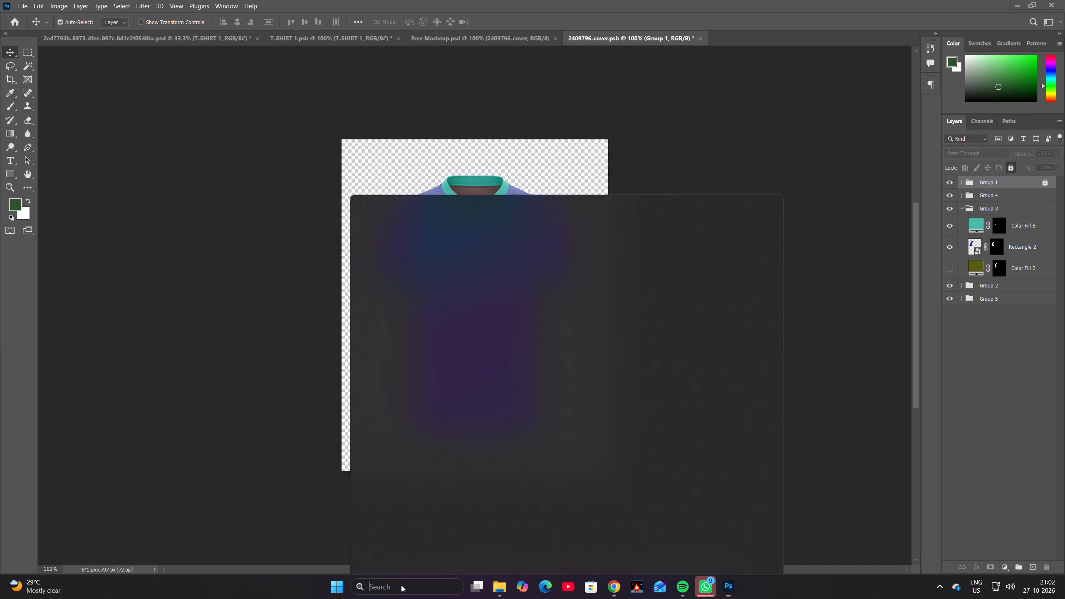
key("k")
key("u")
key("r")
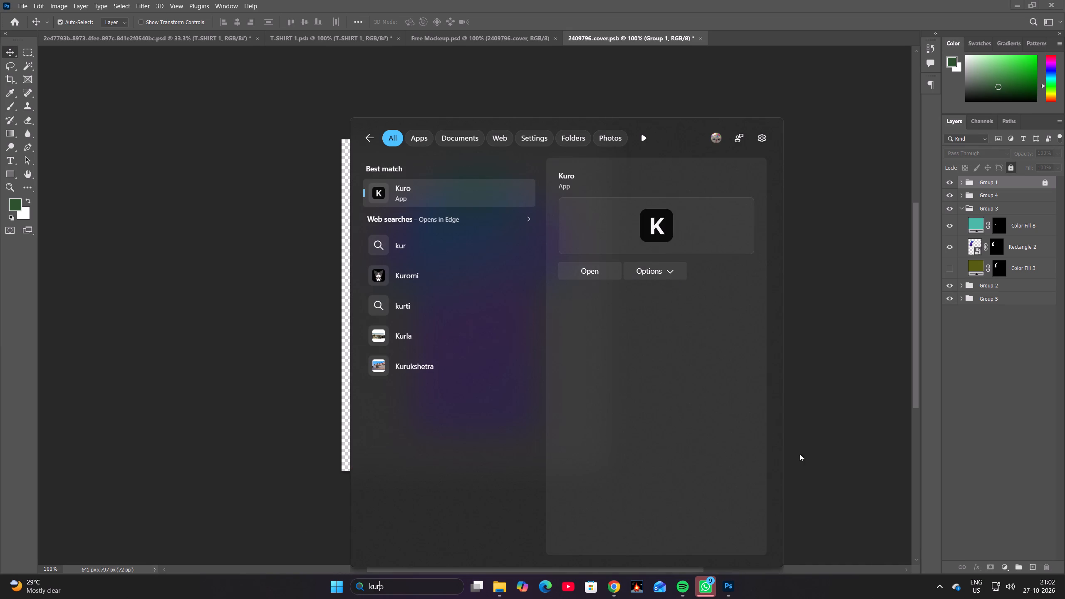
left_click(929, 590)
left_click(935, 587)
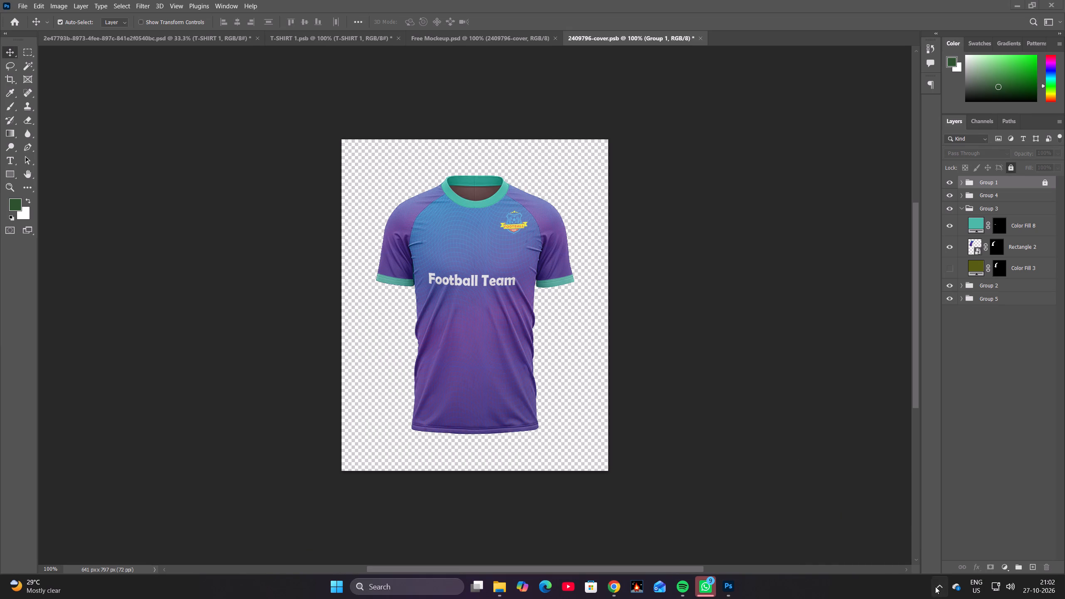
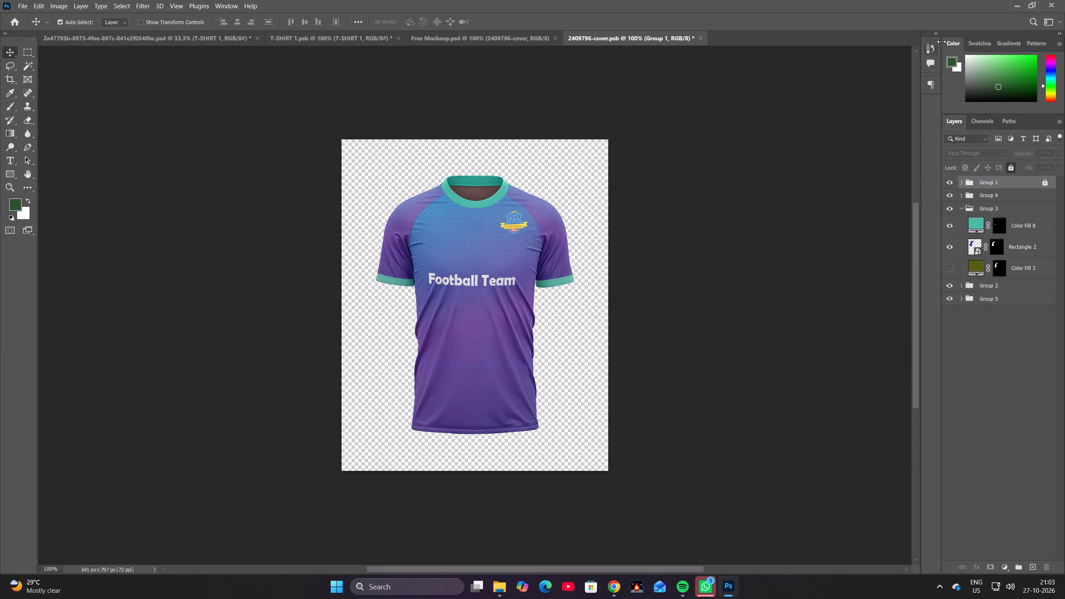
left_click(1064, 0)
left_click(547, 221)
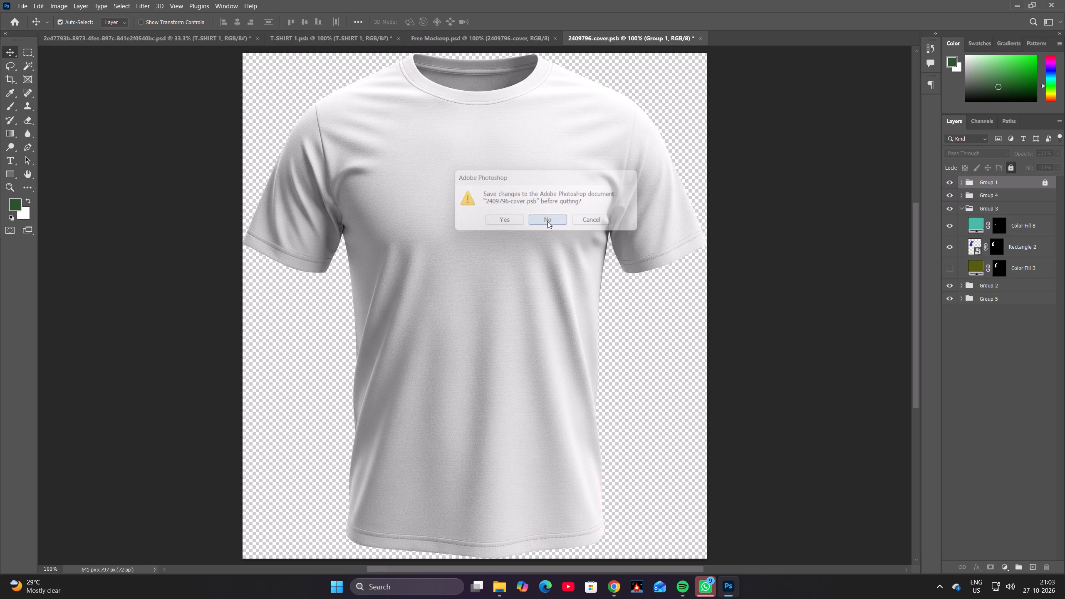
left_click(551, 230)
left_click(552, 222)
left_click(552, 222)
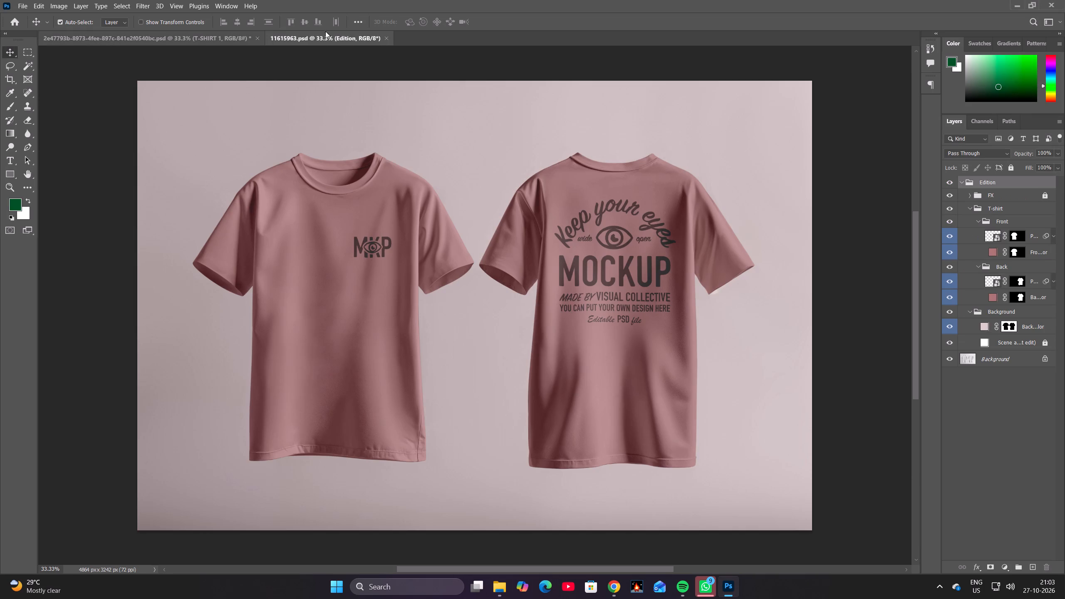
Close the yellow Setembro T-shirt mockup document without saving its changes.
left_click(257, 35)
left_click(549, 223)
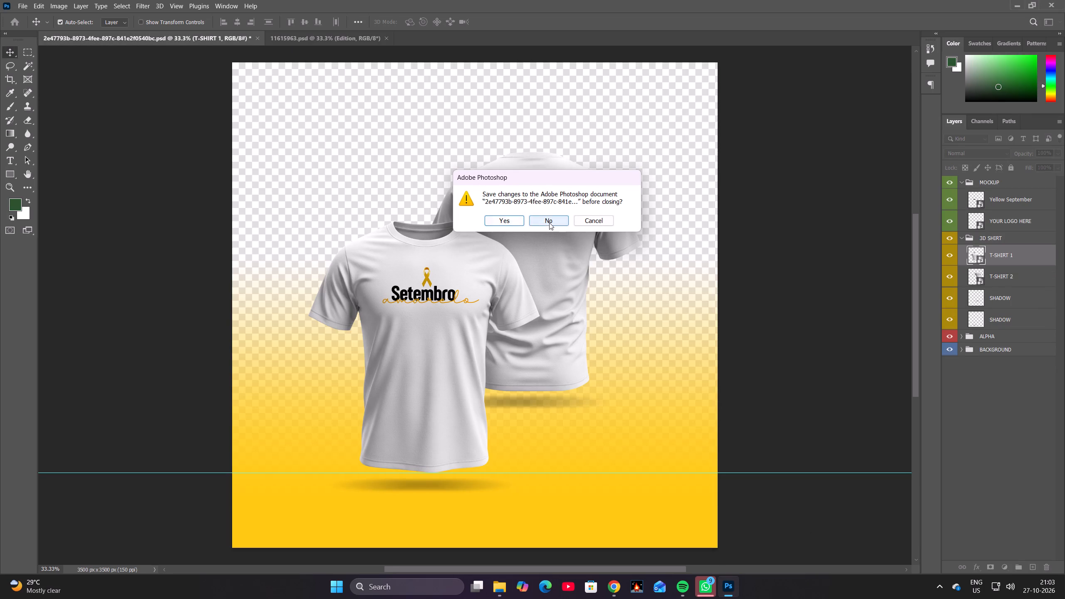
Open the Front group's "Place your design here" smart object for editing and show its safety zone layer.
left_click_drag(530, 293, 537, 287)
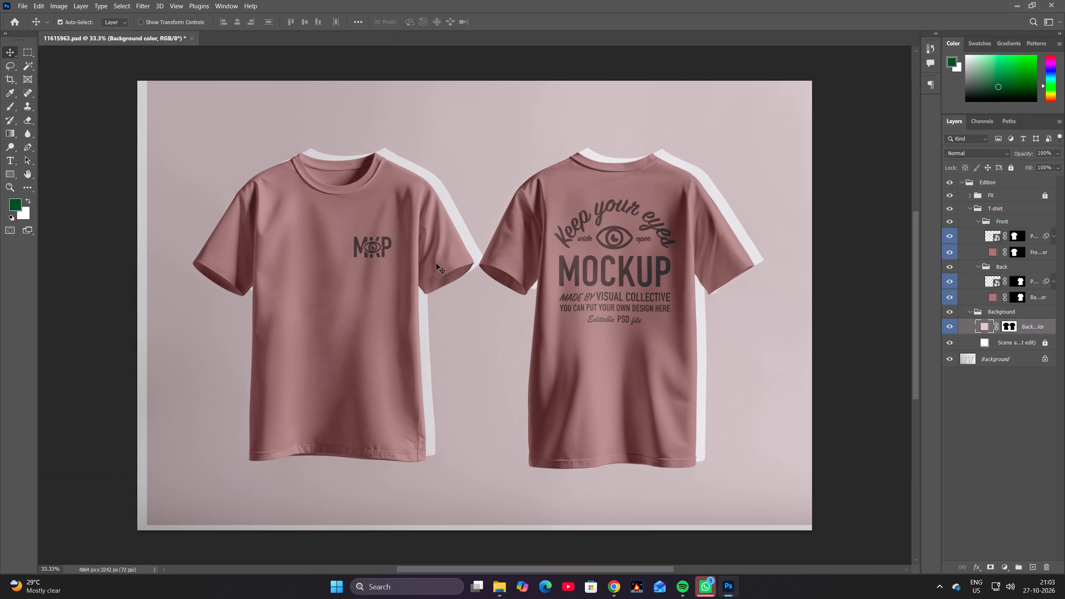
key("ctrl+z")
left_click(384, 263)
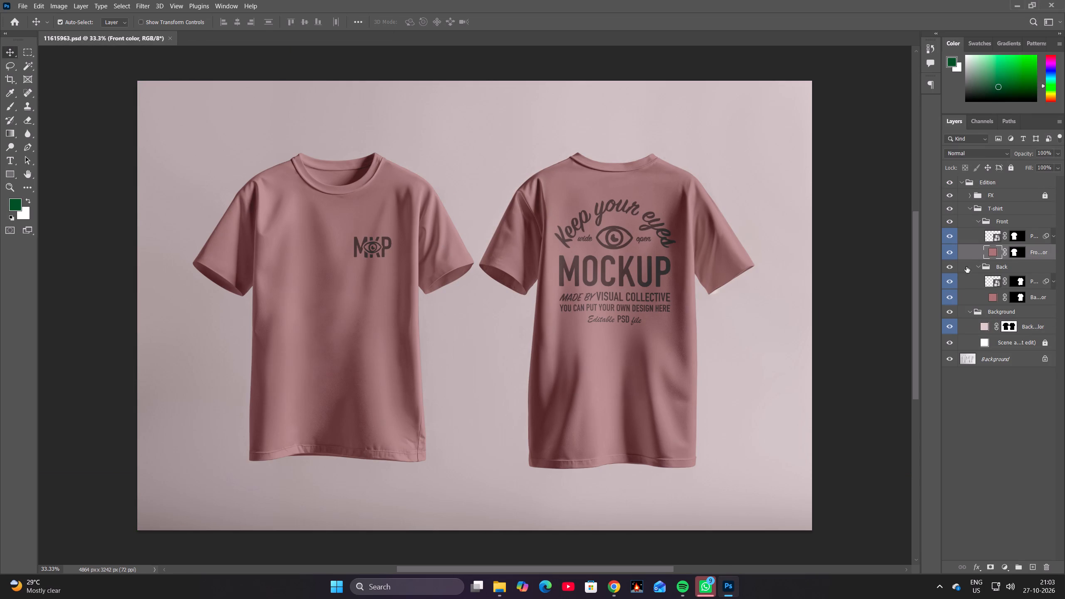
double_click(996, 237)
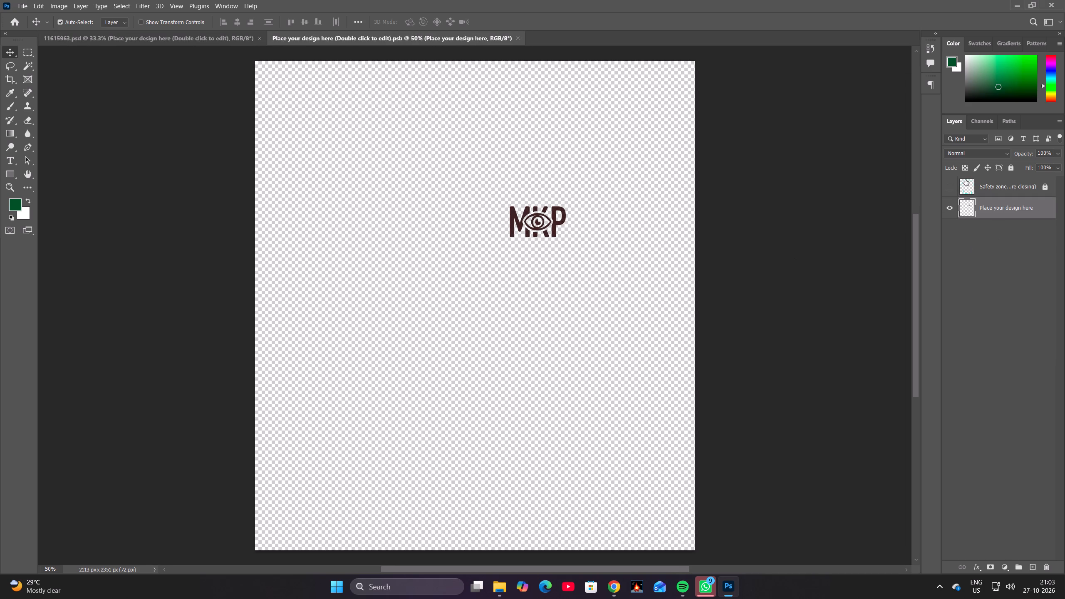
left_click(948, 188)
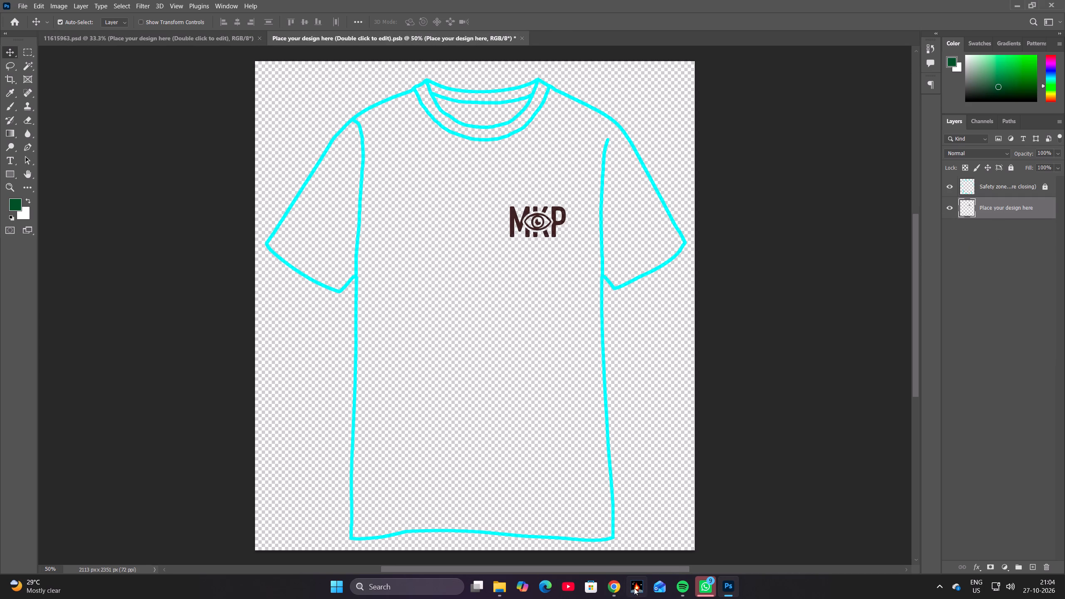
Switch to Chrome, open Pinterest in a new tab and search for "jersey design".
left_click(612, 589)
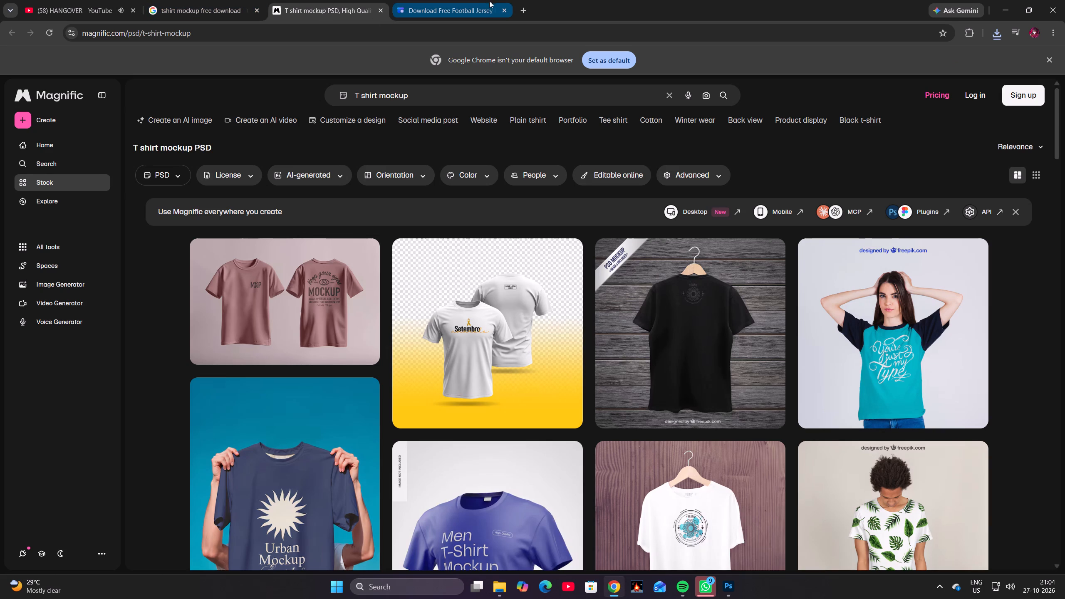
left_click(522, 8)
type("pin")
key("Return")
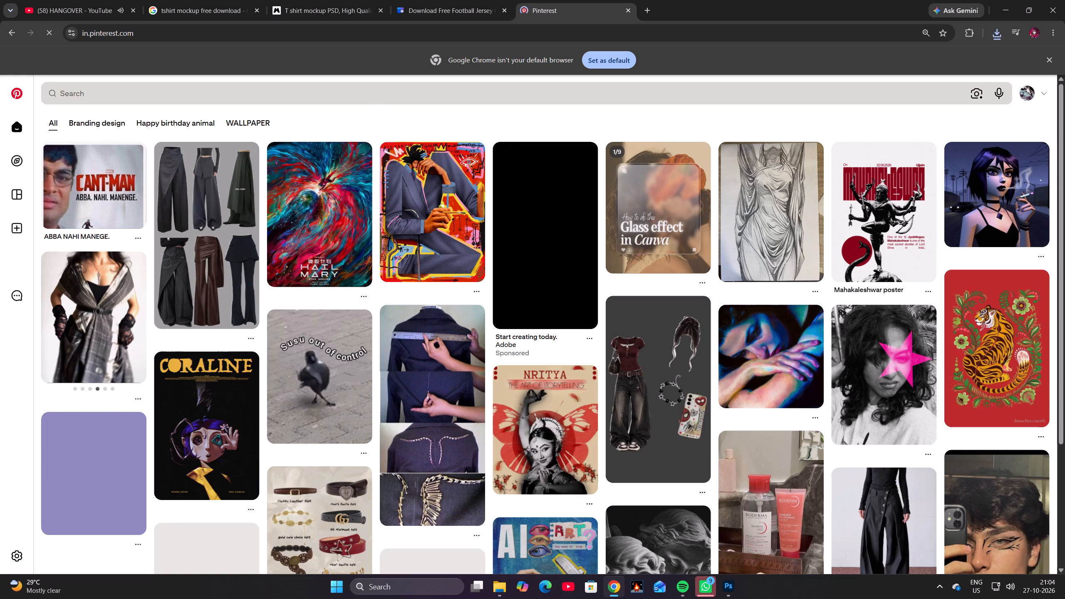
left_click(372, 91)
type("jersey")
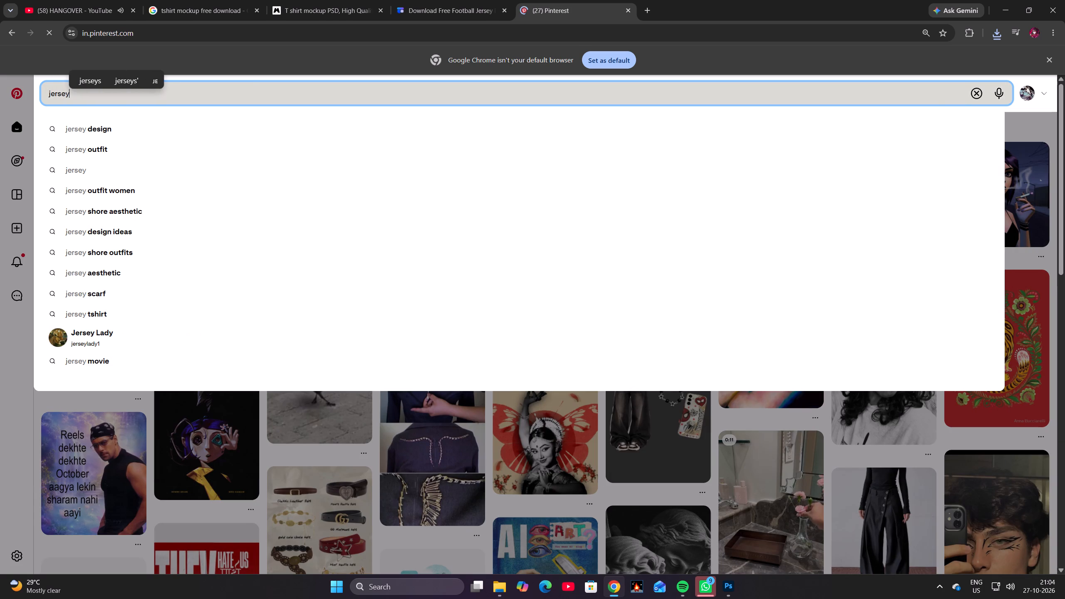
key("space")
key("Down")
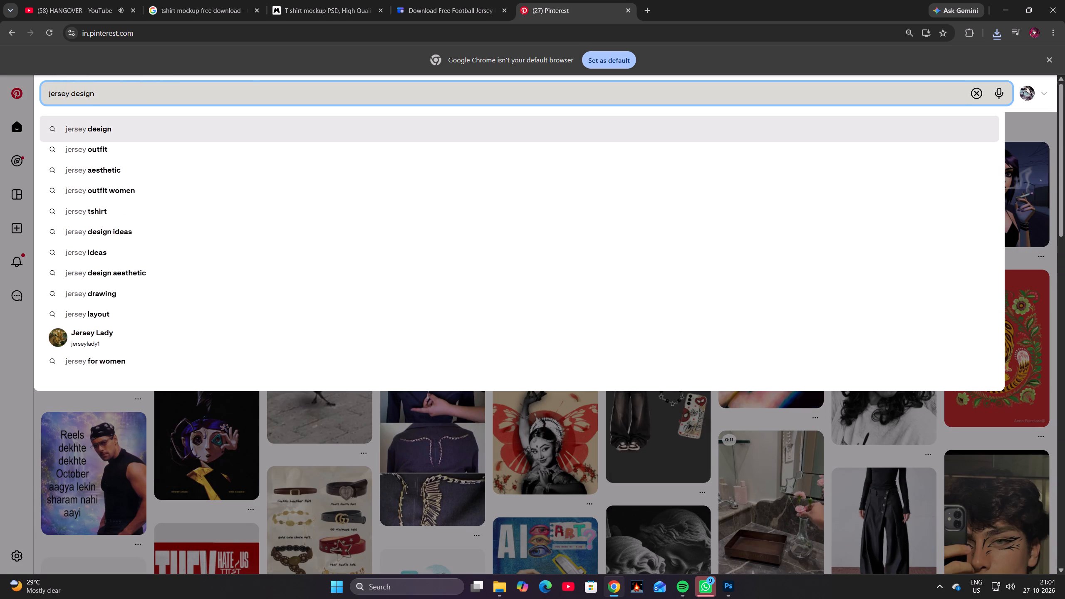
key("space")
key("Return")
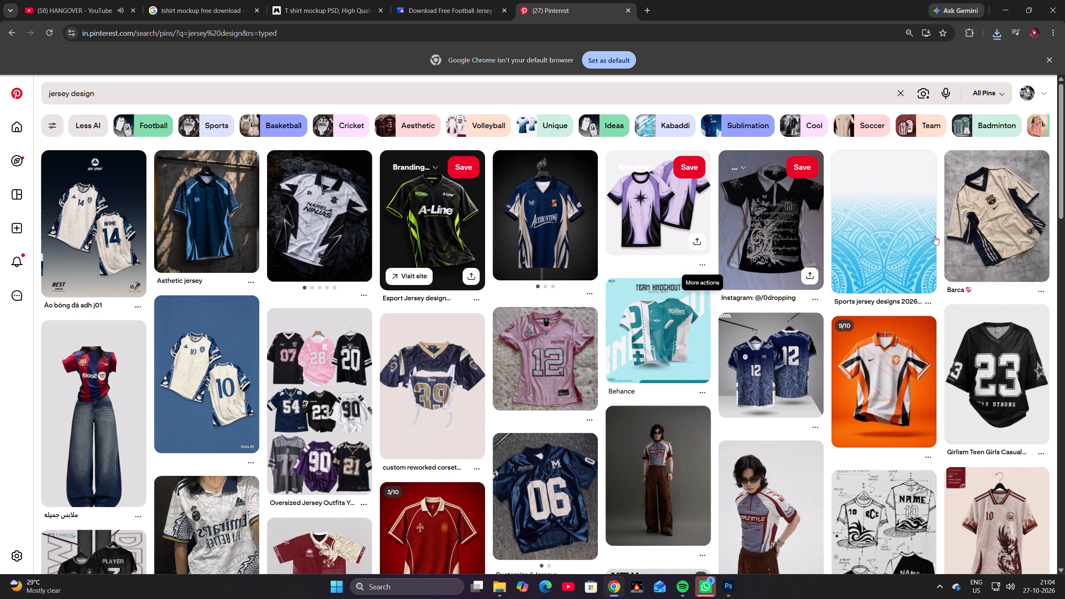
Open the blue tribal-pattern sports jersey design pin and save its image as a JPG in the Pictures folder.
left_click(909, 240)
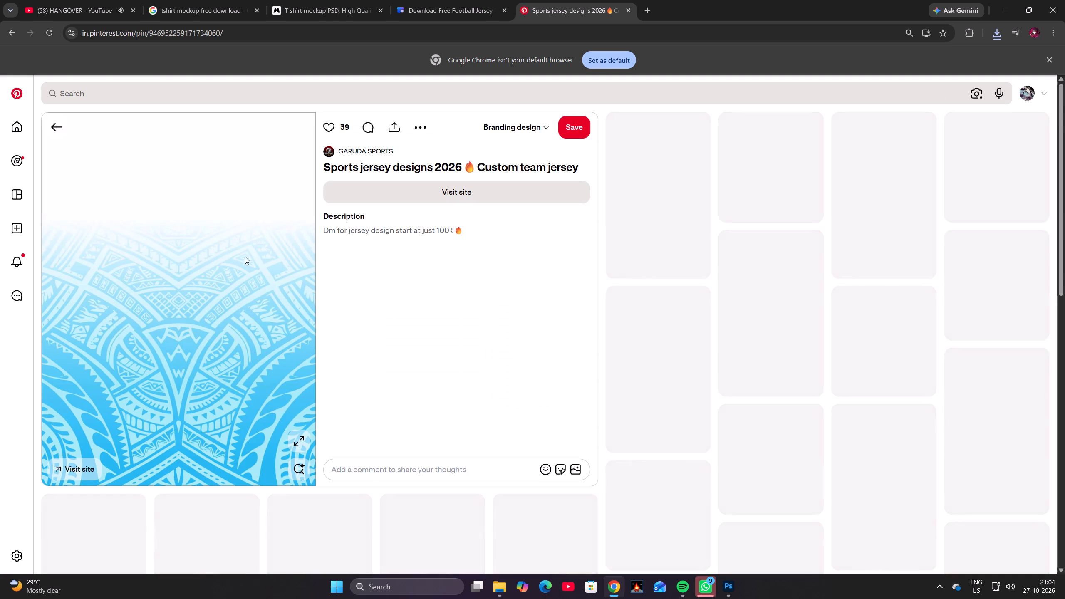
right_click(260, 295)
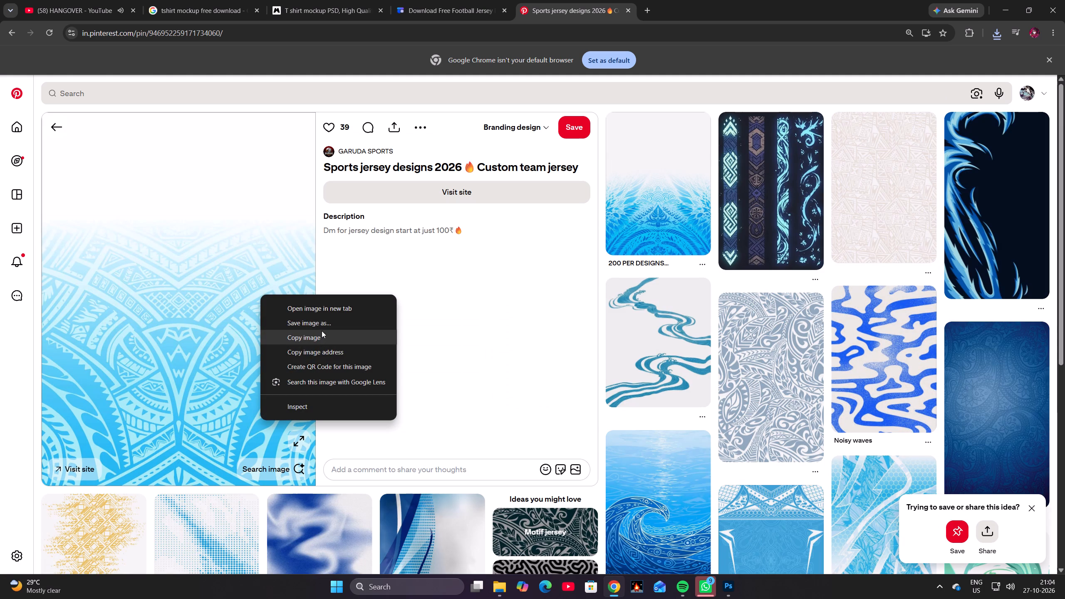
left_click(328, 324)
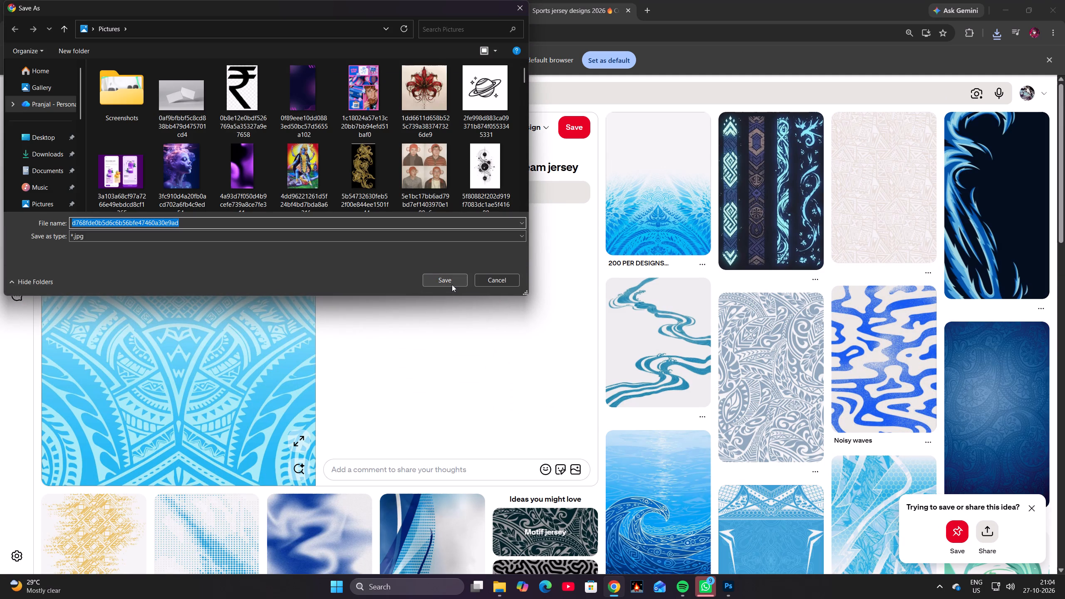
left_click(450, 282)
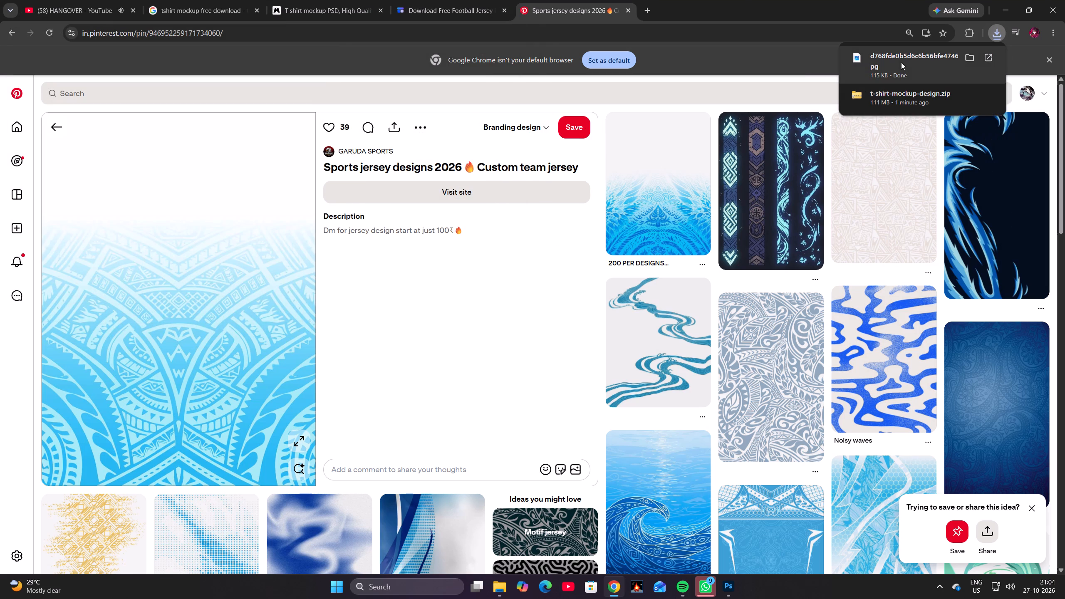
Switch to Photoshop and place the downloaded blue tribal pattern image into the open smart object document.
left_click_drag(901, 62, 696, 569)
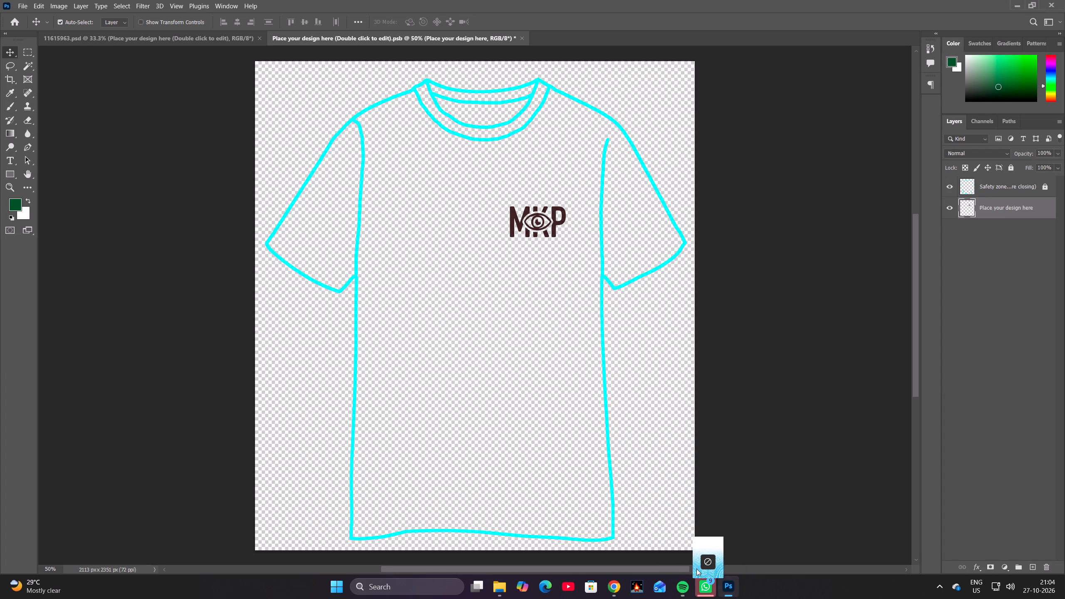
left_click_drag(696, 569, 517, 367)
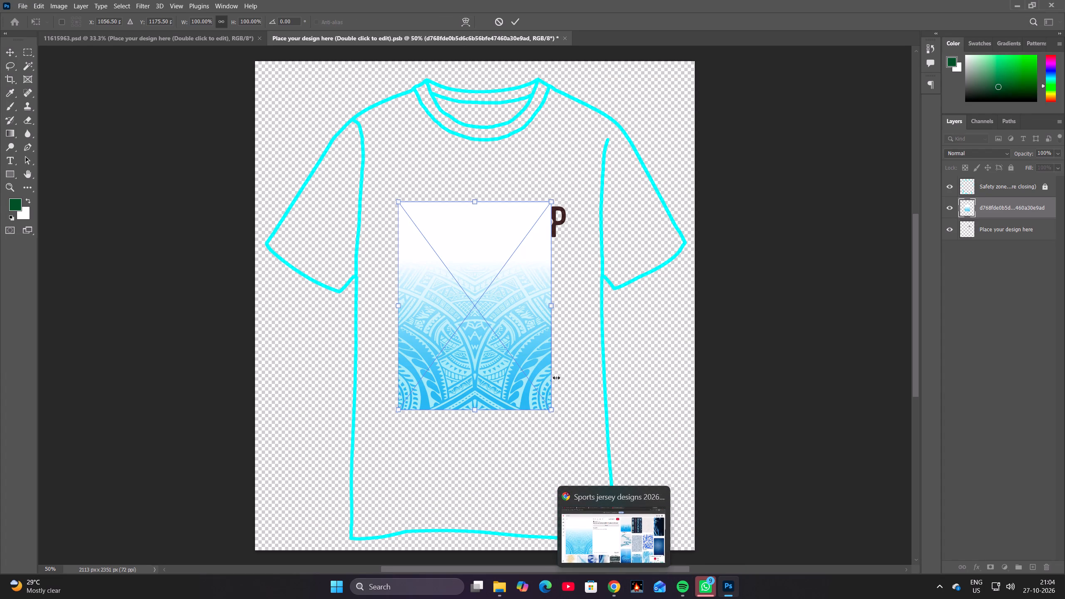
Scale the placed pattern proportionally to about 274% and position it so it covers the whole T-shirt outline from sleeve to sleeve.
left_click_drag(555, 306, 693, 326)
left_click_drag(585, 331, 509, 331)
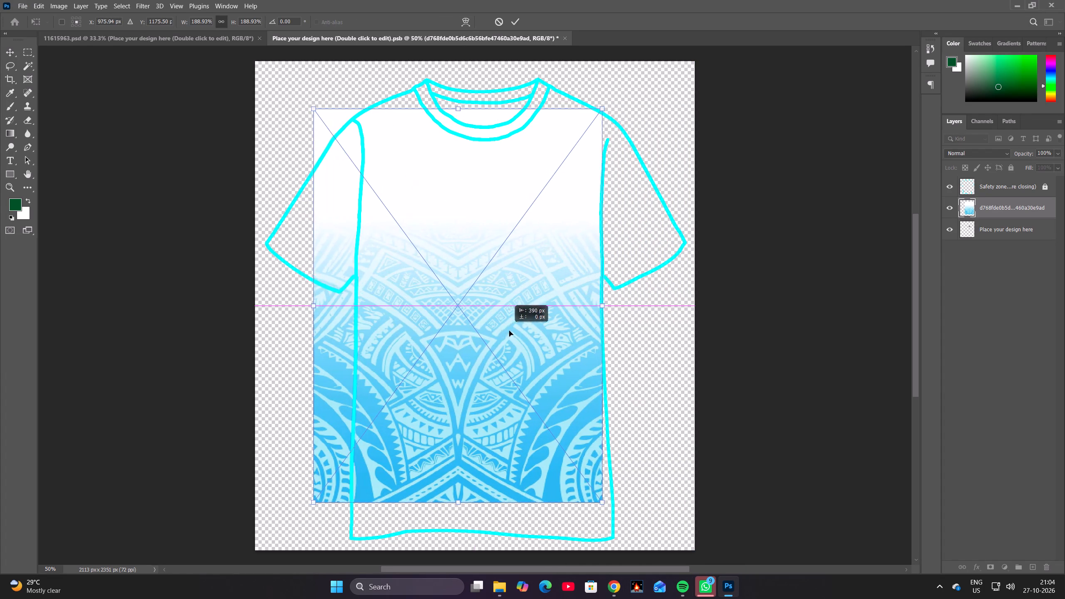
left_click_drag(509, 331, 515, 332)
left_click_drag(622, 311, 663, 337)
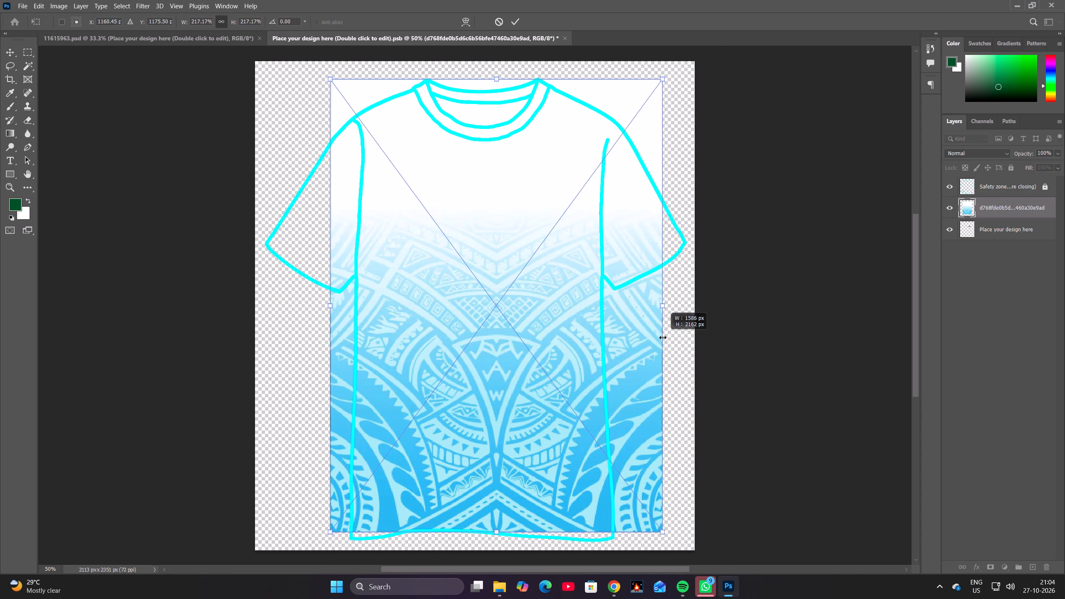
left_click_drag(663, 337, 666, 337)
left_click_drag(556, 340, 541, 348)
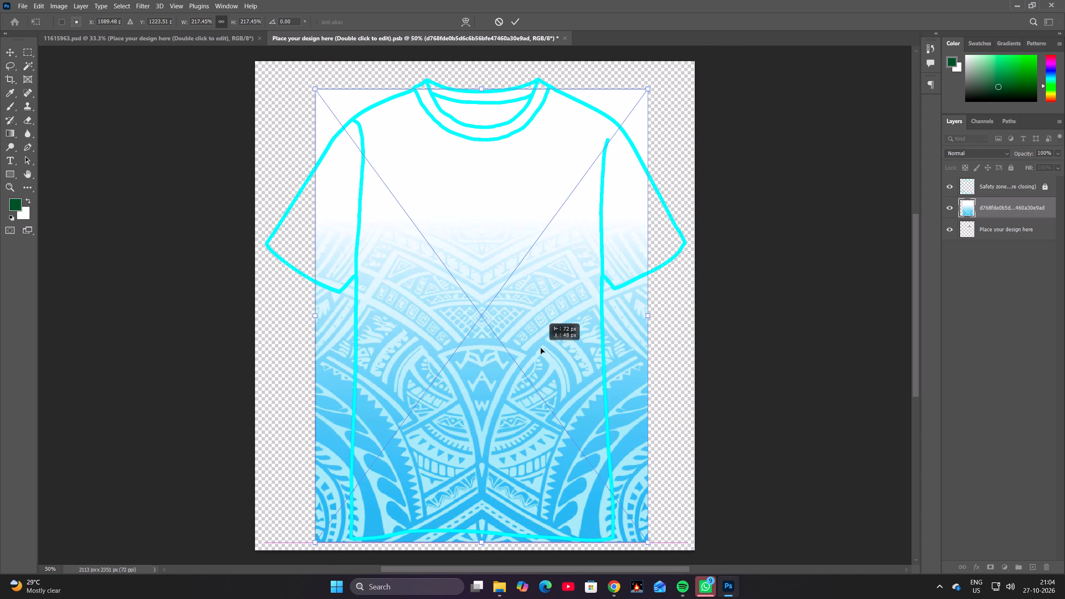
left_click_drag(541, 348, 541, 348)
left_click_drag(649, 315, 689, 318)
left_click_drag(602, 322, 584, 286)
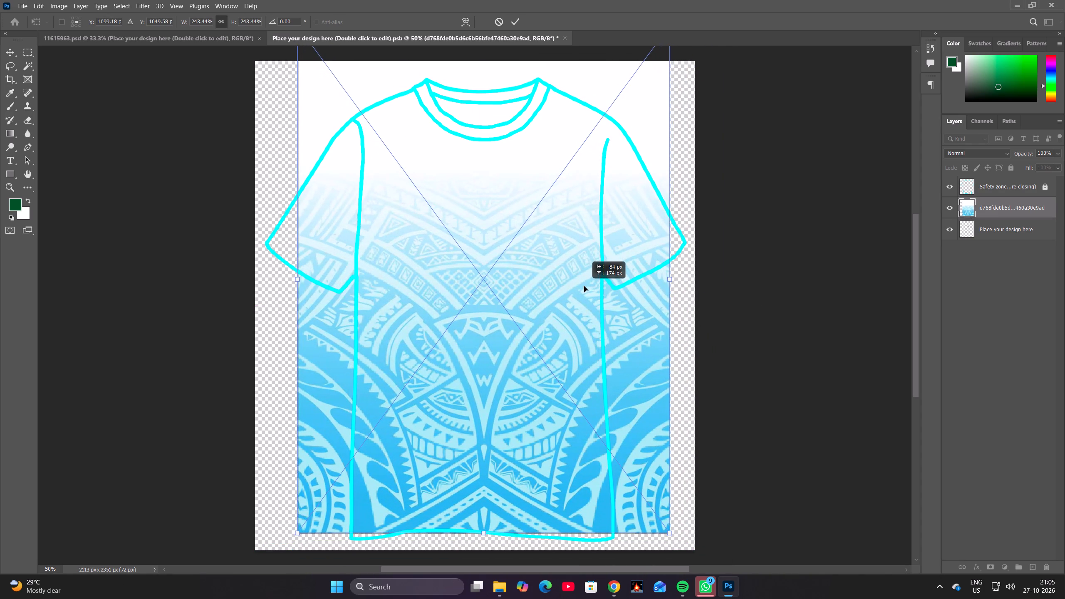
left_click_drag(584, 286, 585, 276)
left_click_drag(298, 272, 292, 280)
left_click_drag(324, 290, 322, 296)
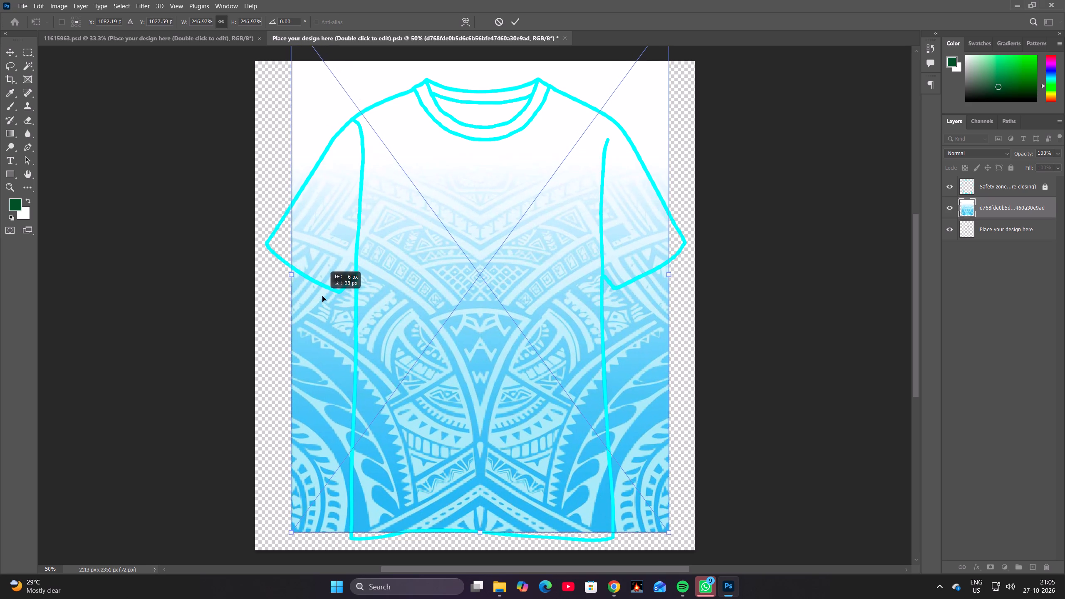
left_click_drag(322, 296, 322, 302)
left_click_drag(290, 285, 274, 288)
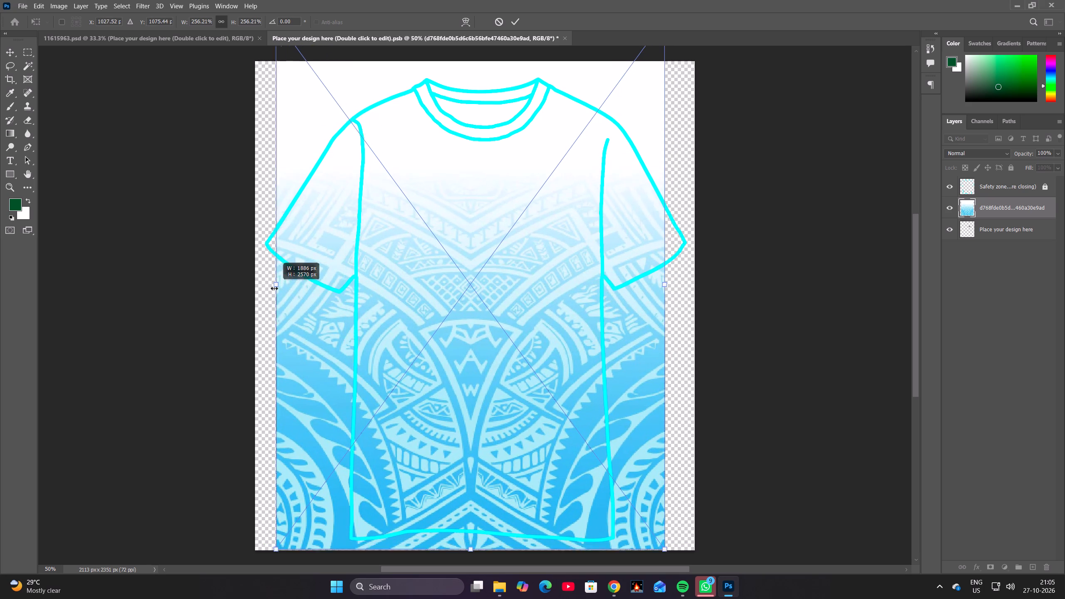
left_click_drag(274, 288, 265, 291)
left_click_drag(344, 289, 350, 289)
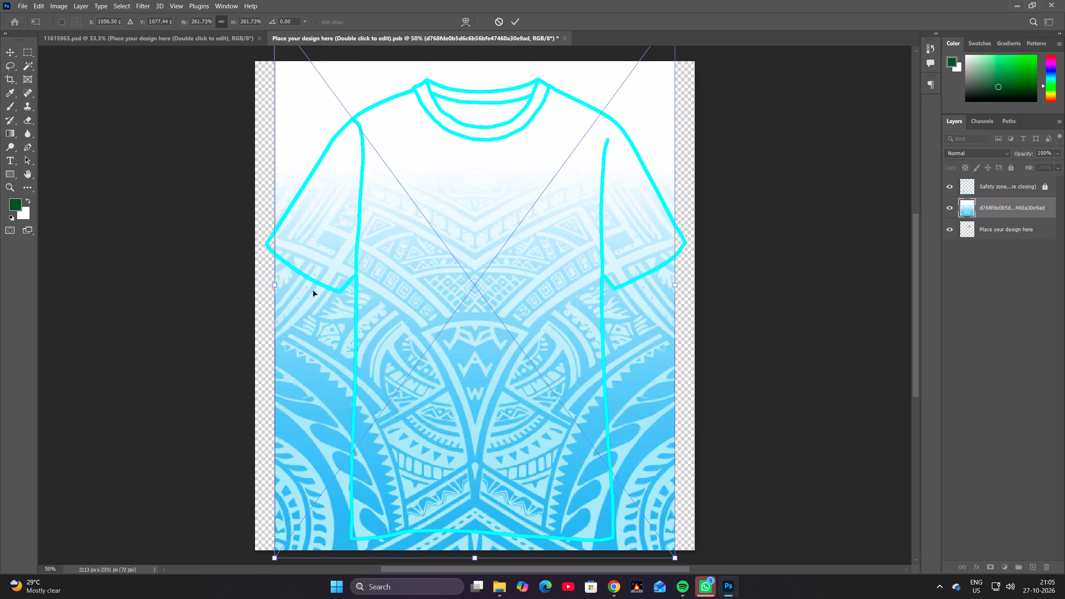
left_click_drag(272, 282, 256, 285)
left_click_drag(326, 289, 329, 290)
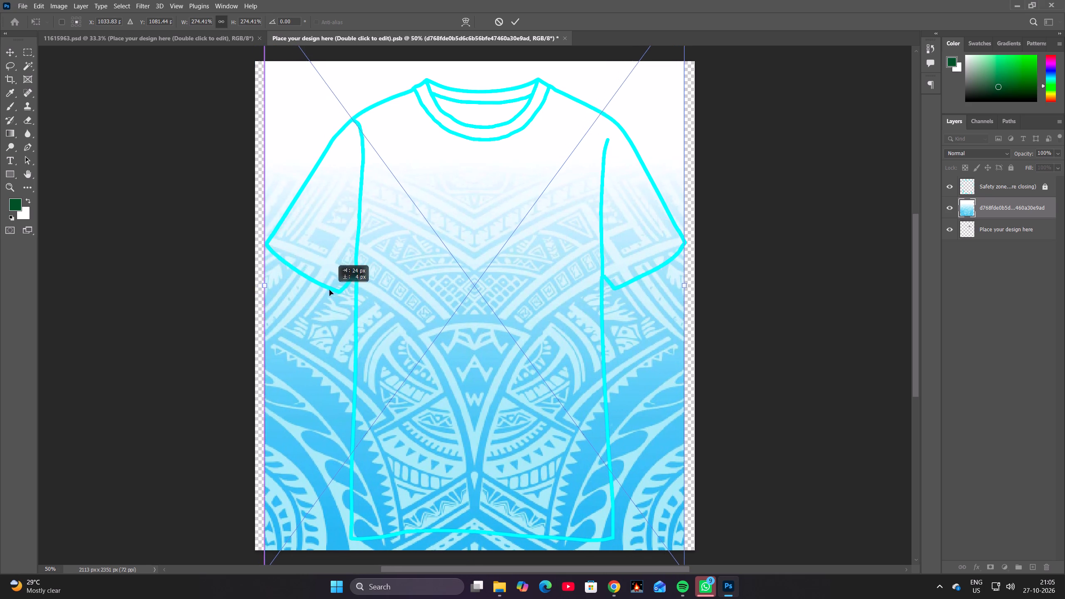
left_click_drag(329, 290, 330, 288)
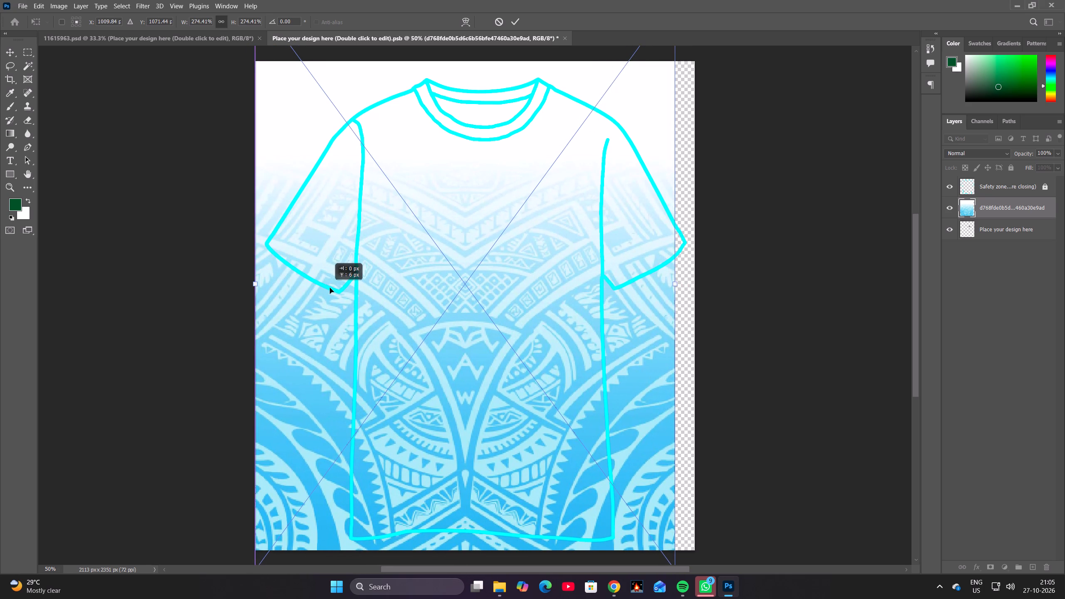
left_click_drag(330, 288, 332, 288)
left_click(514, 16)
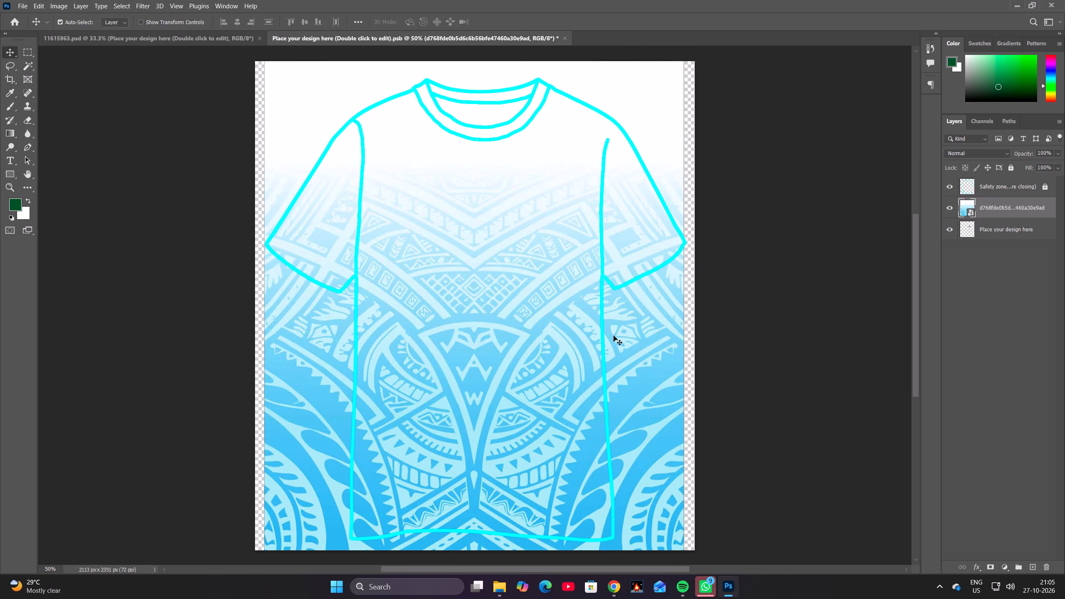
Start a Pen tool path at the outer tip of the T-shirt outline's left sleeve.
key("p")
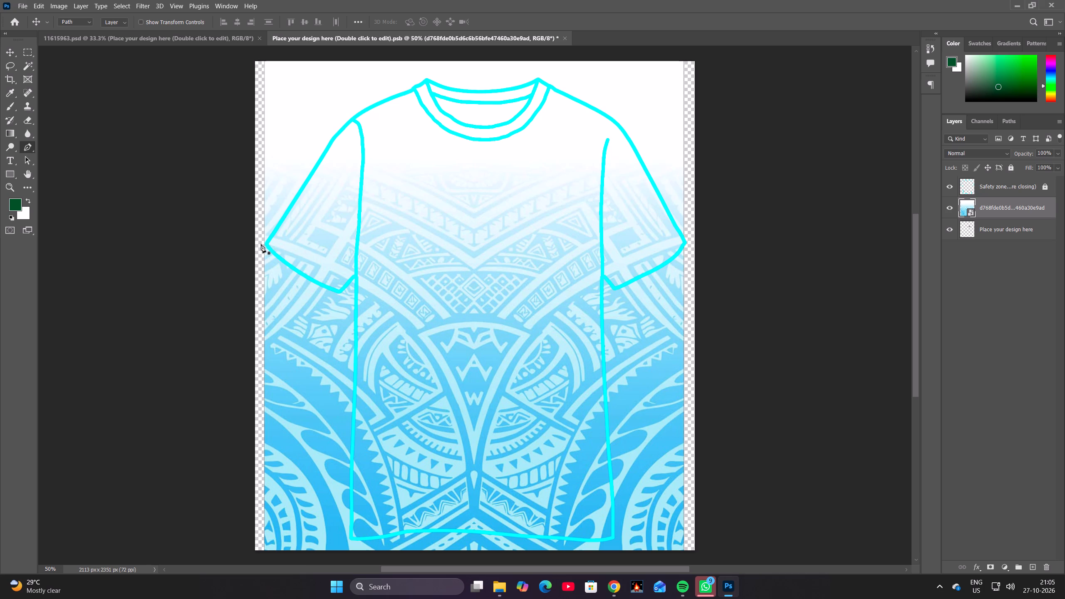
left_click(265, 243)
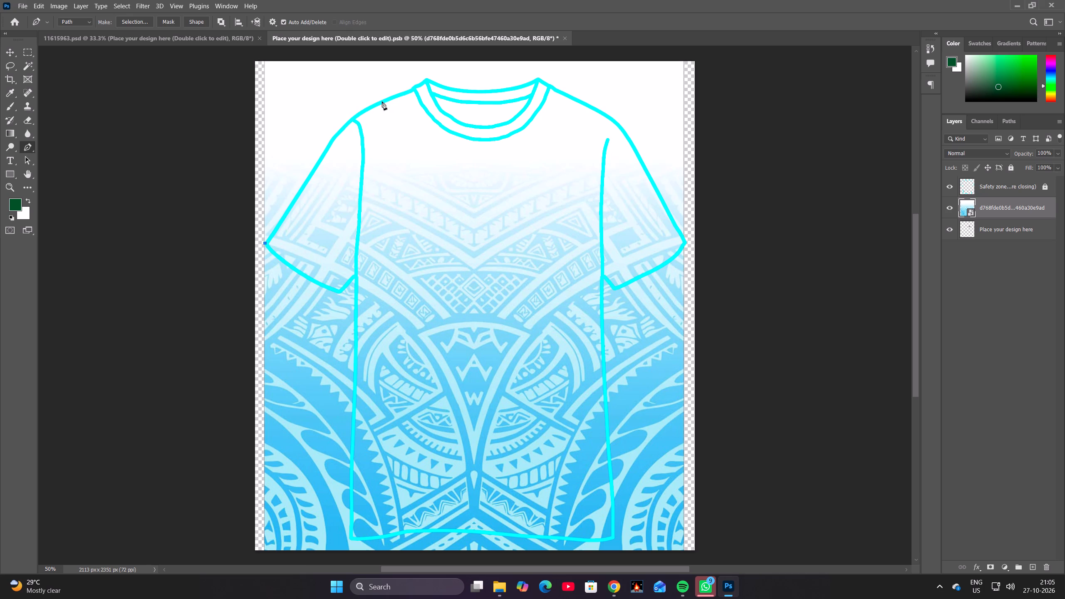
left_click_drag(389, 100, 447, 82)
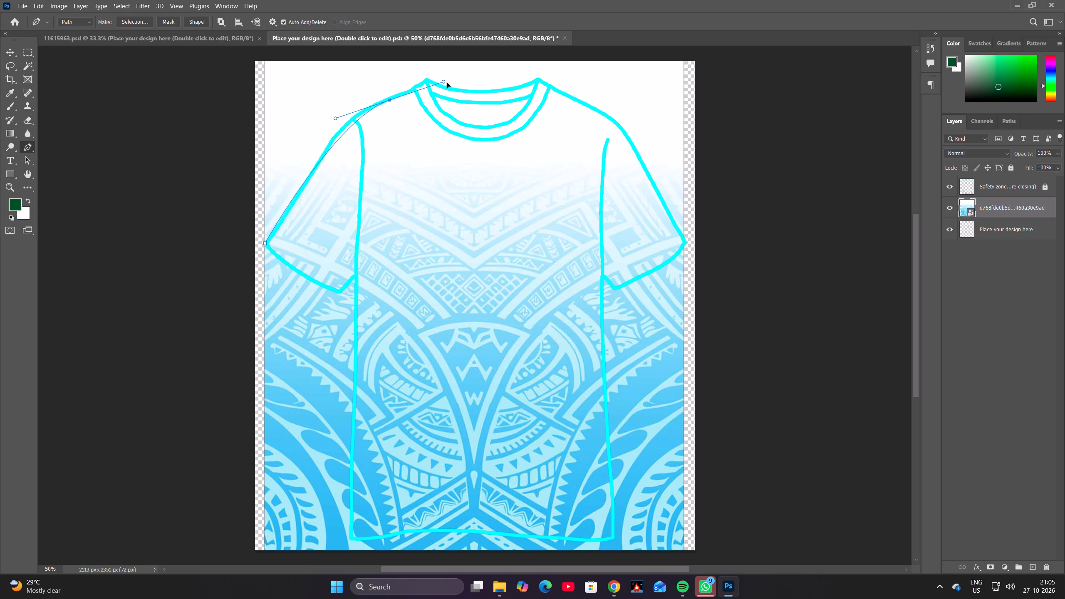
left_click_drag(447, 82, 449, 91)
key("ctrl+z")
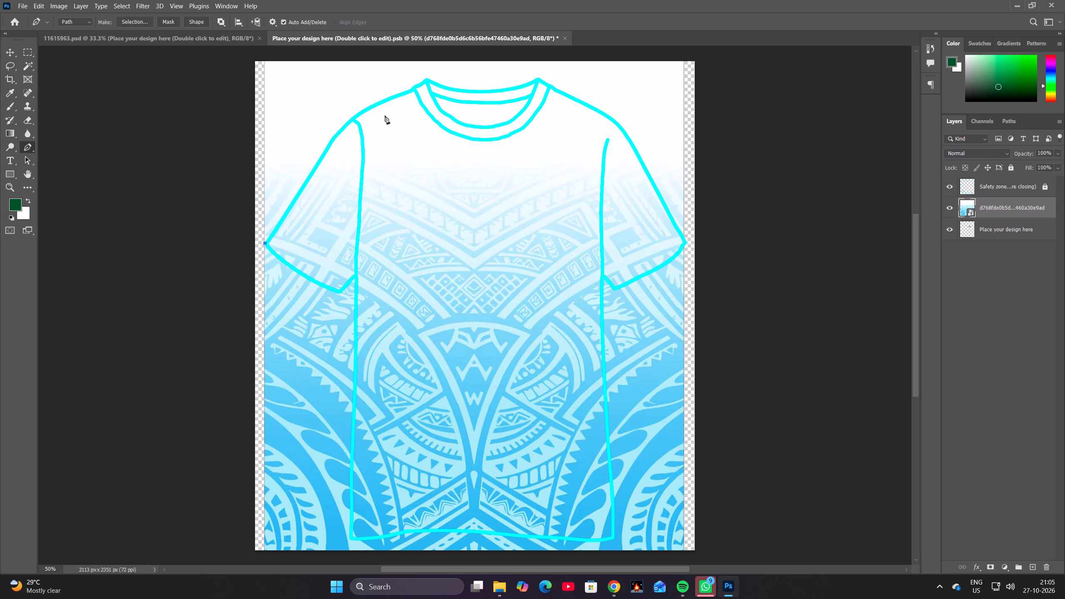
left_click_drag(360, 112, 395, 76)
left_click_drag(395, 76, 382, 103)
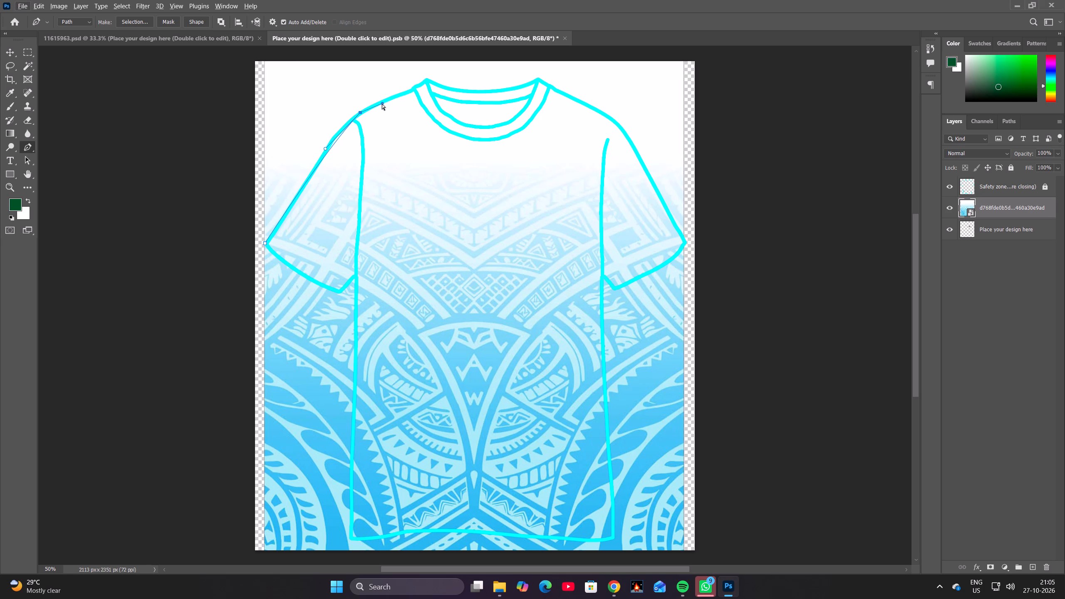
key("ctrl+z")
Trace the path up the left sleeve's outer edge and along the shoulder curve to the collar's upper left corner.
left_click(337, 132)
scroll(349, 123, "up", 7, "alt")
key("space")
key("space")
key("space")
left_click_drag(404, 122, 363, 163)
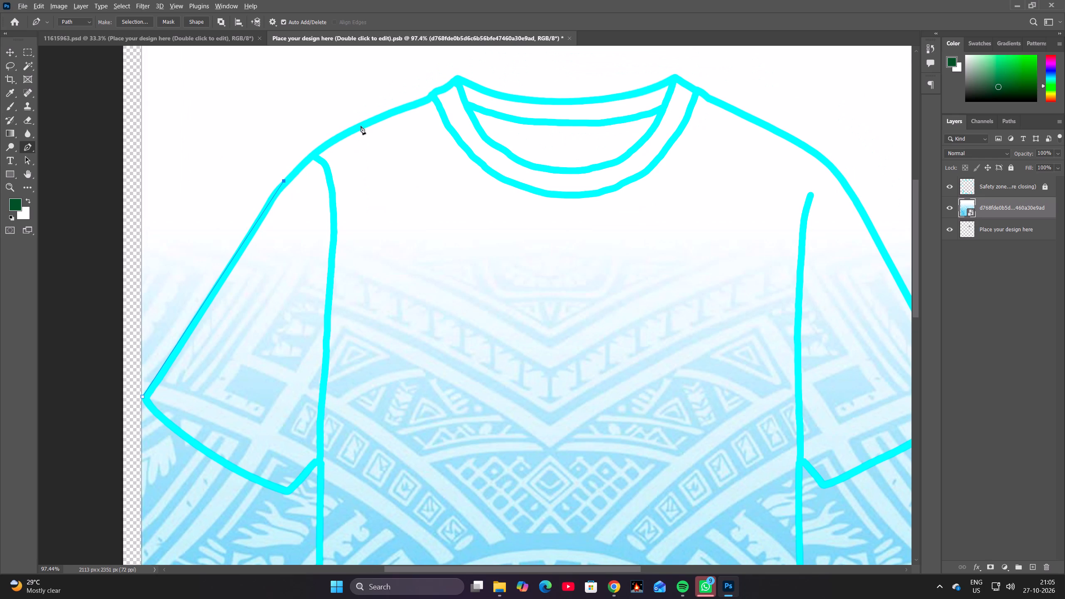
left_click_drag(361, 126, 405, 119, "alt")
key("ctrl+z")
left_click_drag(386, 115, 411, 109)
left_click_drag(411, 109, 415, 101)
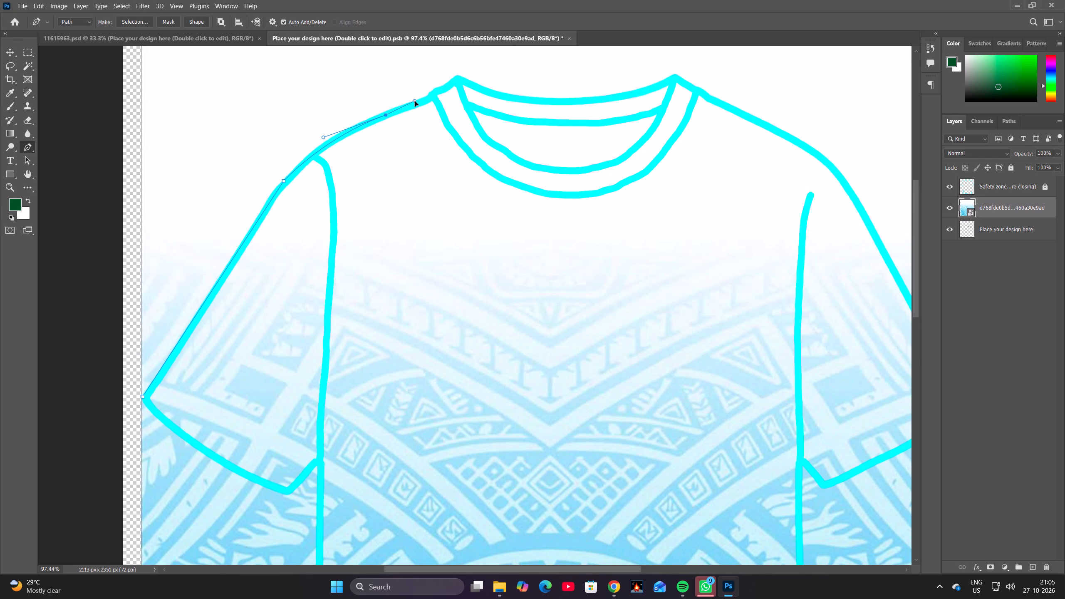
left_click_drag(415, 101, 414, 101)
left_click(430, 97, "alt")
left_click(446, 84)
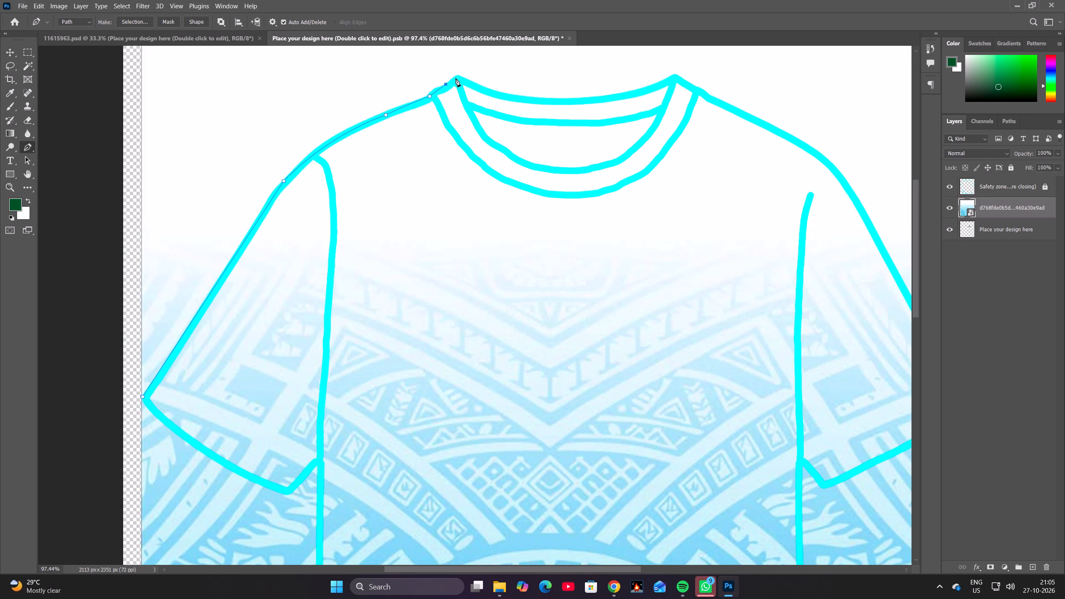
left_click(456, 78)
Continue the path along the upper curve of the neckline to the collar's upper right corner.
left_click(540, 99)
left_click(575, 98)
left_click(606, 93)
left_click(644, 87)
left_click_drag(664, 81, 668, 80)
left_click(675, 79)
Continue the path down the right shoulder slope and around onto the upper outer edge of the right sleeve.
key("space")
key("space")
key("space")
key("space")
key("space")
key("space")
key("space")
key("space")
key("space")
left_click_drag(656, 168, 476, 185)
left_click(478, 129)
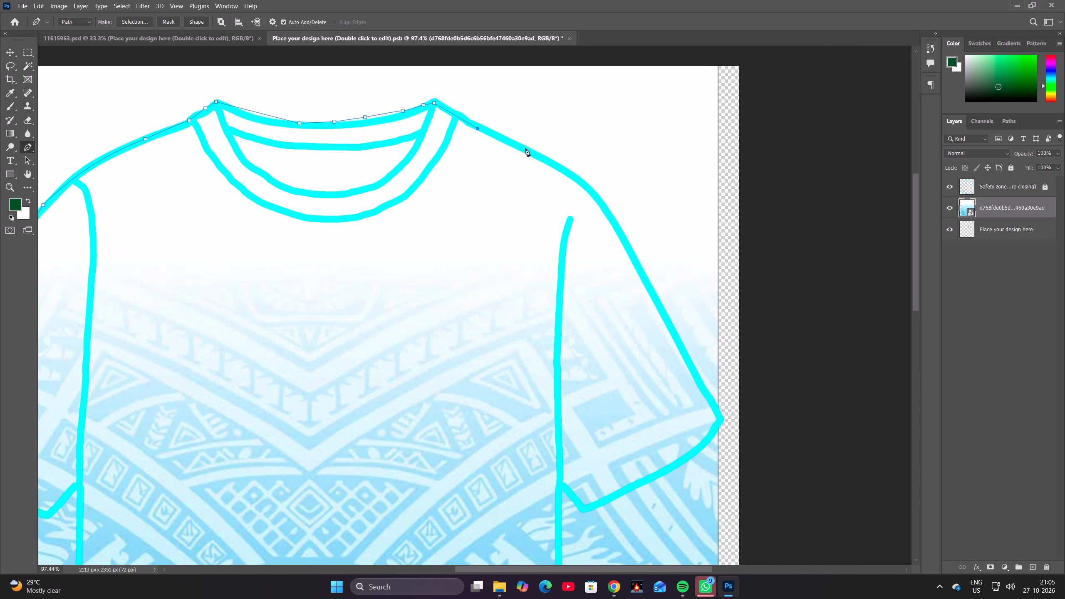
left_click(525, 148)
left_click(566, 175)
left_click(590, 189)
left_click(611, 220)
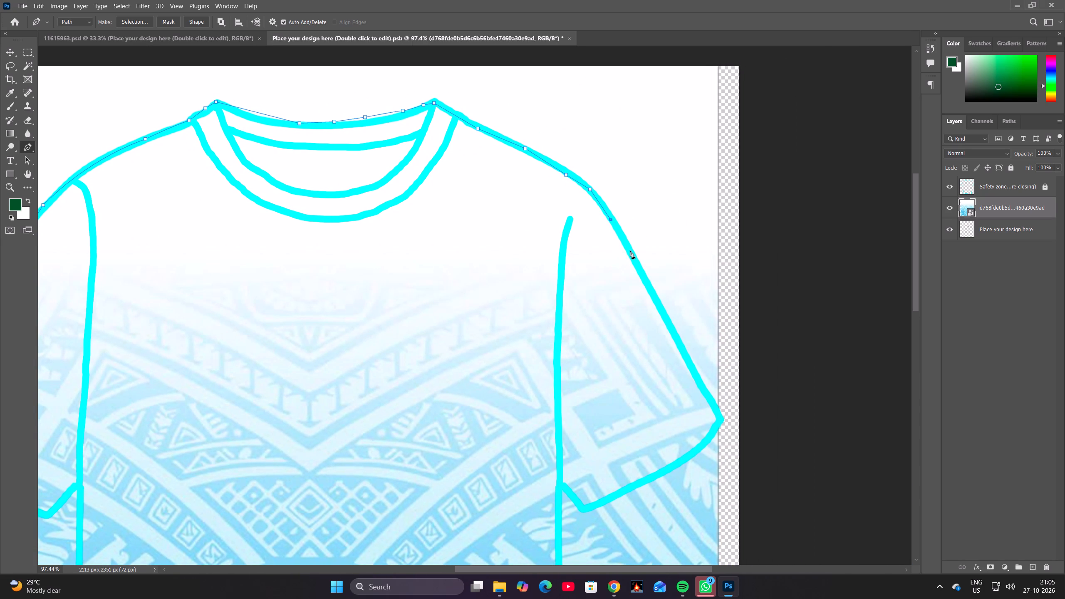
left_click(630, 251)
left_click(646, 282)
Extend the path down the rest of the right sleeve's outer edge to the sleeve tip.
key("space")
key("space")
key("space")
key("space")
key("space")
key("space")
key("space")
key("space")
key("space")
key("space")
left_click_drag(635, 333, 528, 181)
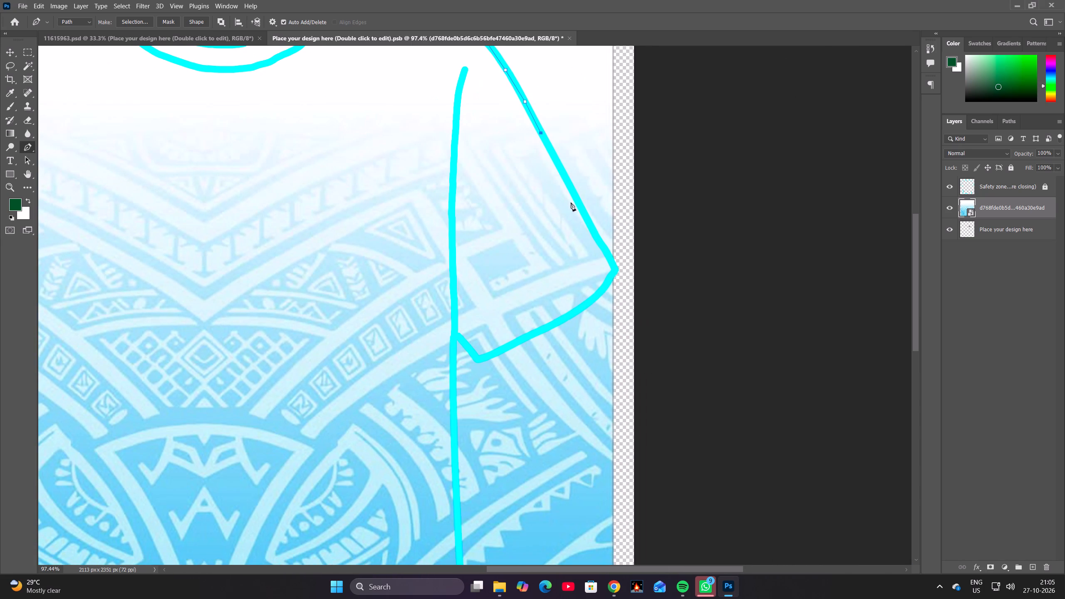
left_click(581, 207)
left_click(601, 248)
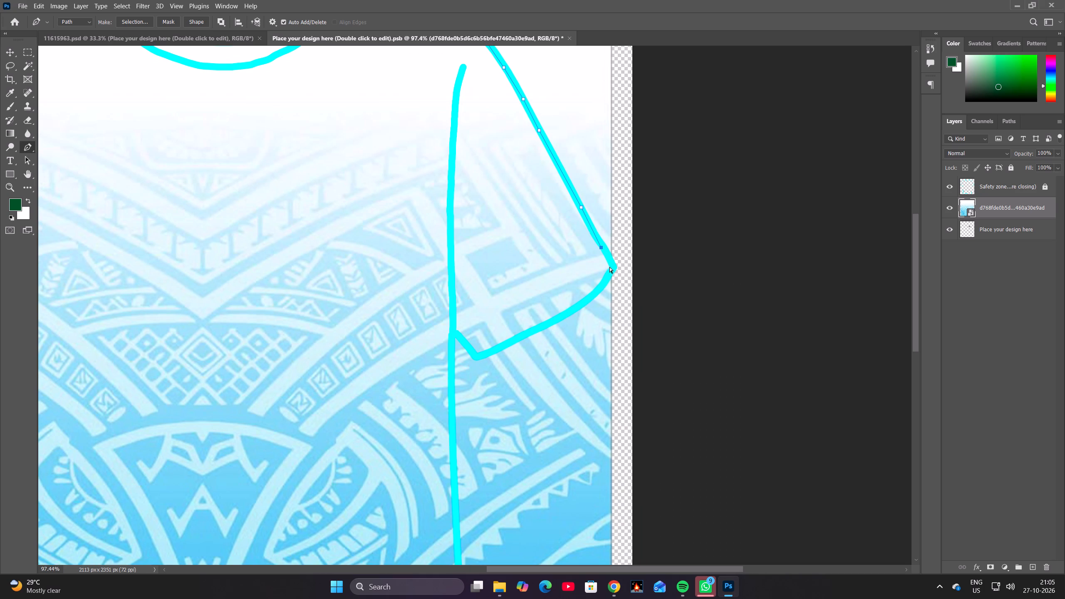
key("ctrl+z")
left_click(604, 251)
left_click(610, 257)
left_click(611, 269)
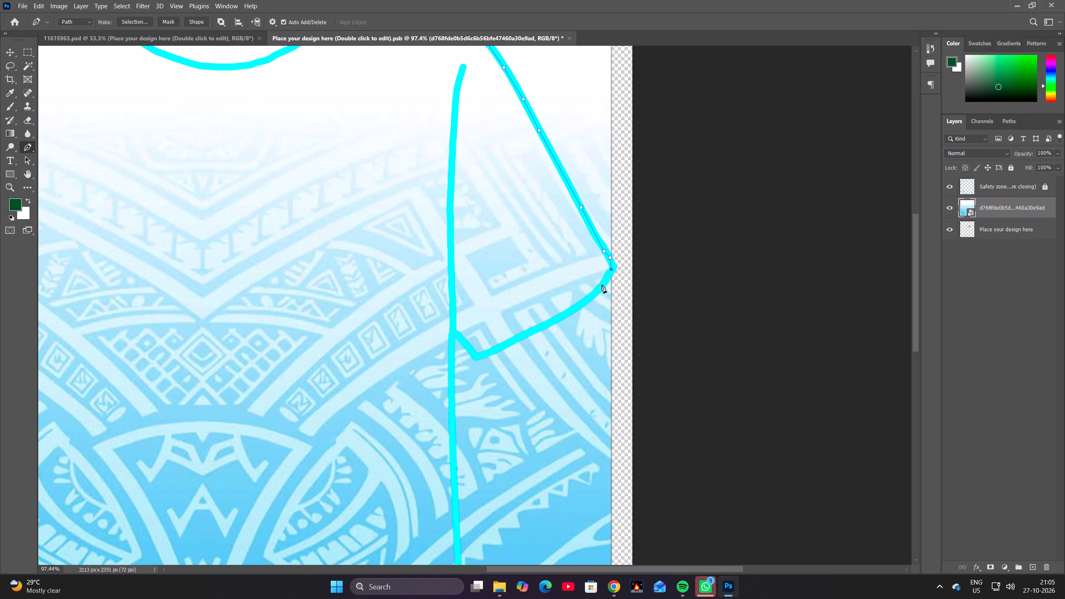
Trace the path along the right sleeve's hem and up its short inner edge to the underarm point.
left_click(602, 285)
left_click(585, 302)
left_click(554, 321)
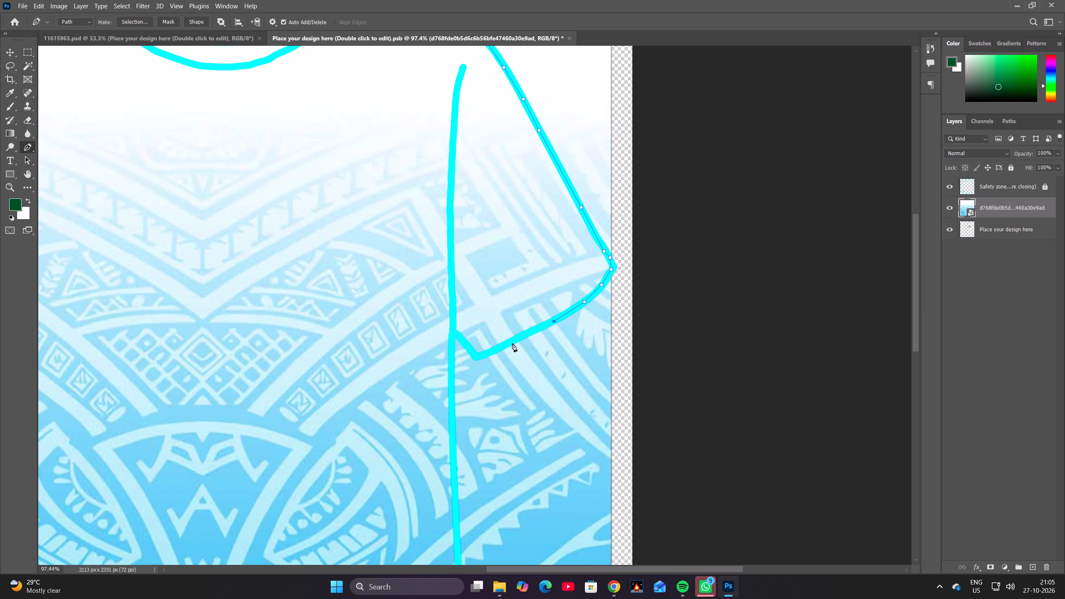
left_click(508, 344)
left_click(483, 352)
left_click(475, 357)
left_click(452, 329)
Continue the path from the right underarm down the middle stretch of the shirt's right side edge.
left_click(452, 421)
key("space")
key("space")
key("space")
key("space")
key("space")
key("space")
key("space")
key("space")
left_click_drag(468, 430, 455, 255)
left_click(443, 378)
key("space")
key("space")
key("space")
key("space")
key("space")
key("space")
key("space")
key("space")
left_click_drag(474, 400, 469, 286)
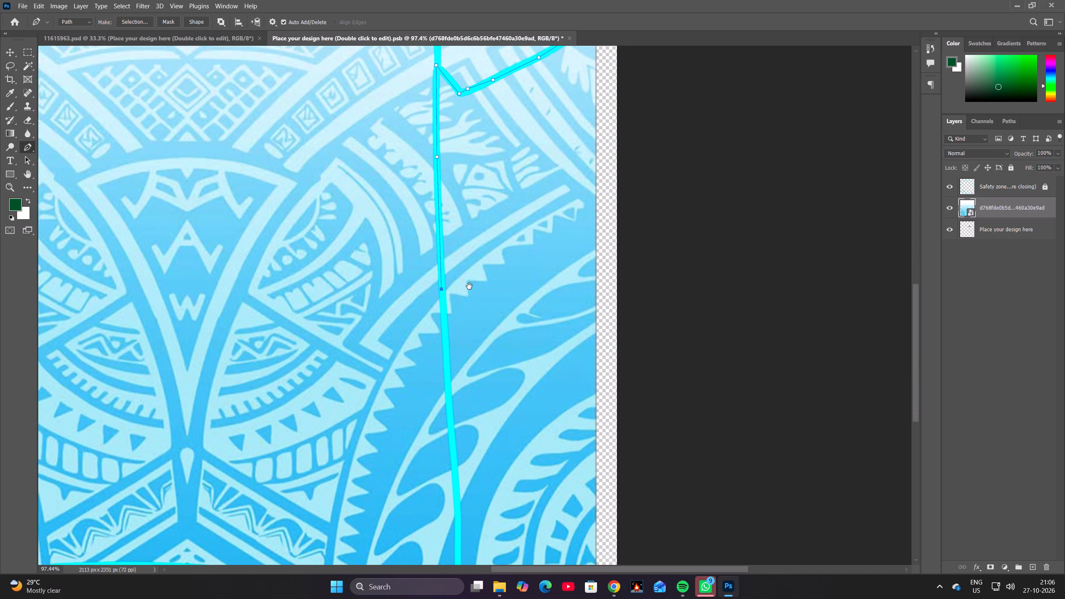
left_click_drag(469, 286, 469, 285)
left_click(445, 373)
Extend the path down the lower part of the right side edge to the shirt's bottom right corner.
key("space")
key("space")
key("space")
key("space")
key("space")
key("space")
key("space")
key("space")
key("space")
key("space")
key("space")
left_click_drag(467, 410, 462, 267)
left_click(448, 298)
left_click(450, 332)
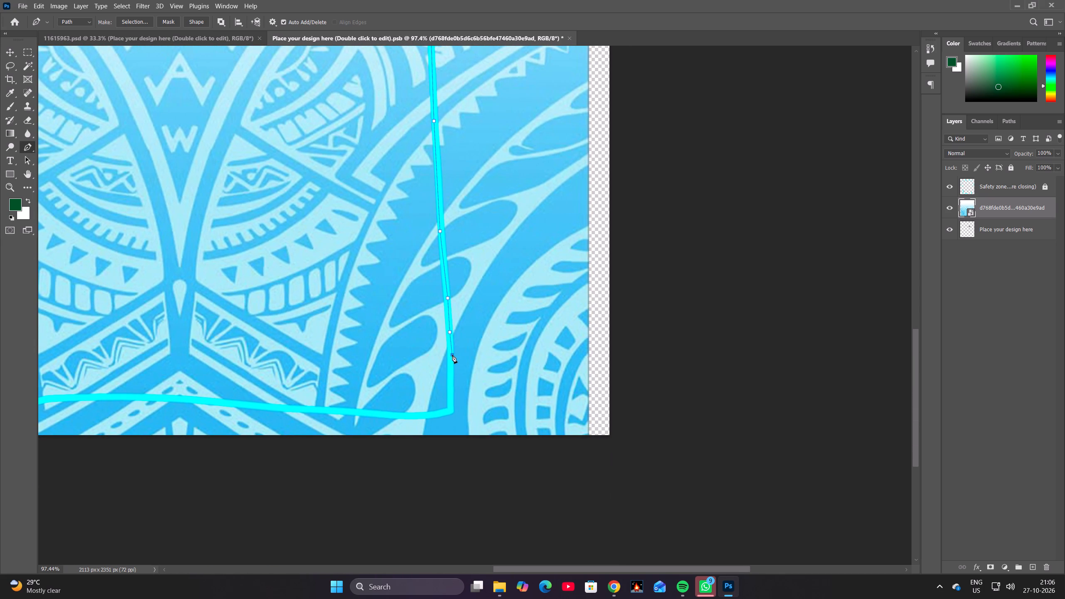
left_click(452, 355)
left_click(451, 393)
left_click(451, 411)
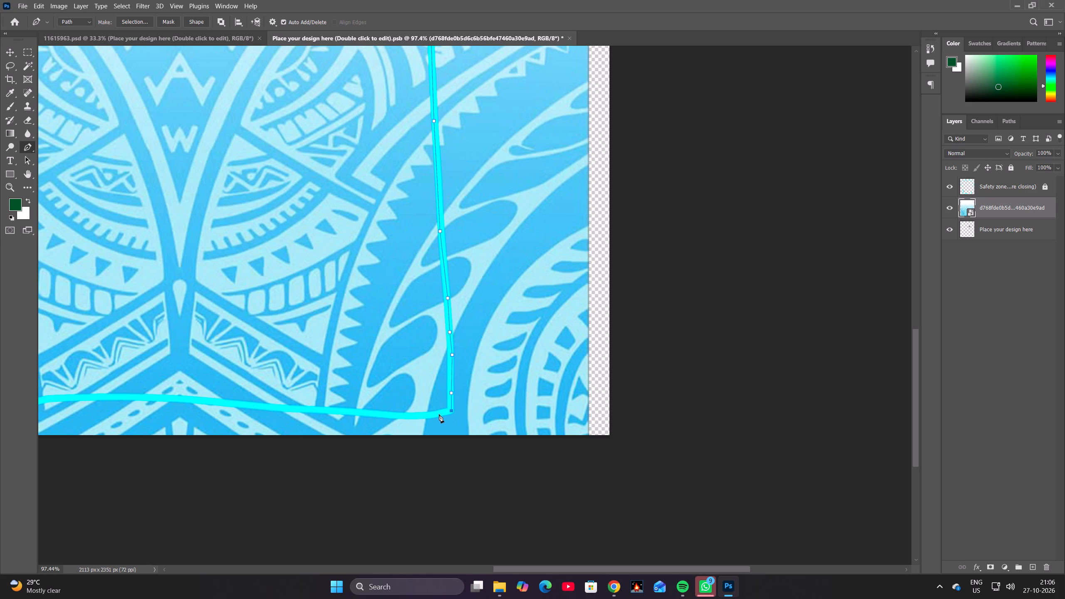
Trace the path from the shirt's bottom right corner along the right half of the bottom hem to its centre.
left_click(437, 415)
left_click(337, 411)
key("space")
key("space")
key("space")
key("space")
key("space")
key("space")
left_click_drag(304, 389, 530, 320)
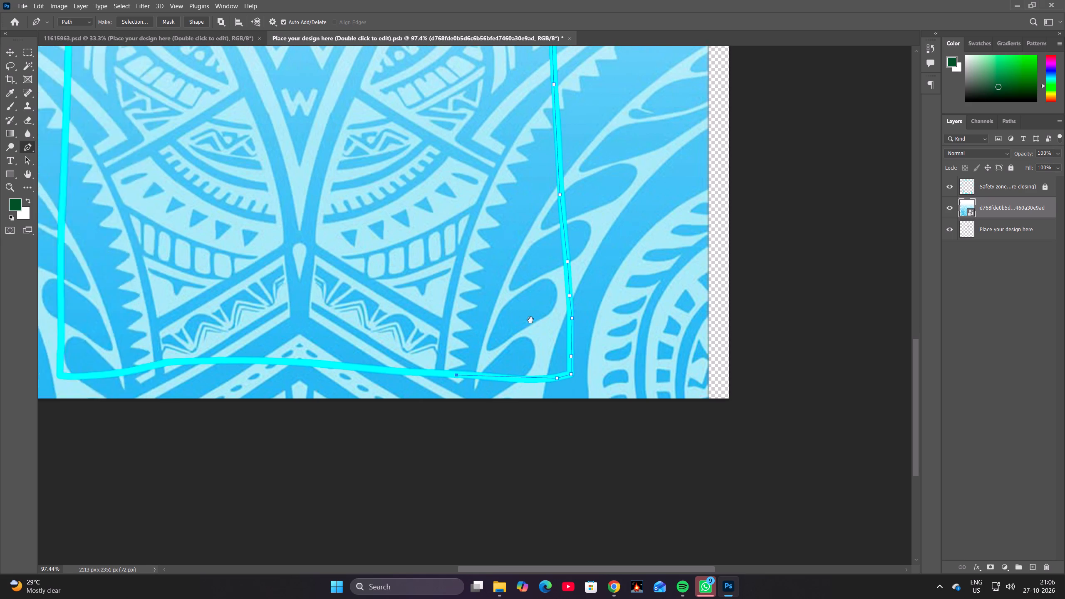
left_click_drag(530, 320, 528, 322)
left_click(457, 335)
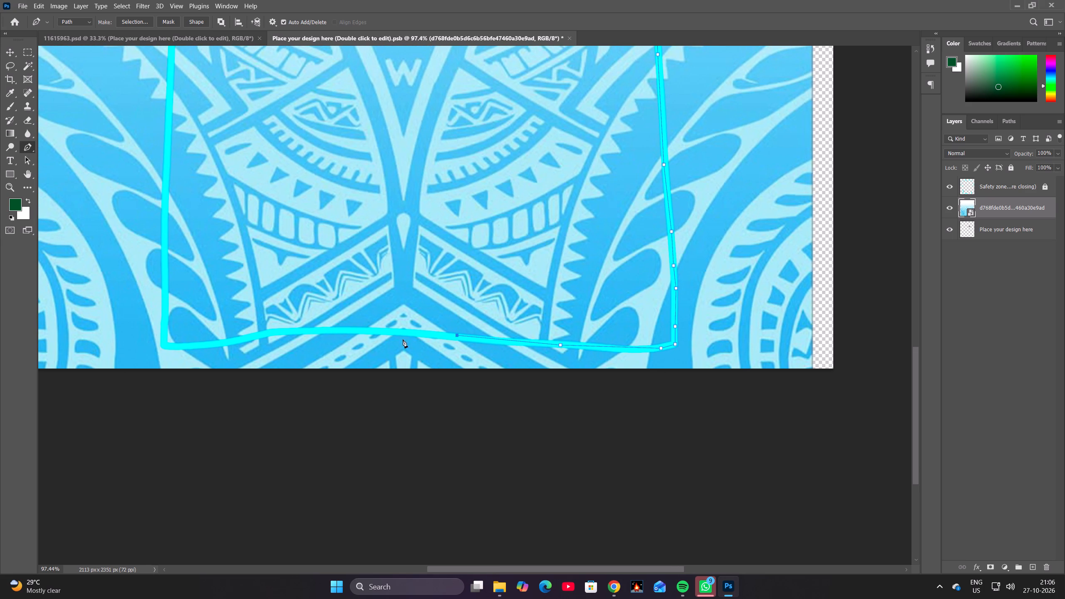
left_click(388, 331)
Continue the path left of centre along the raised part of the hem, re-placing anchor points that miss the outline.
left_click(338, 332)
left_click(245, 338)
key("ctrl+z")
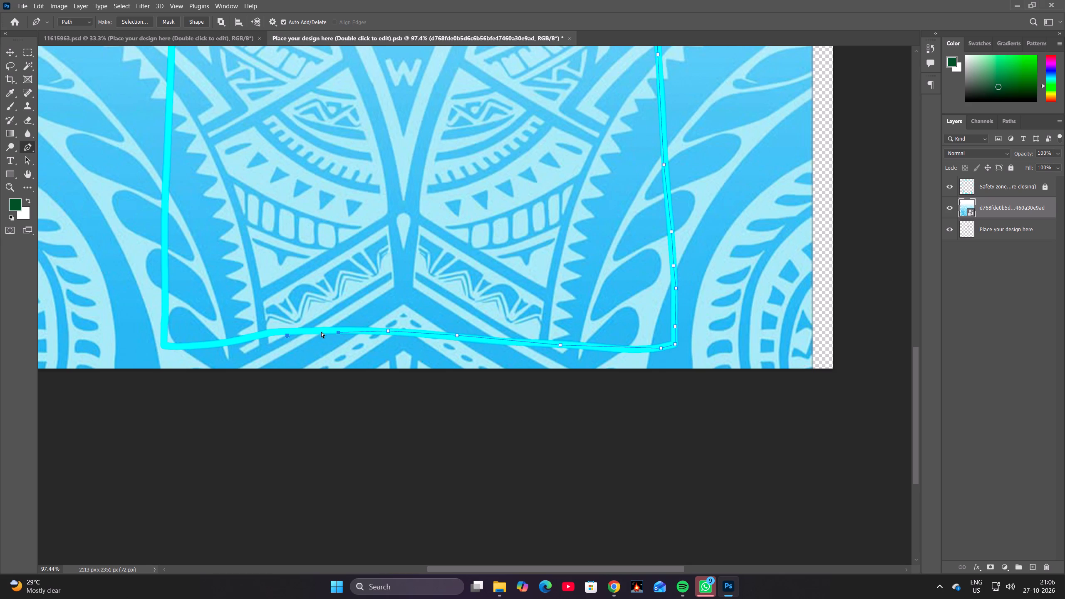
key("ctrl+z")
left_click(328, 329)
left_click(282, 334)
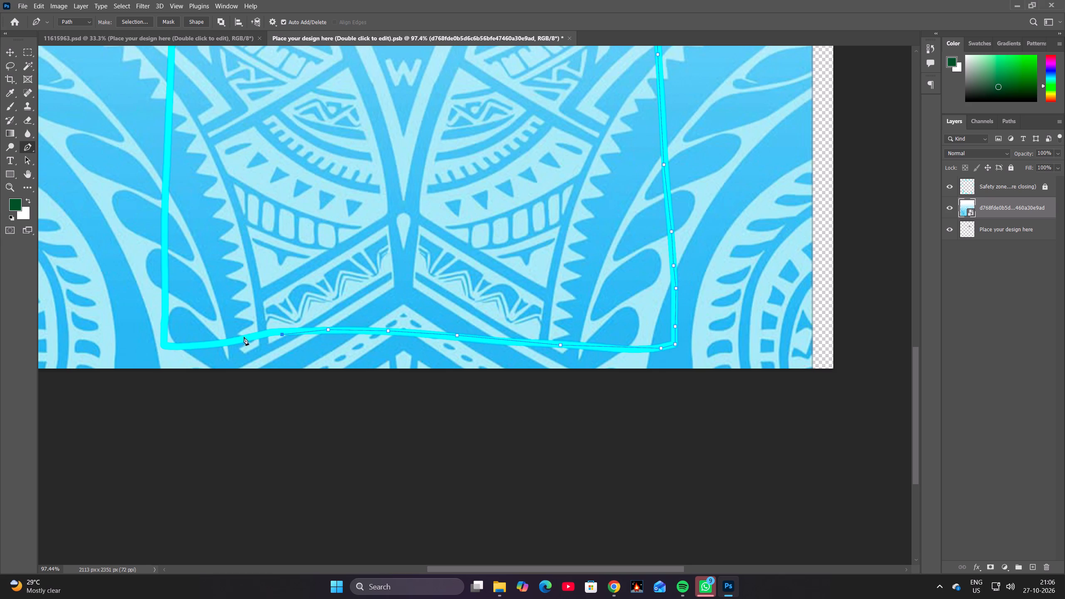
key("ctrl+z")
left_click(281, 332)
left_click(253, 334)
key("ctrl+z")
Extend the path along the rest of the bottom hem and around the shirt's bottom left corner.
scroll(258, 326, "up", 5, "alt")
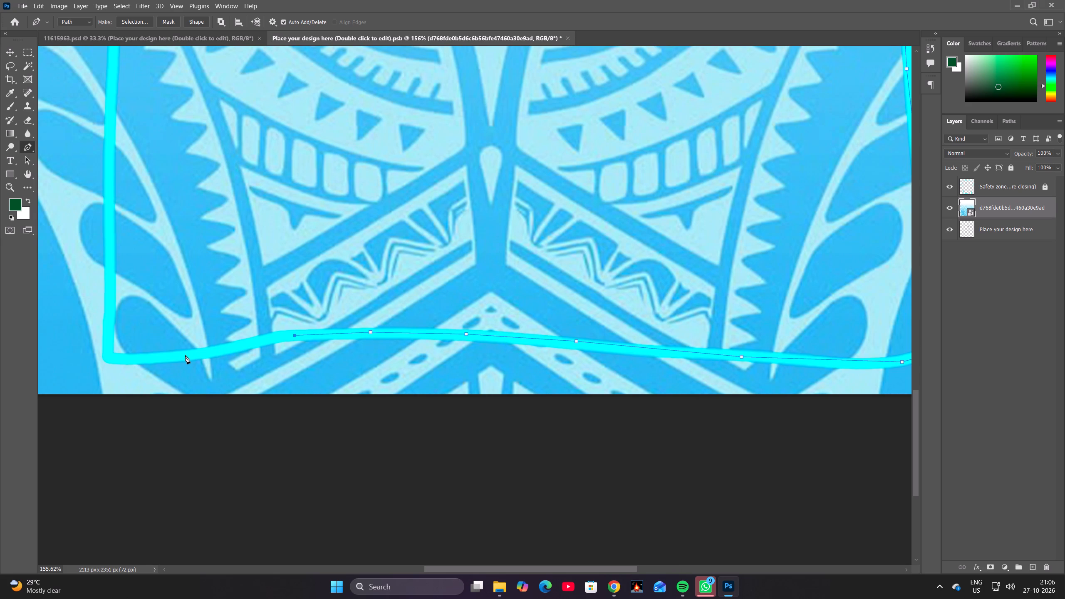
left_click(176, 356)
left_click(110, 356)
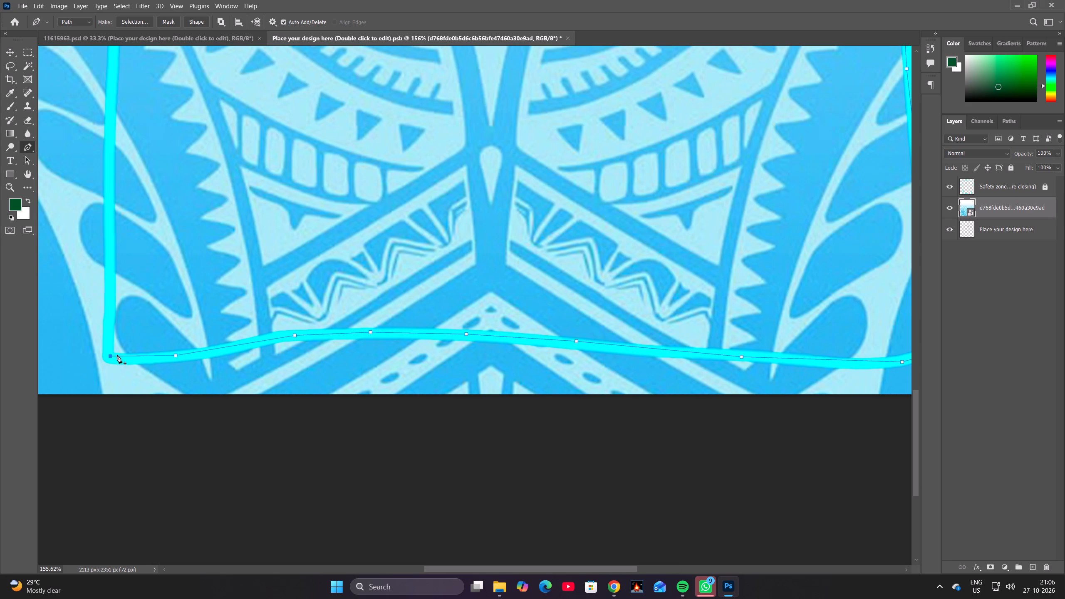
key("ctrl+z")
left_click(125, 357)
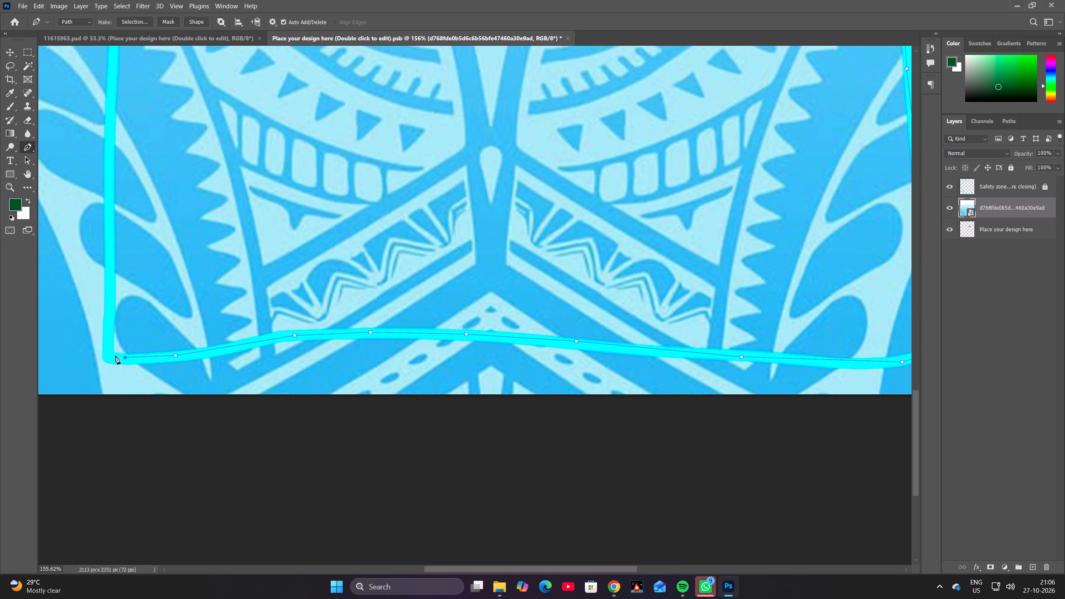
key("ctrl+z")
left_click(118, 359)
left_click(107, 343)
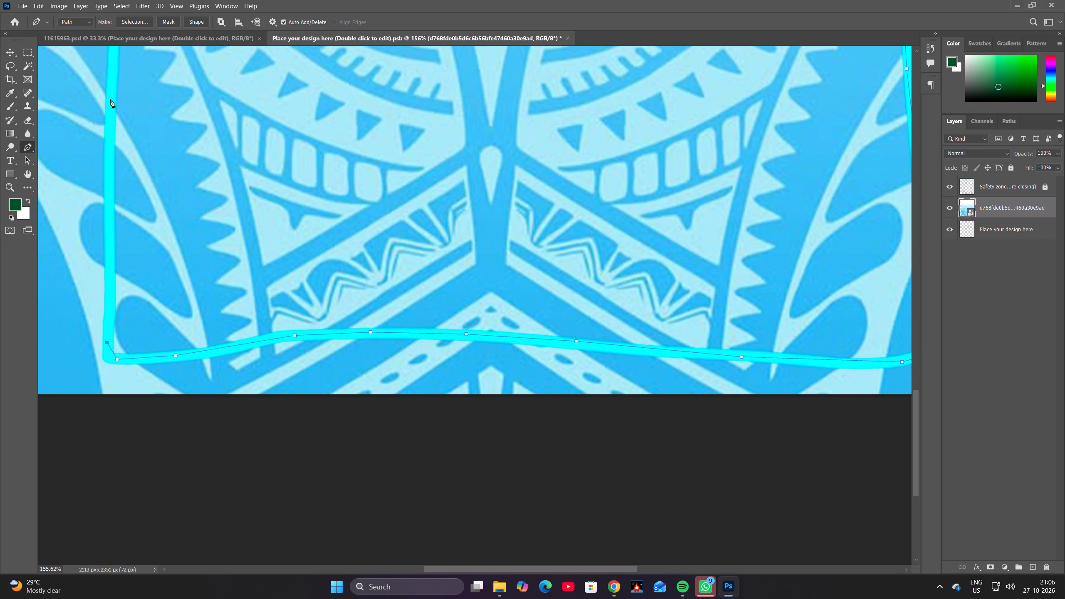
Trace the path up the lower part of the shirt's left side edge.
left_click(110, 99)
key("space")
key("space")
key("space")
key("space")
key("space")
key("space")
key("space")
key("space")
key("space")
key("space")
key("space")
key("space")
key("space")
key("space")
left_click_drag(142, 94, 139, 261)
left_click(109, 99)
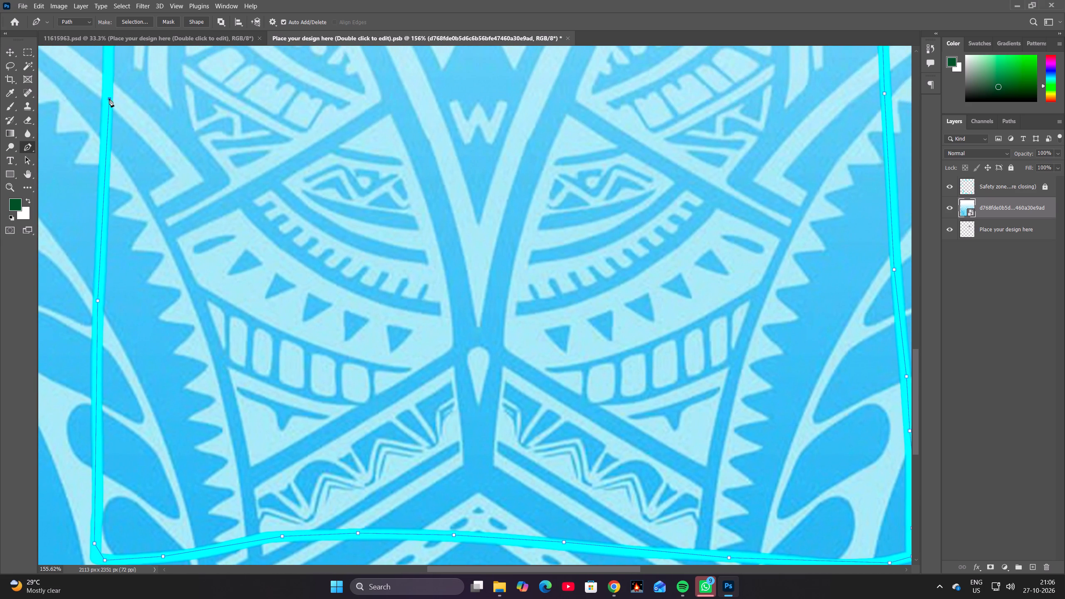
Continue the path up the upper part of the left side edge to the left underarm point.
key("space")
key("space")
key("space")
key("space")
key("space")
key("space")
key("space")
key("space")
key("space")
key("space")
key("space")
key("space")
left_click_drag(140, 74, 160, 285)
left_click(129, 116)
key("space")
key("space")
key("space")
key("space")
key("space")
key("space")
key("space")
key("space")
key("space")
key("space")
key("space")
key("space")
key("space")
left_click_drag(152, 98, 159, 119)
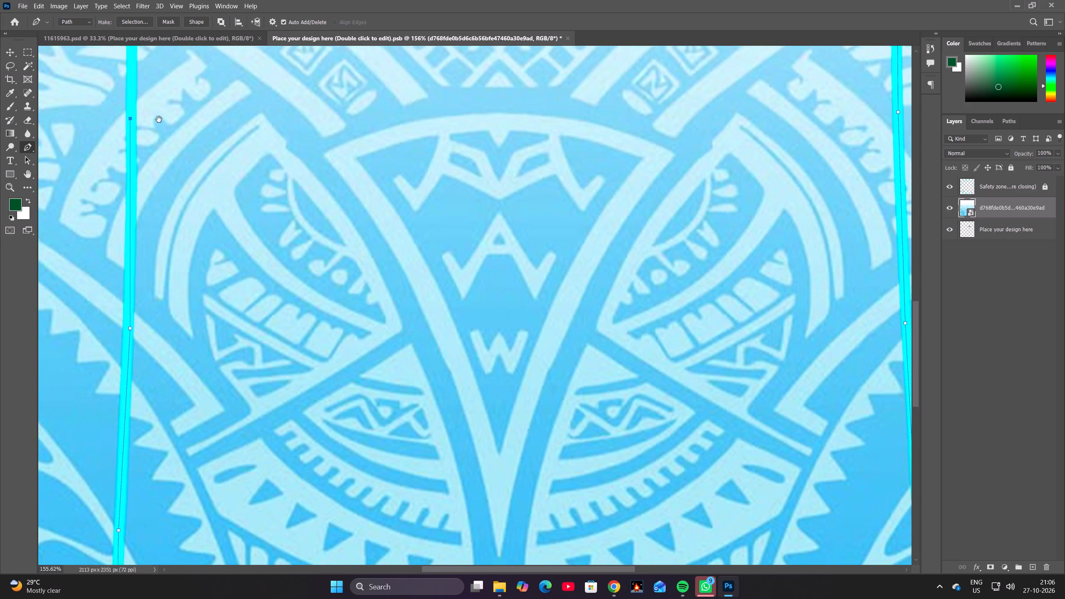
left_click_drag(159, 119, 176, 309)
left_click(149, 212)
Trace the left sleeve's short inner edge and curved hem, closing the path at its starting point on the sleeve tip.
left_click(143, 207)
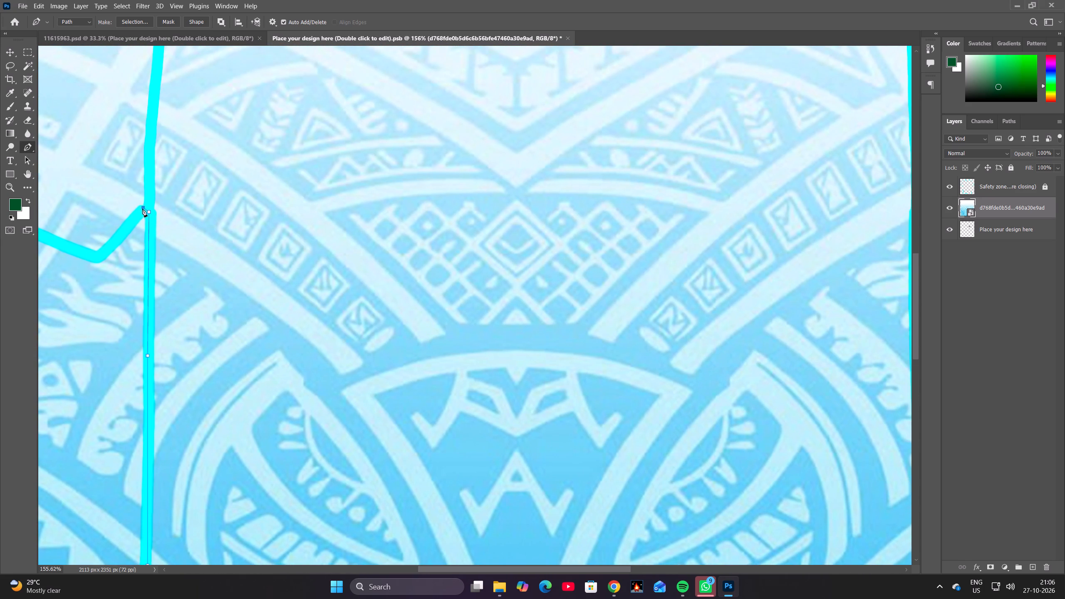
left_click(99, 257)
key("space")
key("space")
key("space")
key("space")
key("space")
key("space")
key("space")
key("space")
left_click_drag(105, 246, 297, 311)
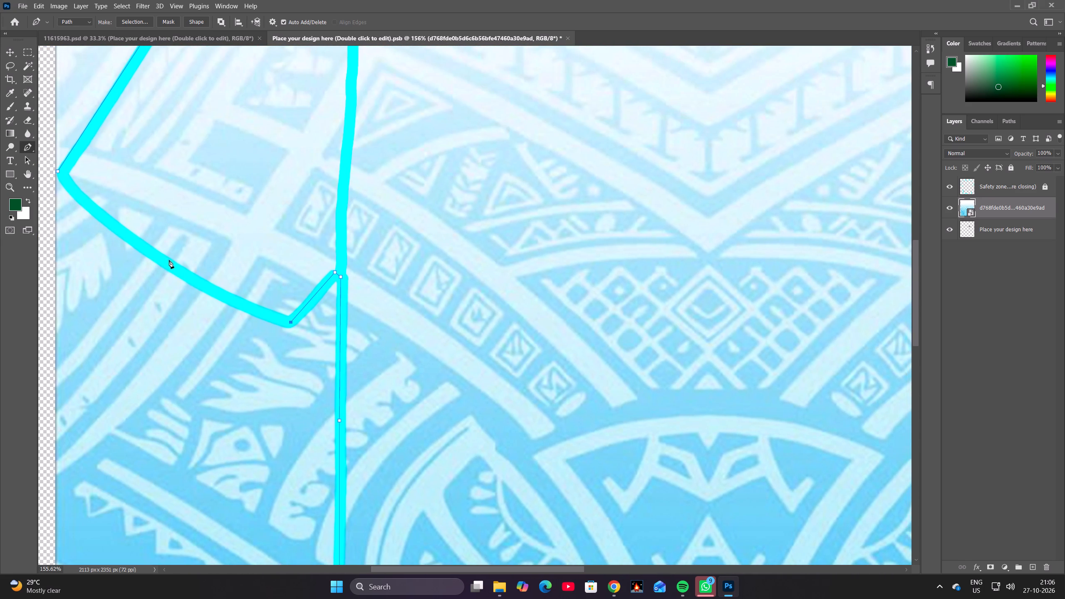
left_click(233, 304)
key("ctrl+z")
left_click(204, 285)
left_click(69, 186)
key("ctrl+z")
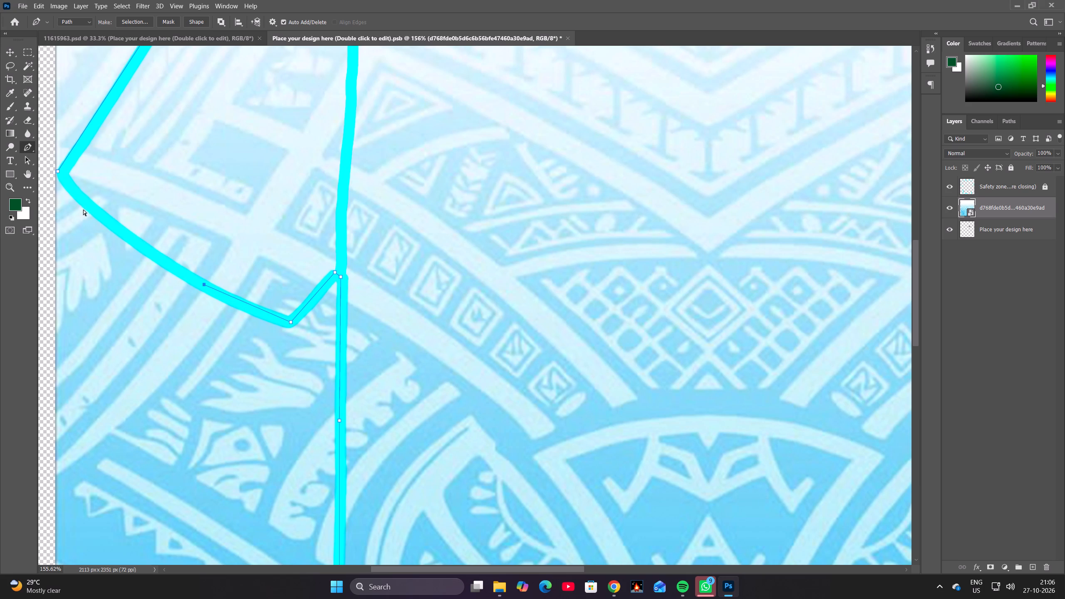
left_click(92, 210)
left_click(57, 171)
Convert the closed shirt path into a selection and copy the enclosed pattern to a new layer.
key("ctrl+Return")
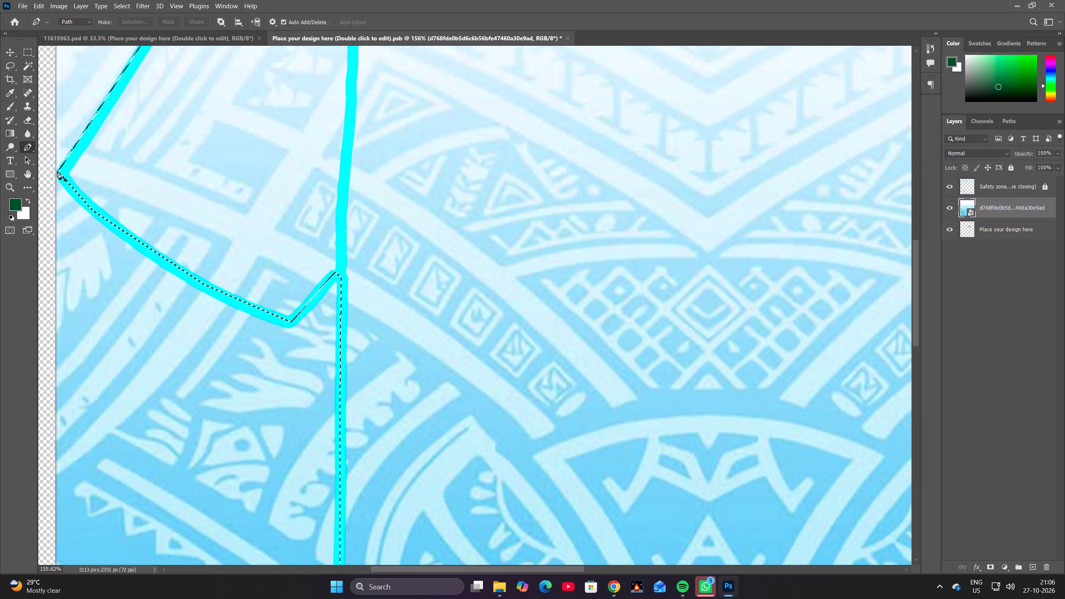
key("ctrl+j")
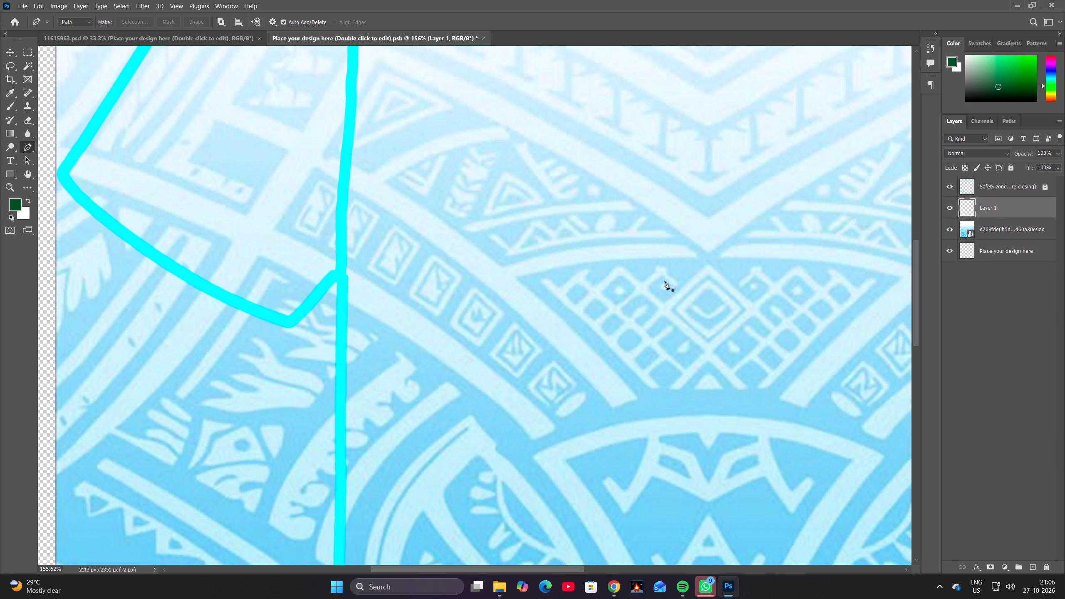
Delete the original full pattern layer, keeping only the shirt-shaped copy.
left_click(988, 234)
key("Delete")
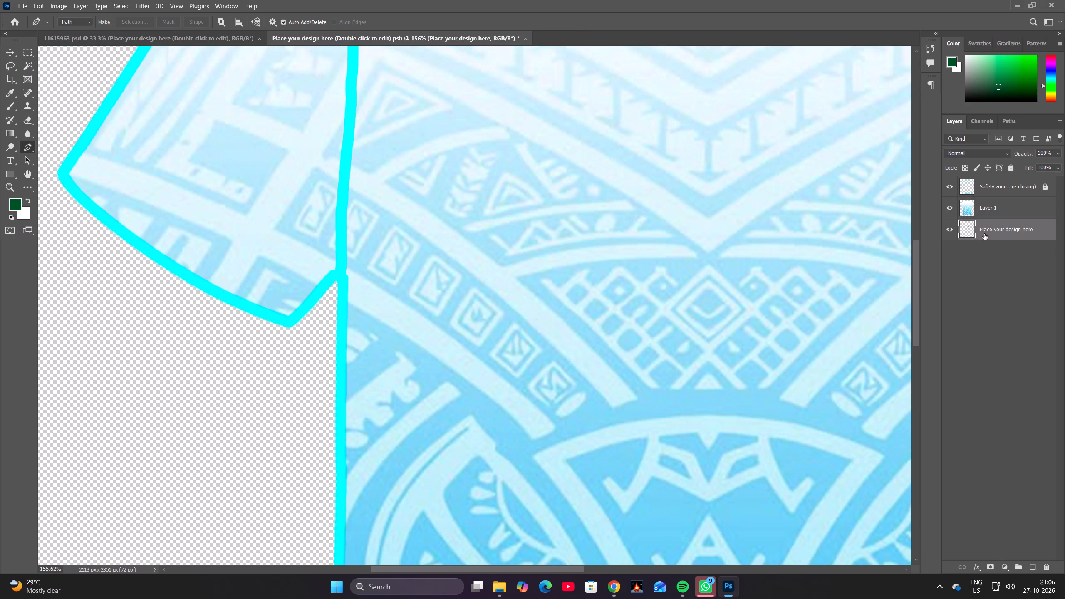
key("ctrl+d")
Select Layer 1, save the cut-out design file, and return to the 11615963.psd mockup.
scroll(686, 262, "down", 6, "alt")
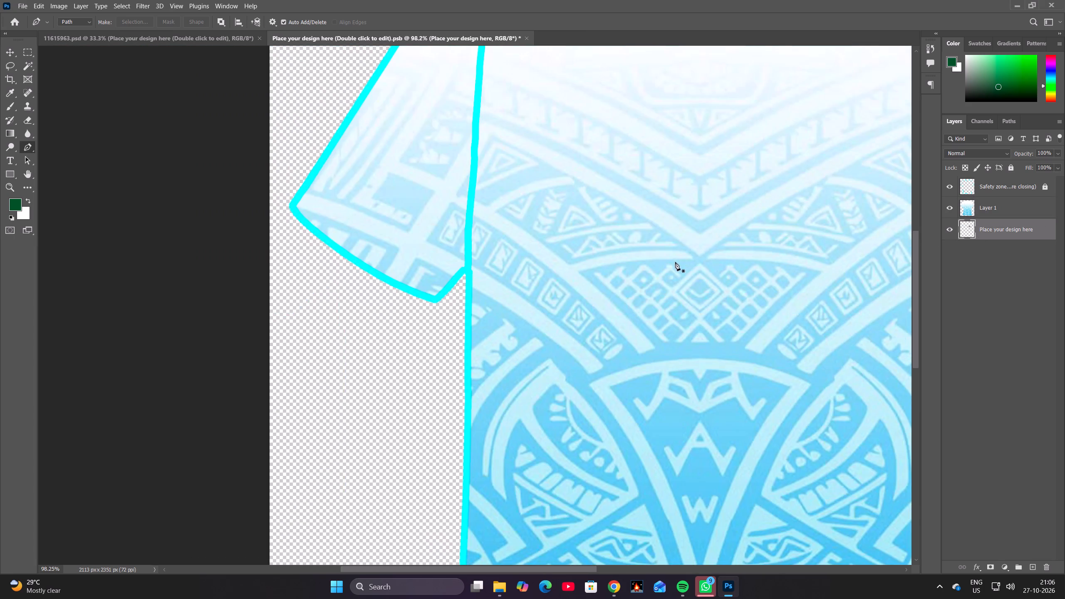
scroll(675, 262, "down", 10, "alt")
key("space")
key("space")
key("space")
key("space")
key("space")
key("space")
key("space")
key("space")
key("space")
key("space")
key("space")
left_click_drag(743, 281, 674, 289)
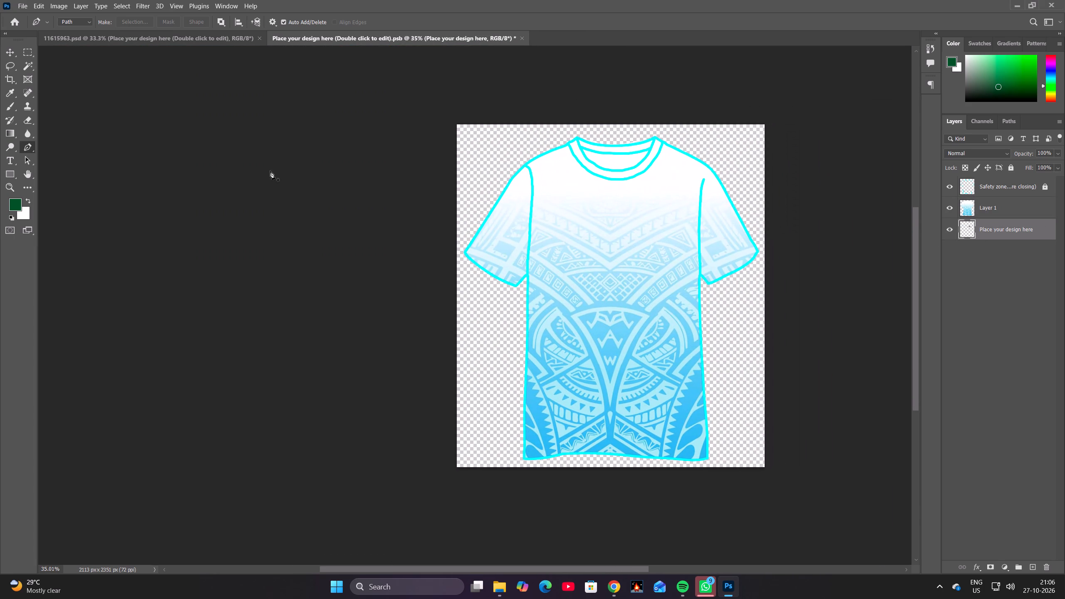
left_click(10, 53)
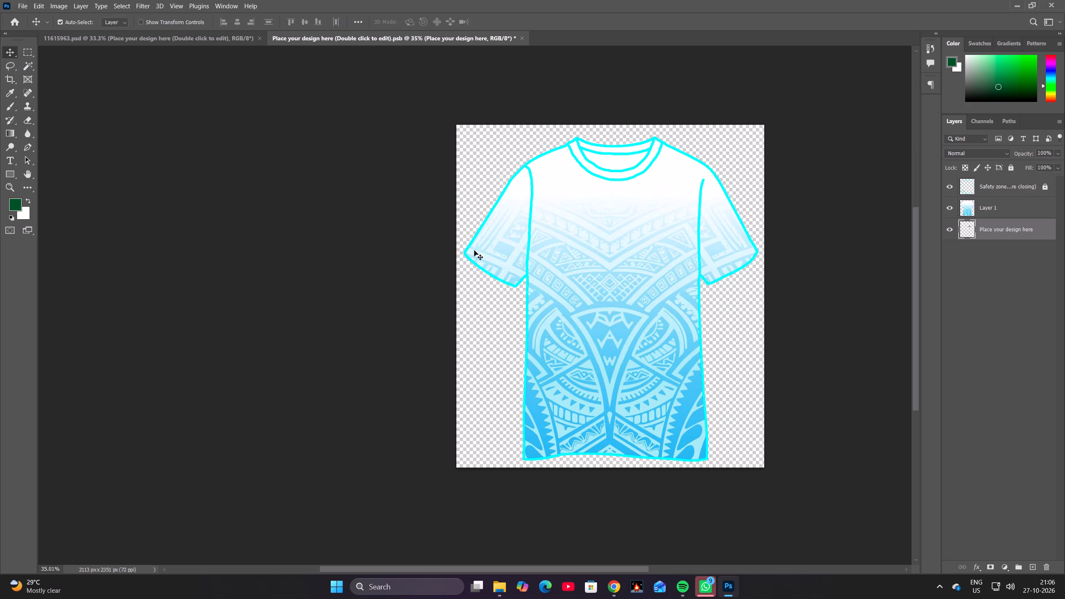
left_click(614, 307)
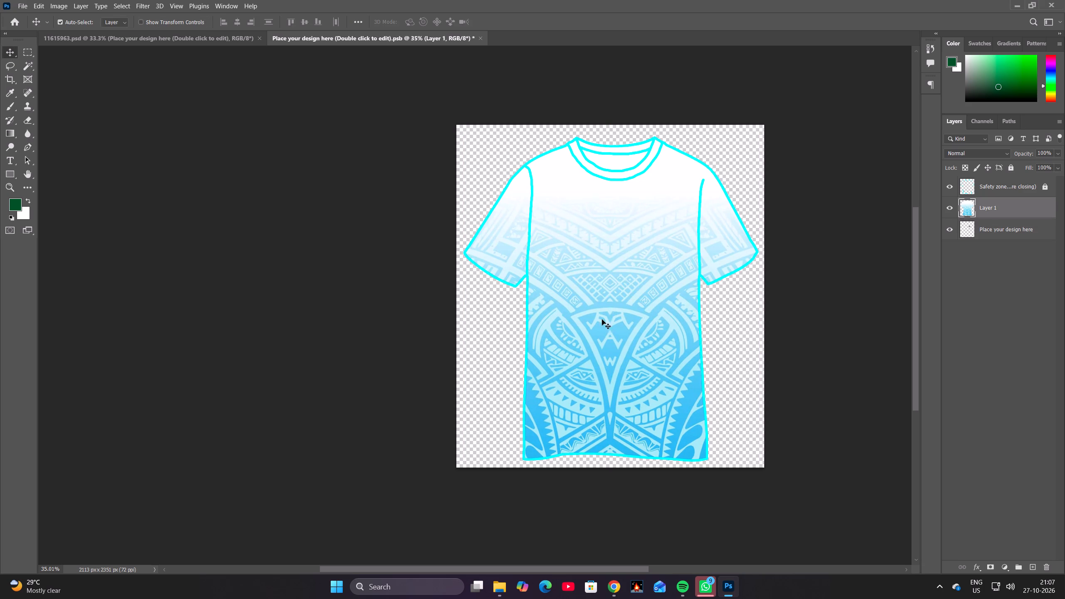
key("space")
key("space")
key("space")
key("space")
key("space")
left_click_drag(601, 322, 482, 304)
scroll(459, 351, "up", 7, "alt")
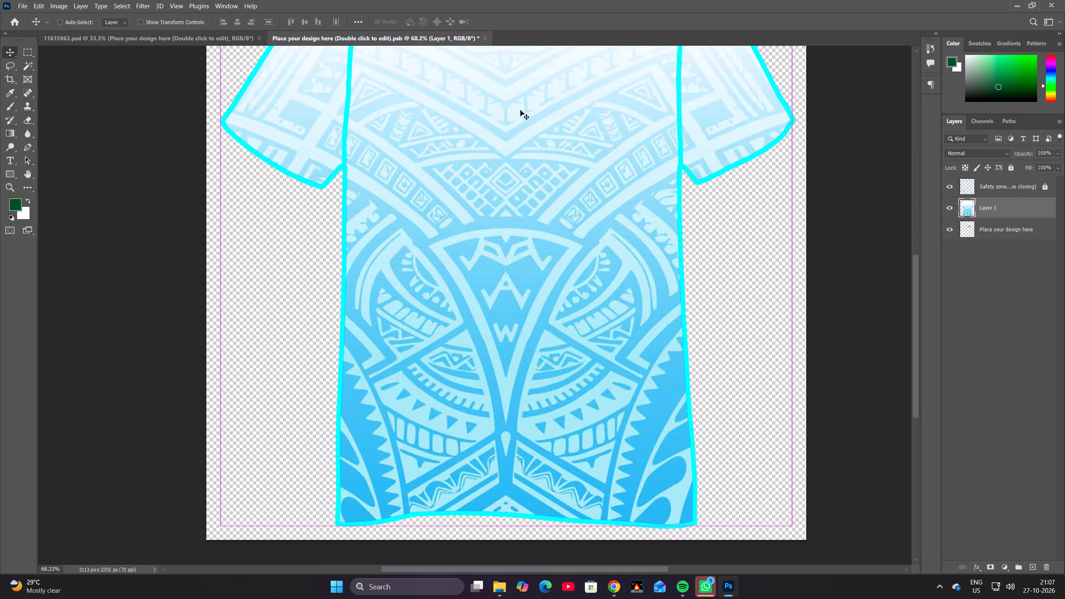
key("ctrl+s")
left_click(217, 42)
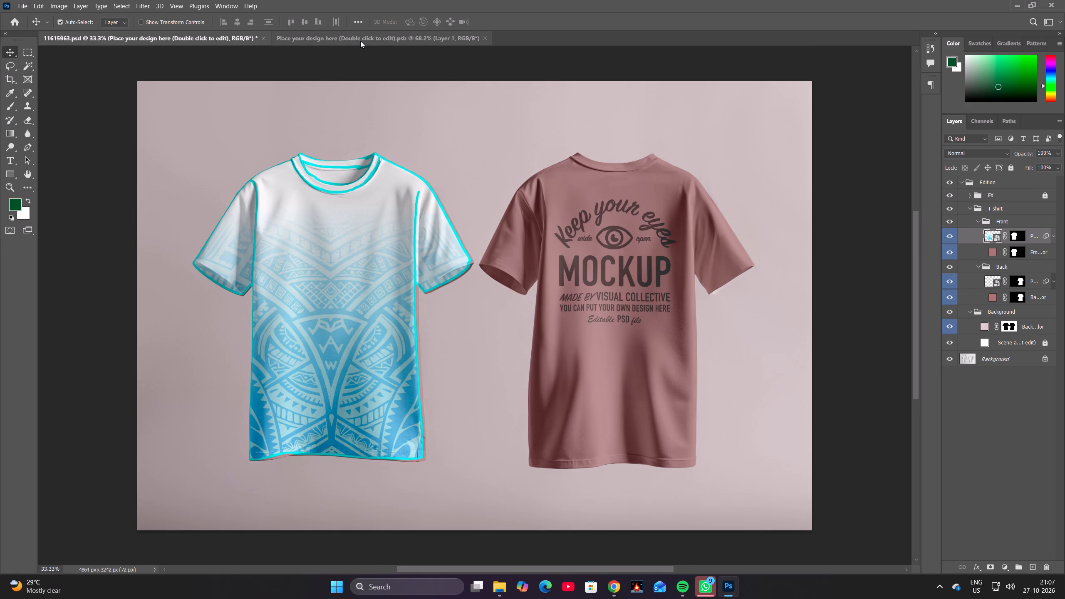
Hide the Safety zone layer in the design file, save it, and return to the 11615963.psd mockup.
left_click(360, 41)
left_click(949, 186)
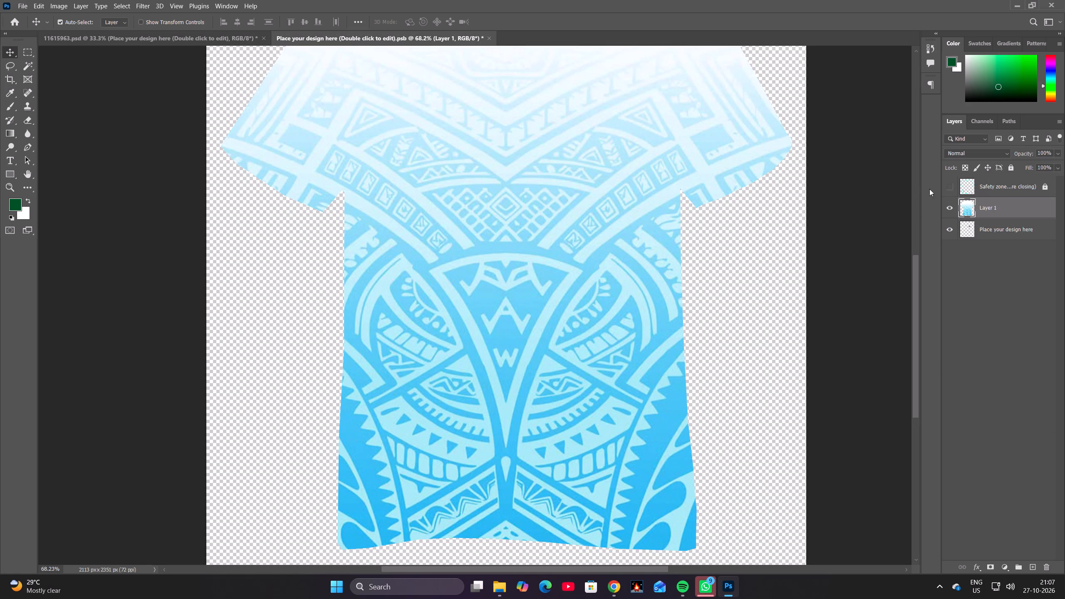
key("ctrl+s")
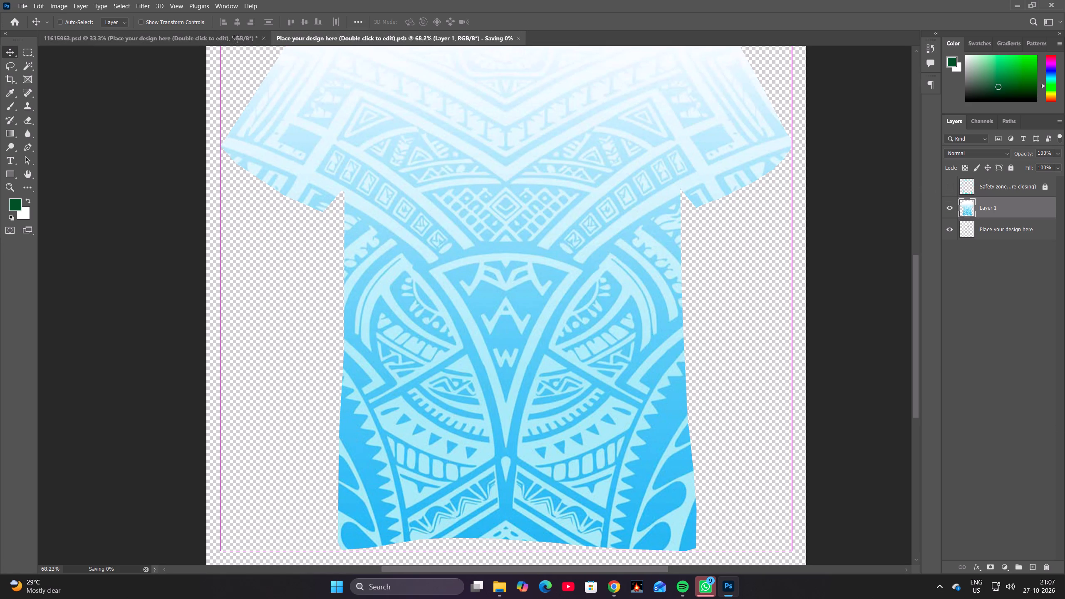
left_click(236, 39)
key("space")
key("space")
key("space")
key("space")
key("space")
key("space")
key("space")
key("space")
key("space")
key("space")
left_click_drag(473, 144, 453, 149)
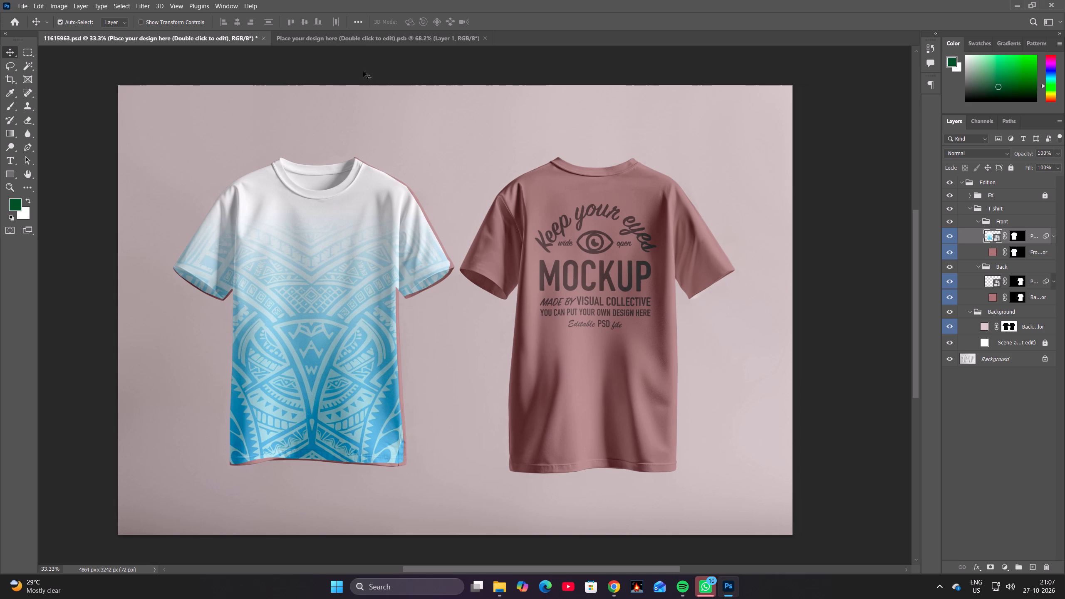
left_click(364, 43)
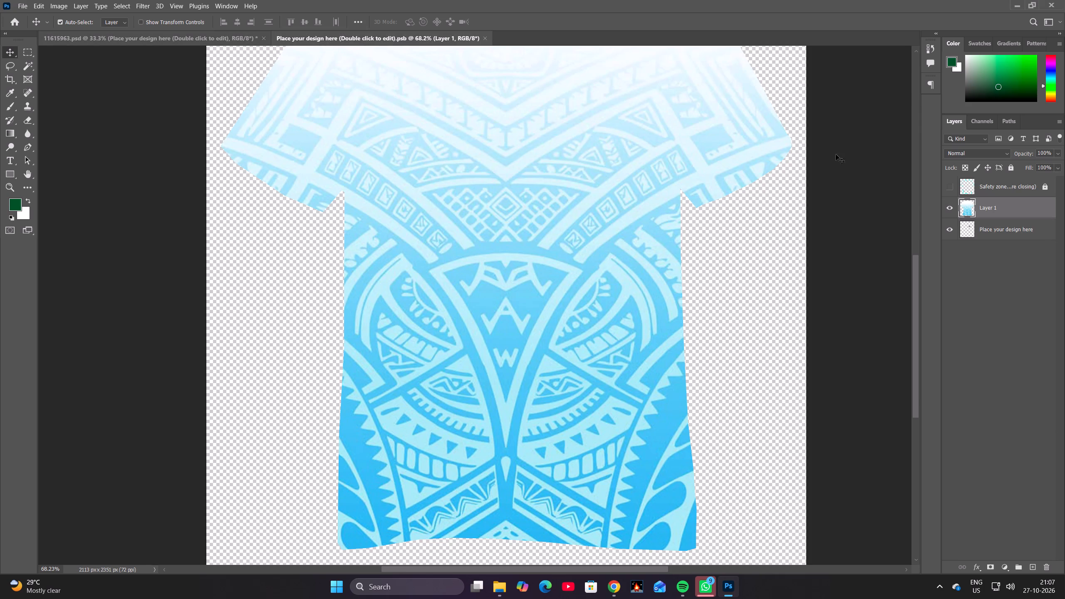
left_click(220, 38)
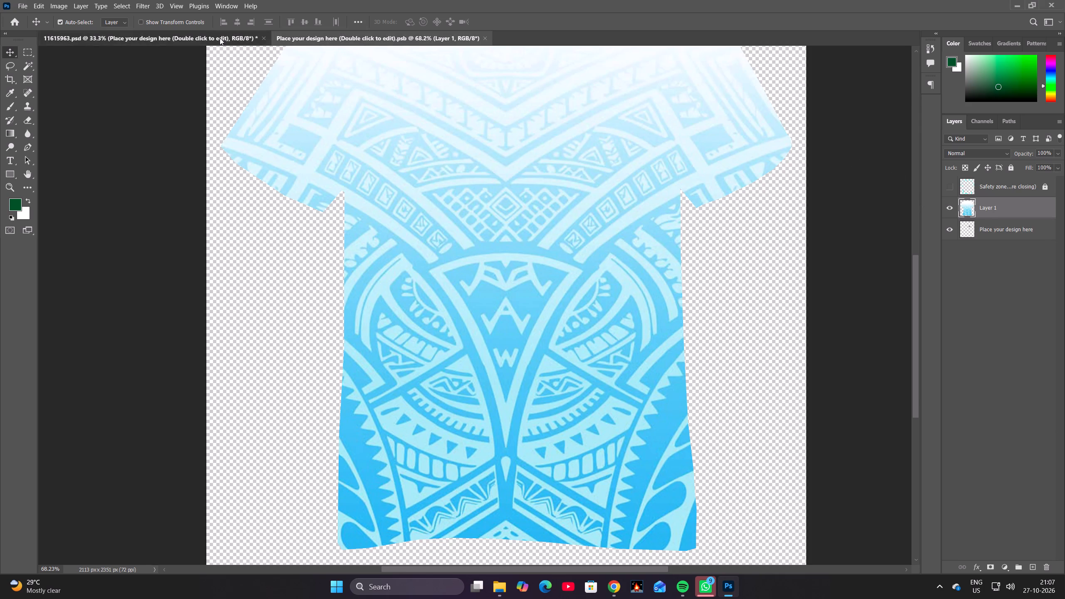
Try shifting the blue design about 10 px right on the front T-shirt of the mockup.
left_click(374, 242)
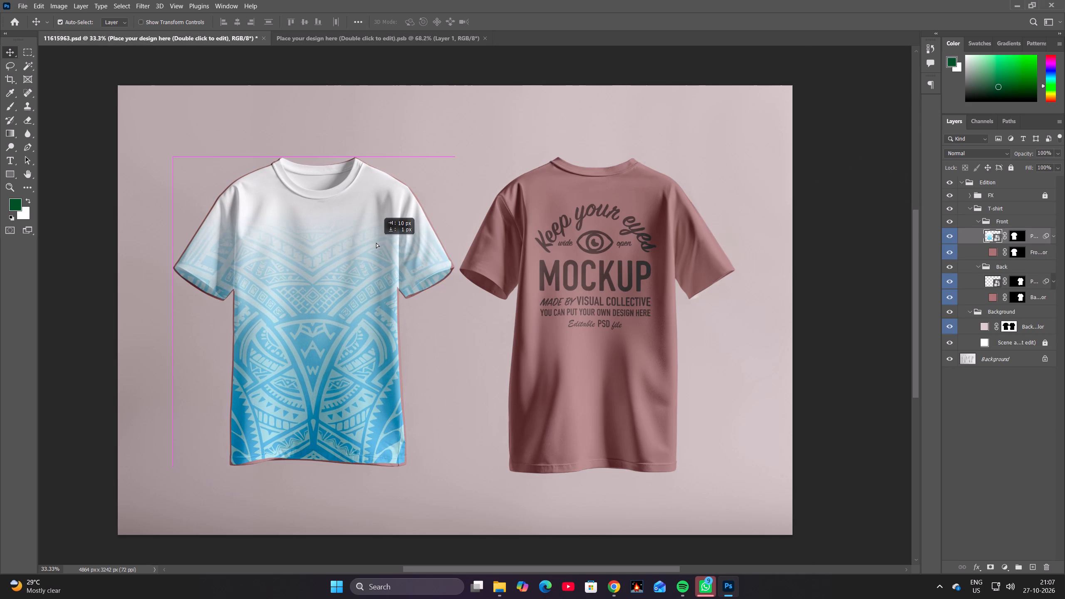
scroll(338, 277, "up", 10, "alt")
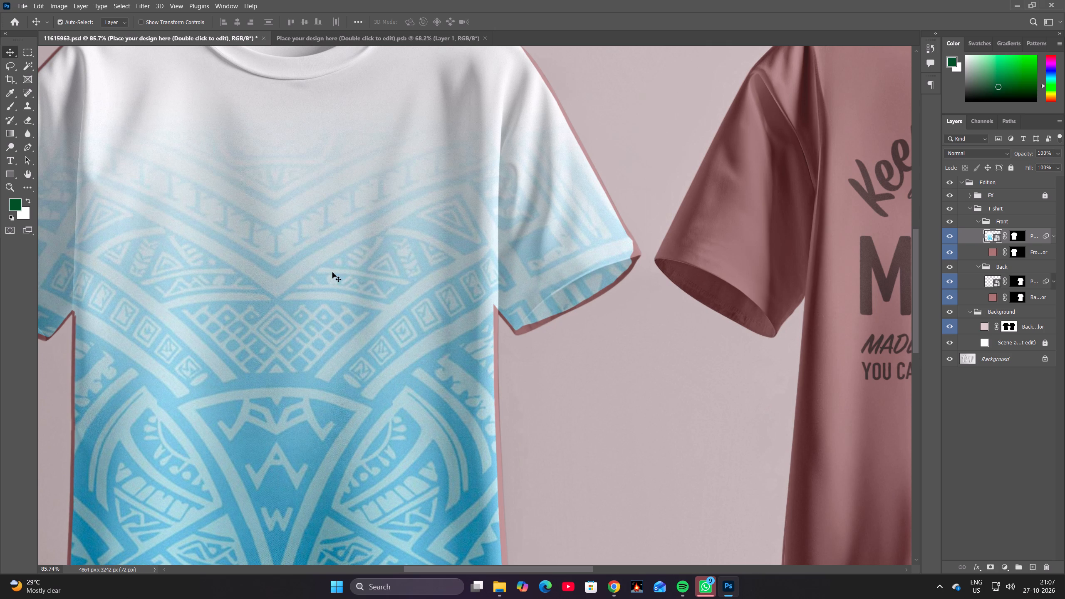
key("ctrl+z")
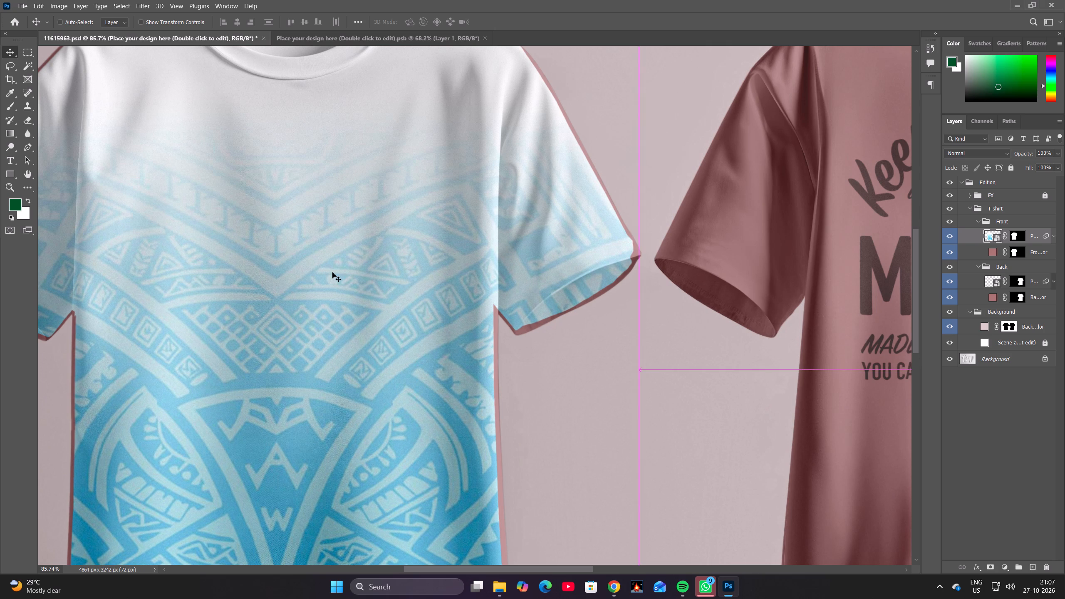
Undo the design's shift and the applied blue pattern on the front T-shirt of the 11615963.psd mockup.
key("ctrl+z")
key("ctrl+z")
key("space")
key("space")
key("space")
left_click_drag(466, 290, 443, 282)
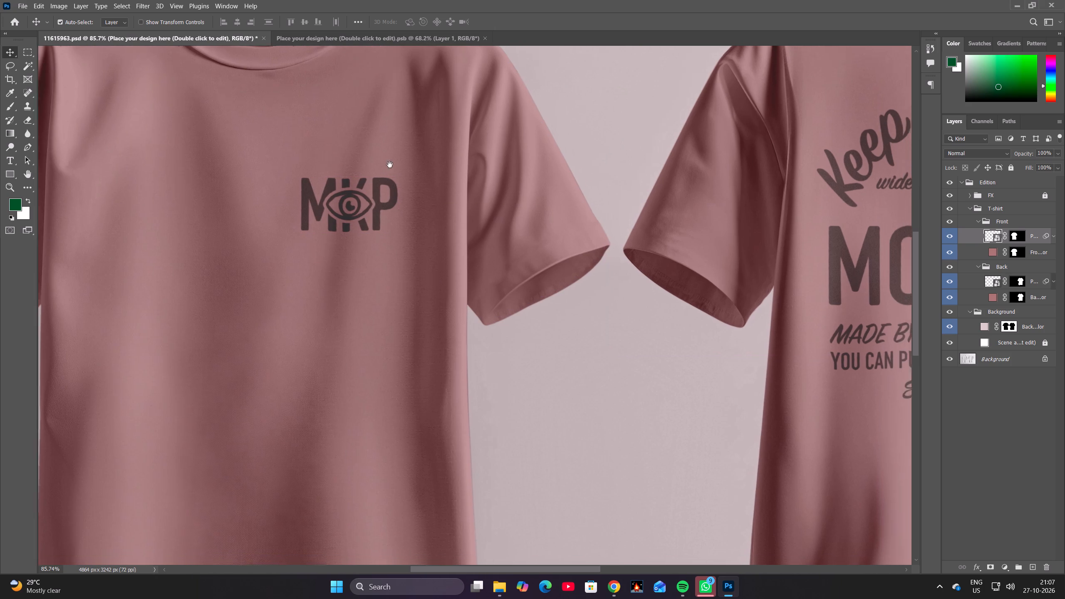
Switch to the design file and show the Safety zone layer again.
left_click(378, 38)
scroll(480, 211, "down", 3, "alt")
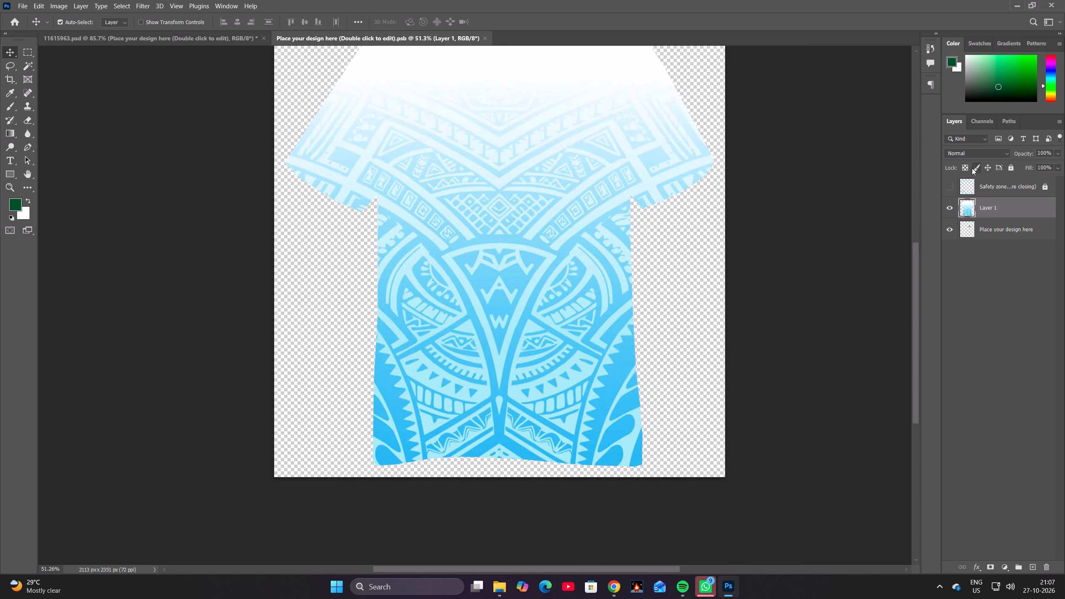
left_click(950, 185)
key("space")
key("space")
key("space")
key("space")
key("space")
key("space")
left_click_drag(639, 256, 600, 306)
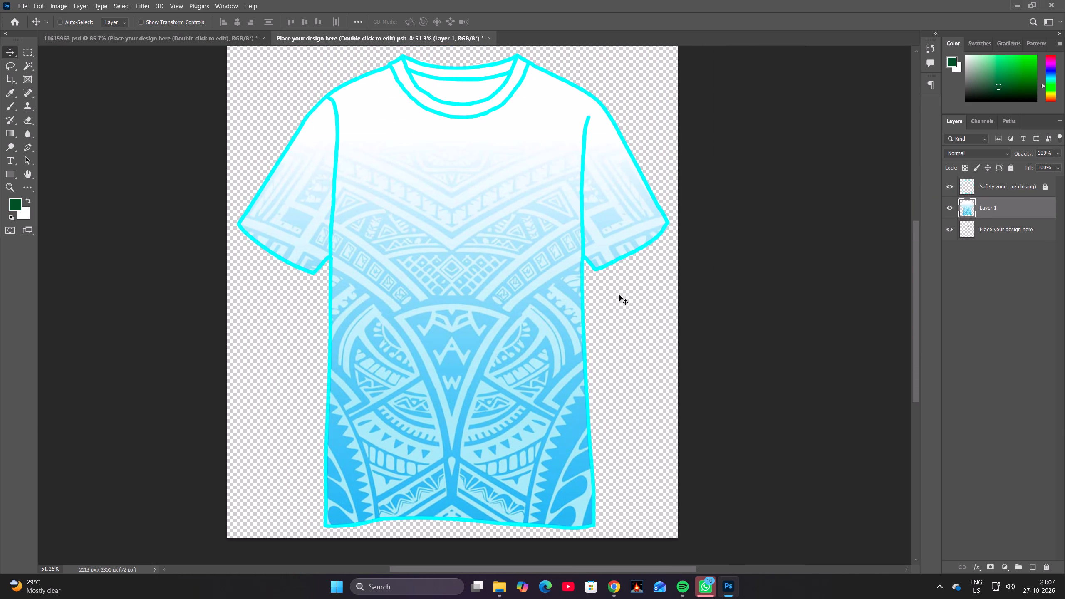
Undo recent changes in the design file to bring back the deleted full pattern layer beneath Layer 1.
key("ctrl+z")
key("ctrl+z")
key("ctrl+z")
key("ctrl+z")
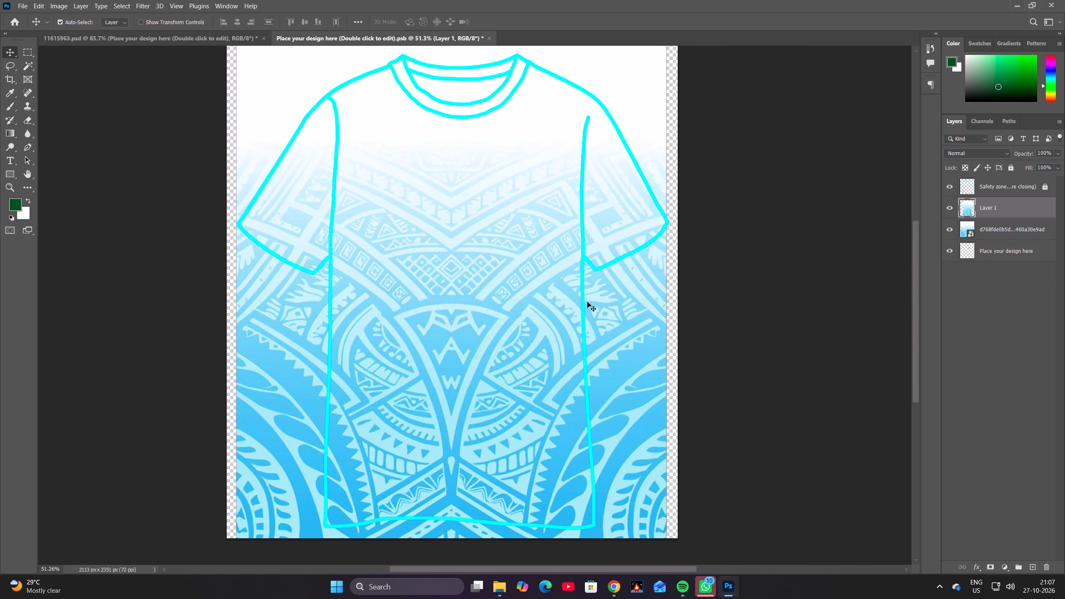
Shift Layer 1 a few pixels right in the design file, and return to the full view of the 11615963.psd mockup.
left_click_drag(532, 330, 538, 331)
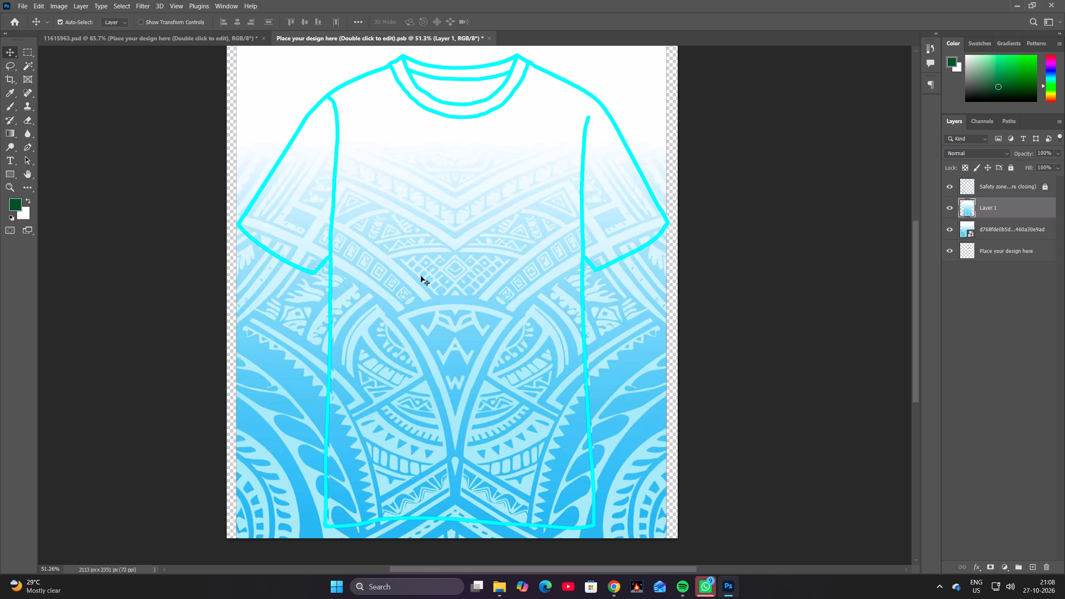
left_click(210, 39)
scroll(548, 238, "down", 9, "alt")
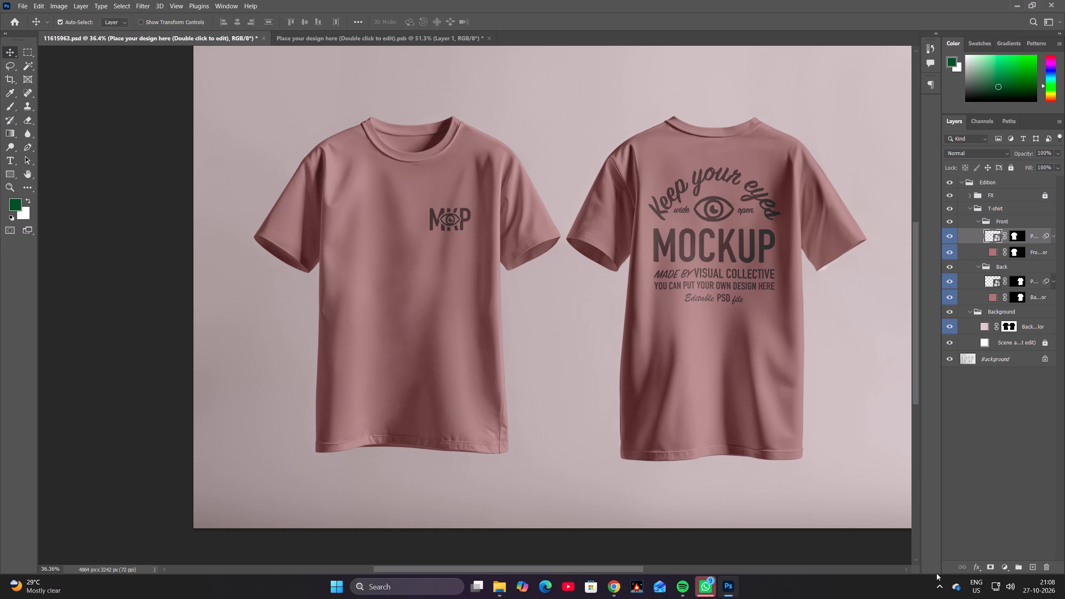
Switch to Chrome and examine the related Pinterest pins for further jersey pattern ideas.
left_click(612, 592)
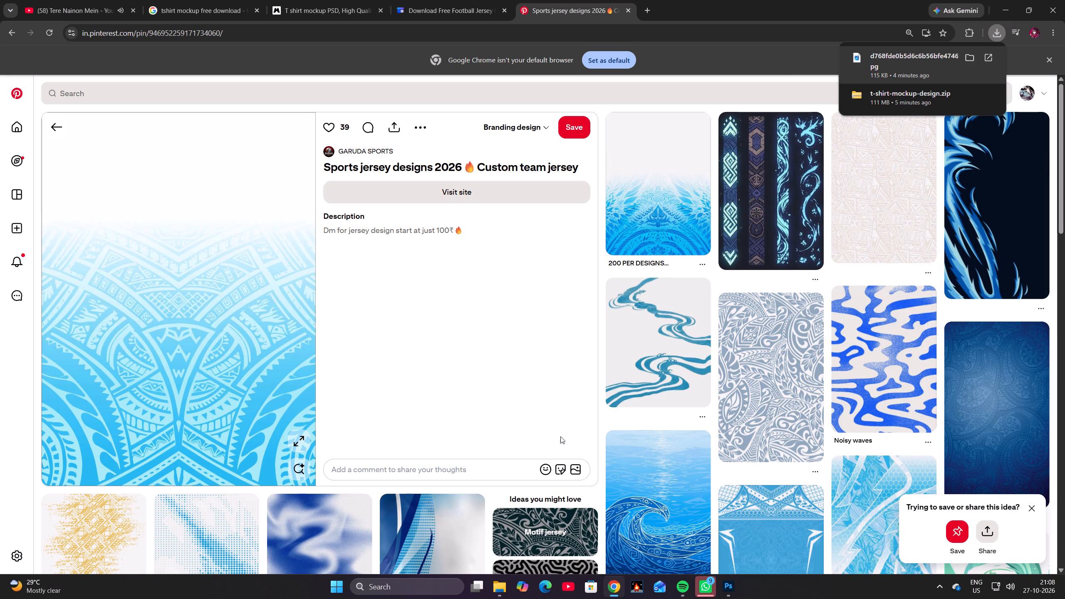
scroll(672, 346, "down", 3)
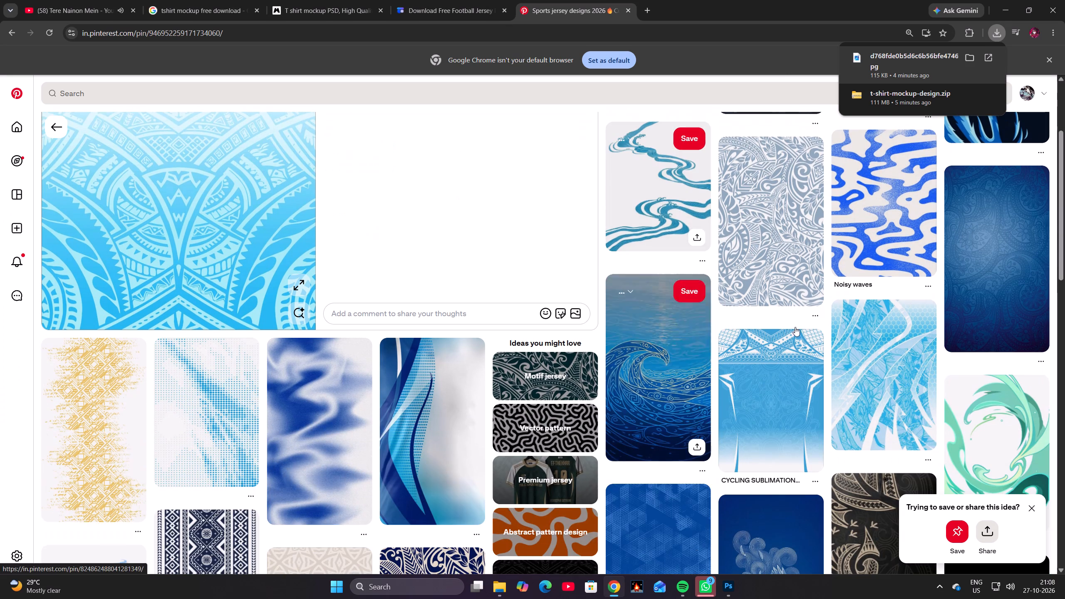
scroll(615, 334, "down", 3)
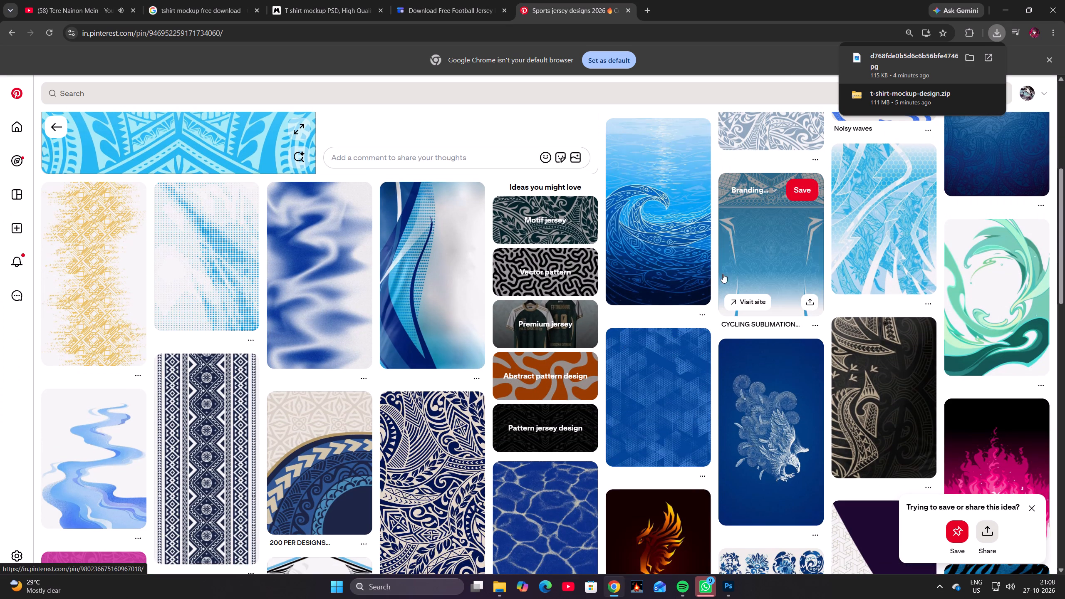
scroll(633, 262, "down", 4)
left_click(1034, 508)
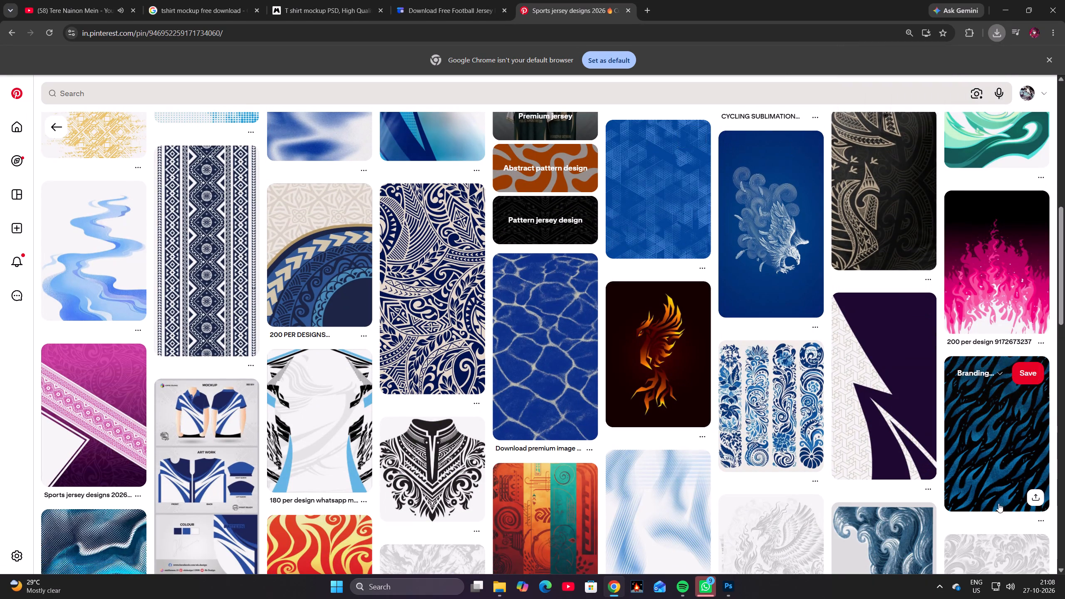
scroll(391, 353, "up", 2)
scroll(396, 349, "down", 3)
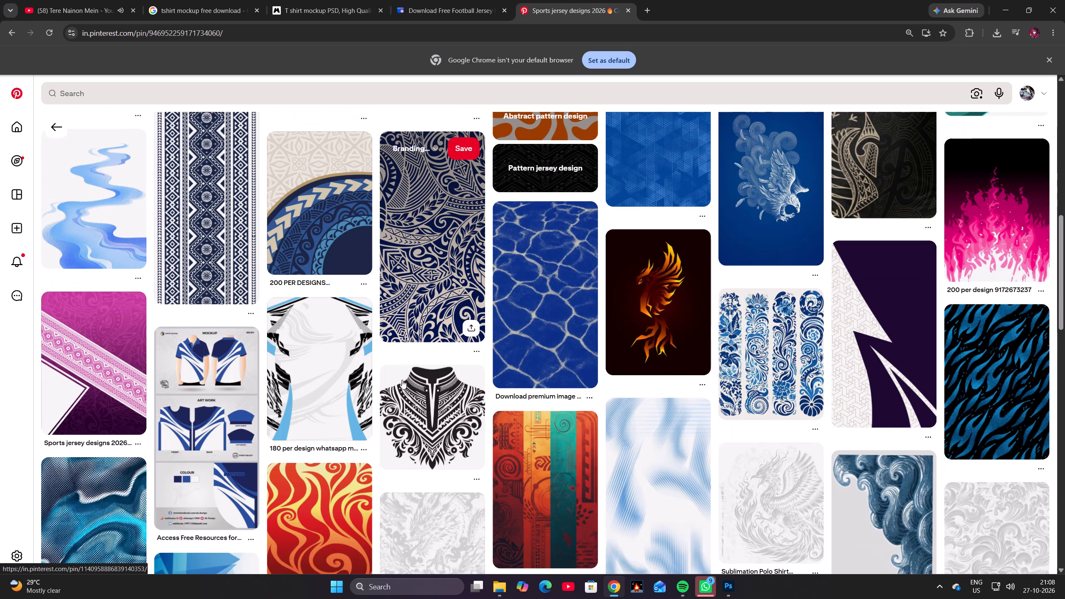
scroll(441, 378, "up", 7)
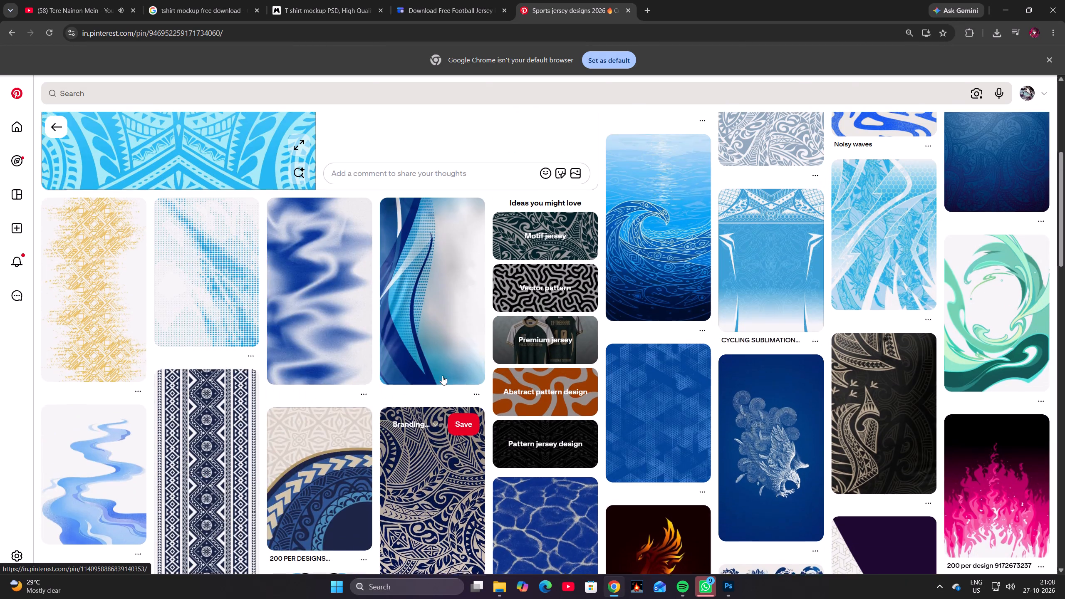
scroll(442, 376, "up", 5)
scroll(717, 343, "down", 3)
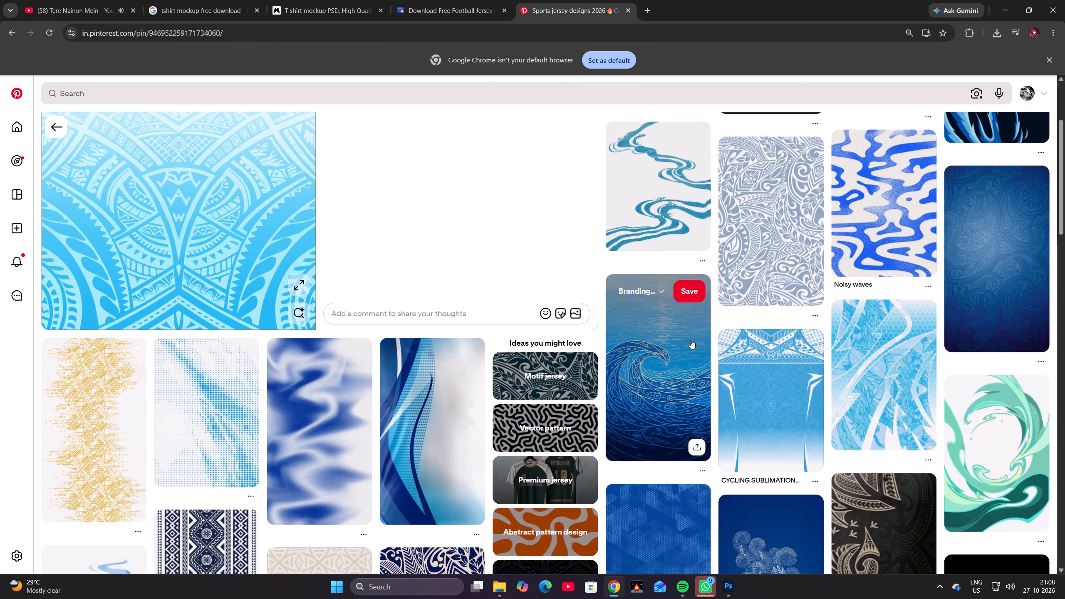
scroll(686, 342, "down", 5)
scroll(551, 334, "down", 12)
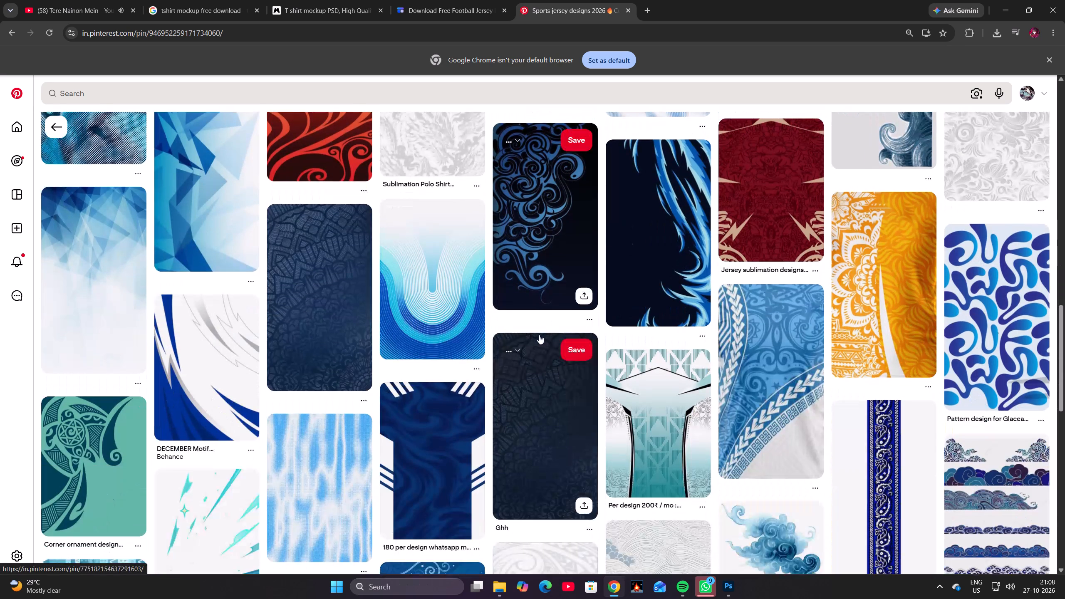
scroll(697, 389, "down", 3)
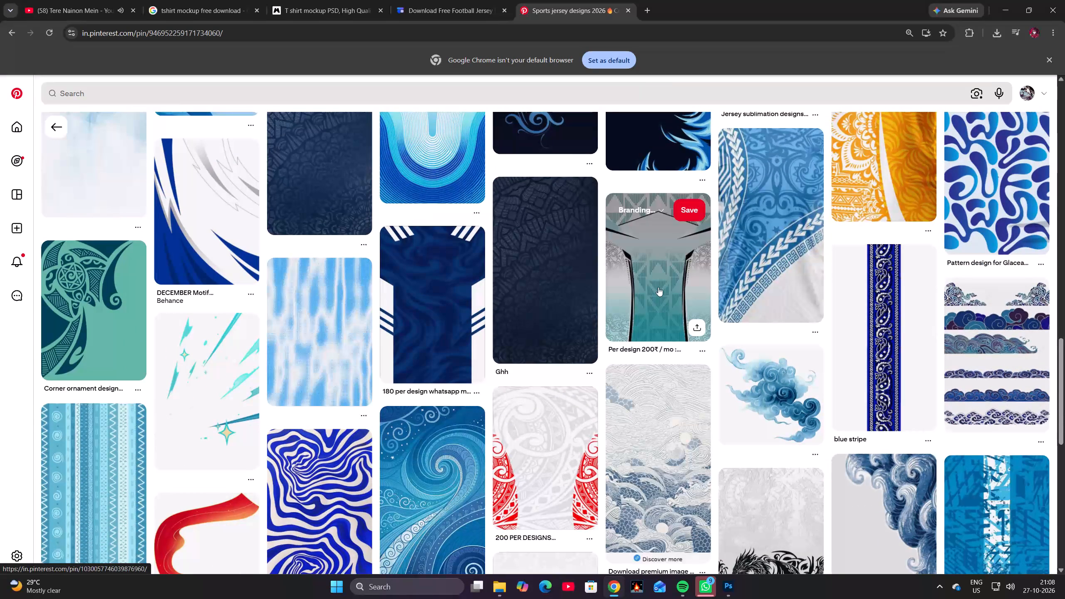
scroll(211, 295, "down", 3)
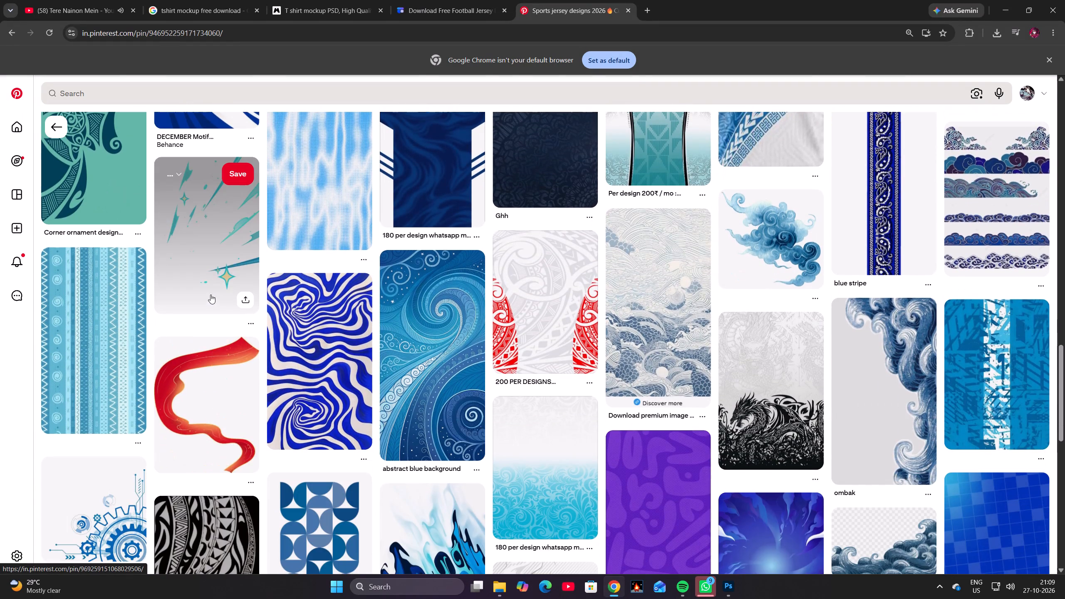
scroll(329, 316, "up", 3)
scroll(380, 277, "down", 3)
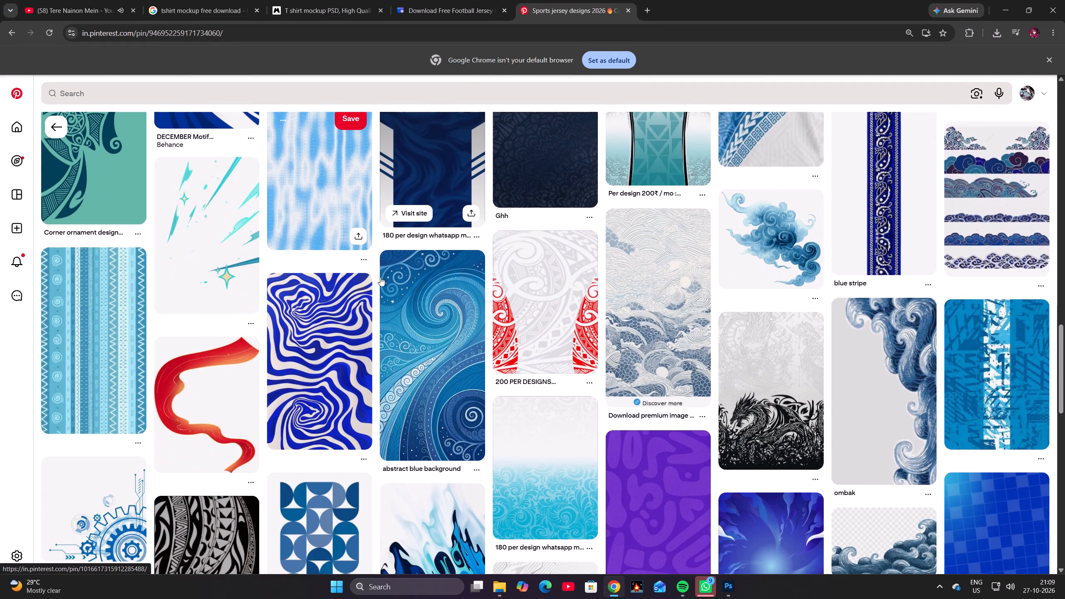
scroll(434, 287, "down", 3)
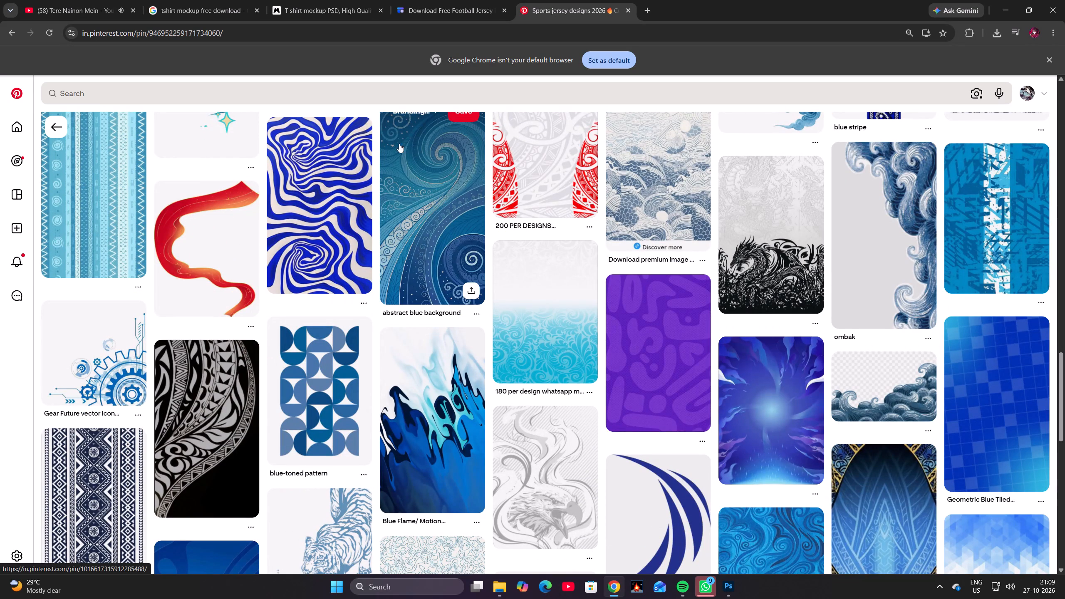
scroll(447, 127, "down", 2)
scroll(497, 174, "down", 3)
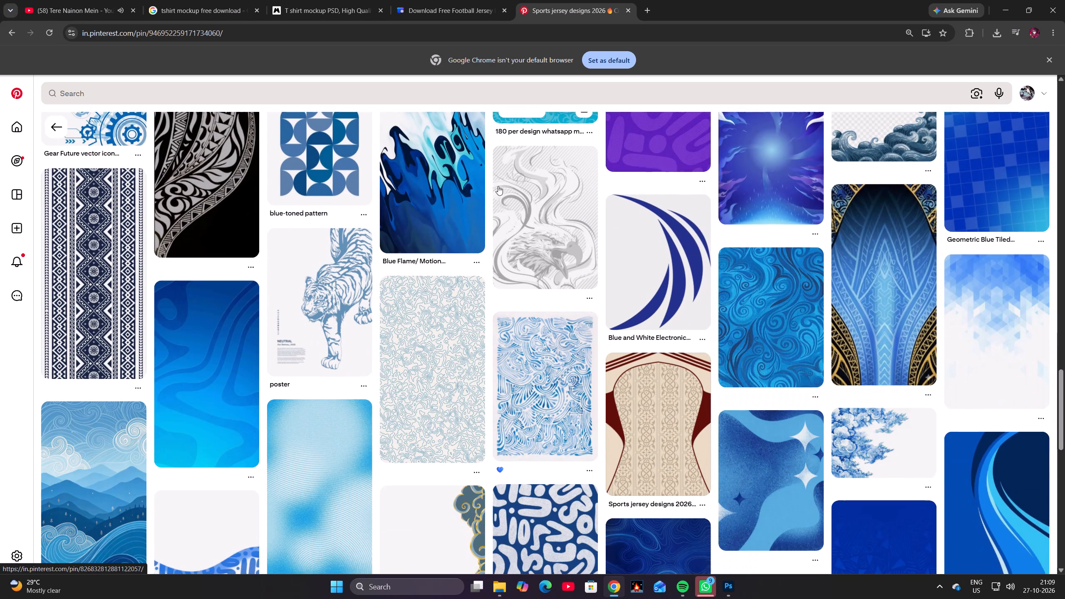
scroll(534, 197, "down", 3)
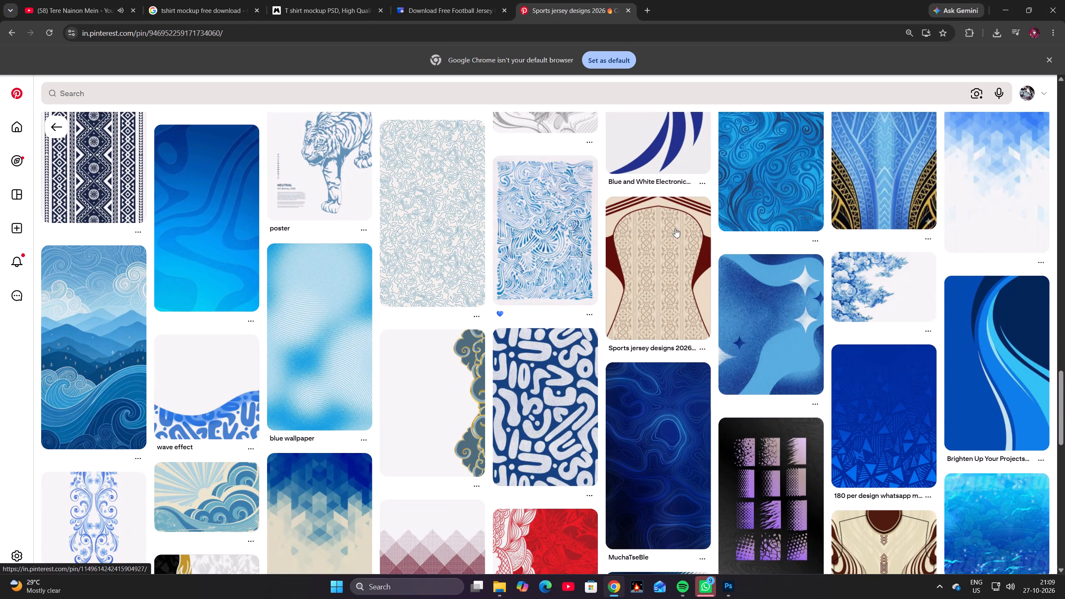
scroll(674, 228, "up", 18)
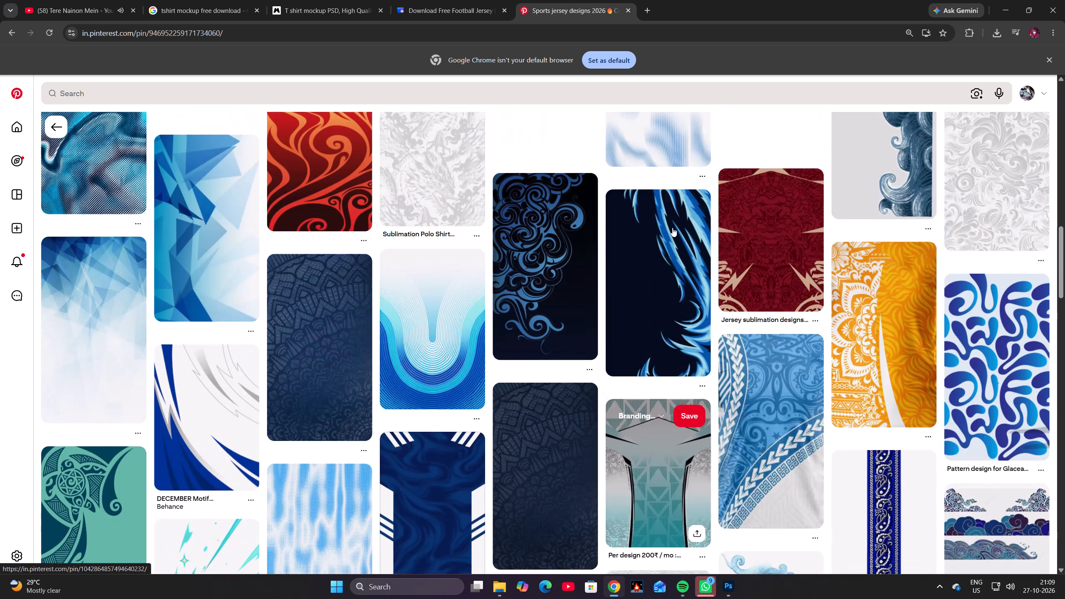
scroll(798, 315, "up", 5)
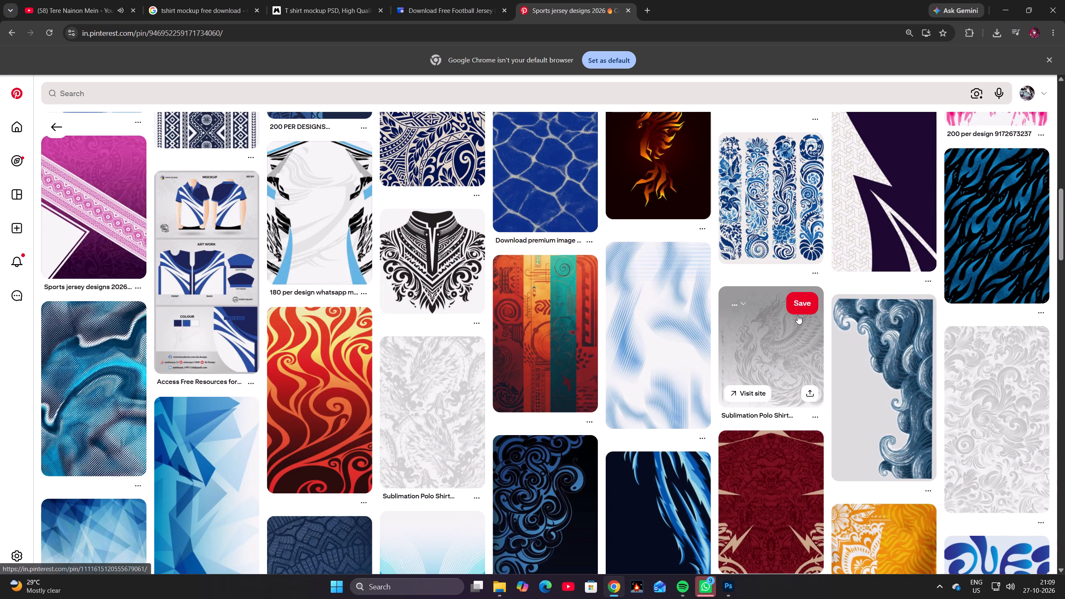
scroll(618, 311, "up", 4)
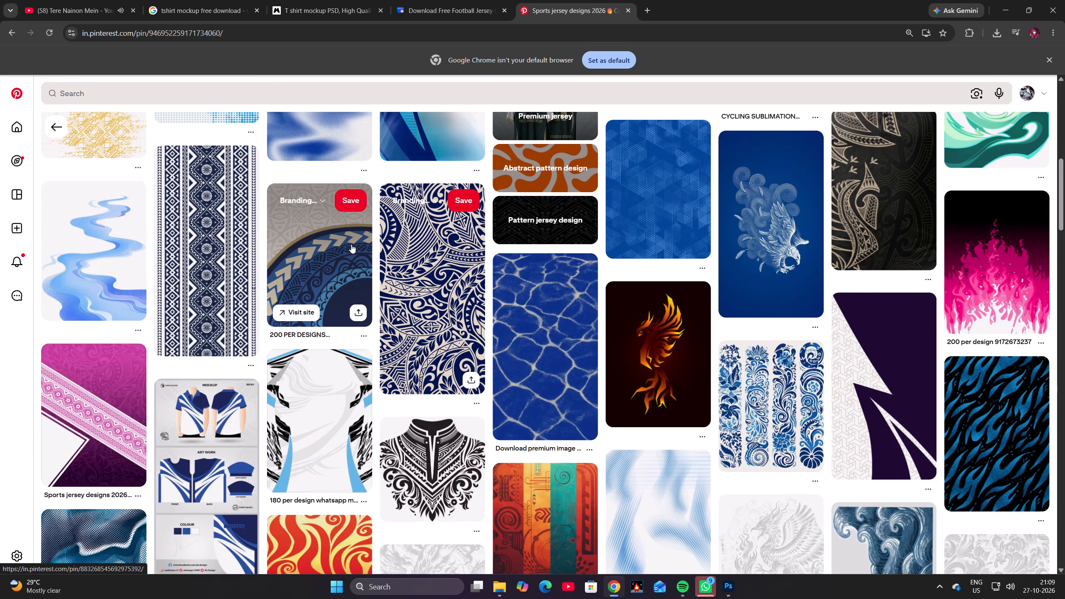
Follow the beige-and-navy and blue tribal jersey pins to the curved black tribal band, and save its image as a JPG in Pictures.
left_click(351, 244)
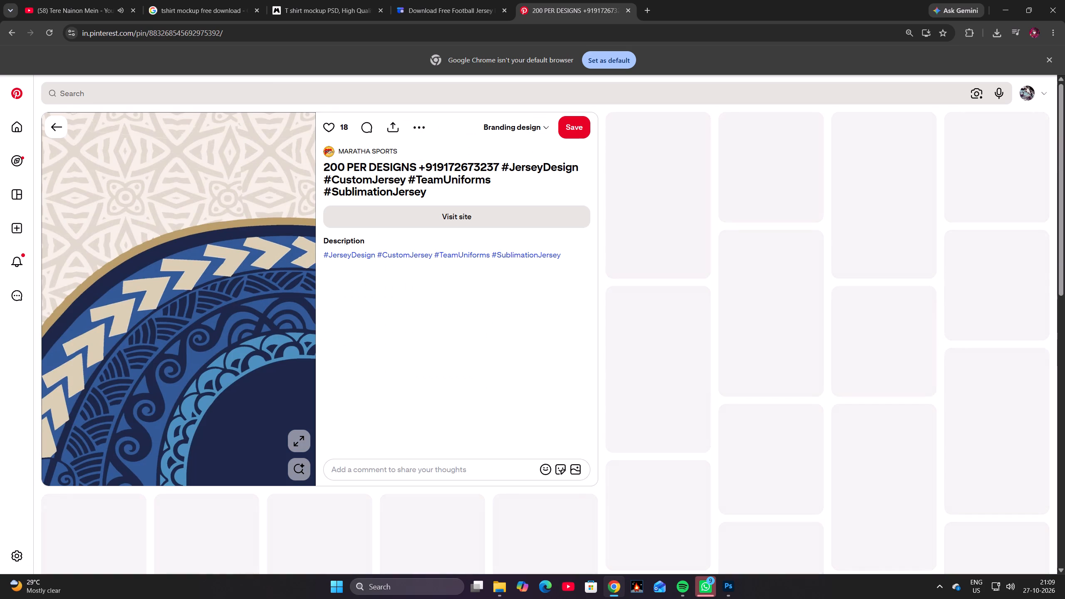
left_click(666, 203)
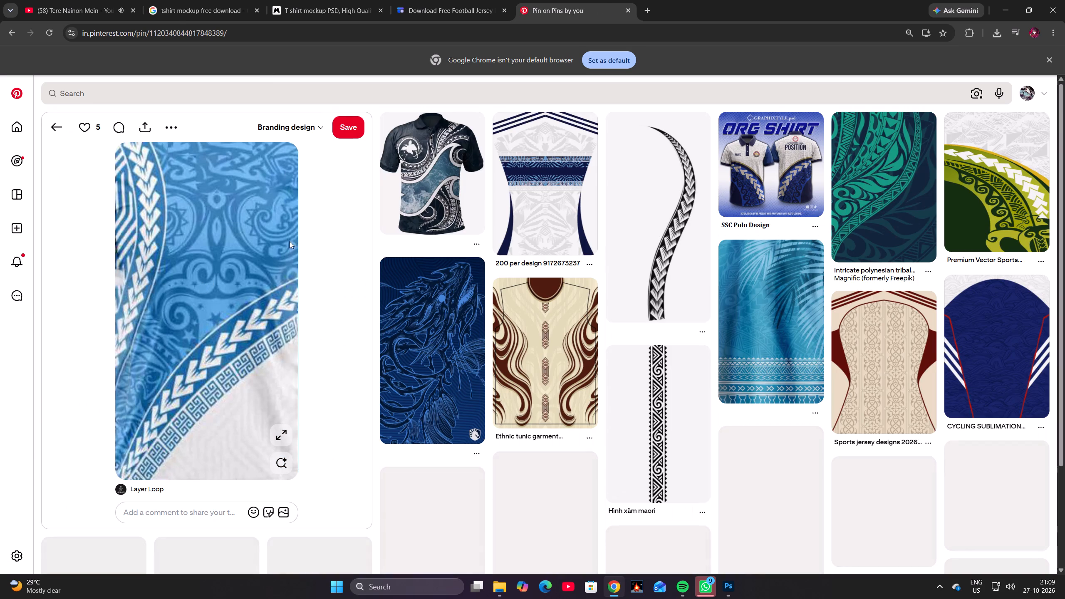
left_click(667, 214)
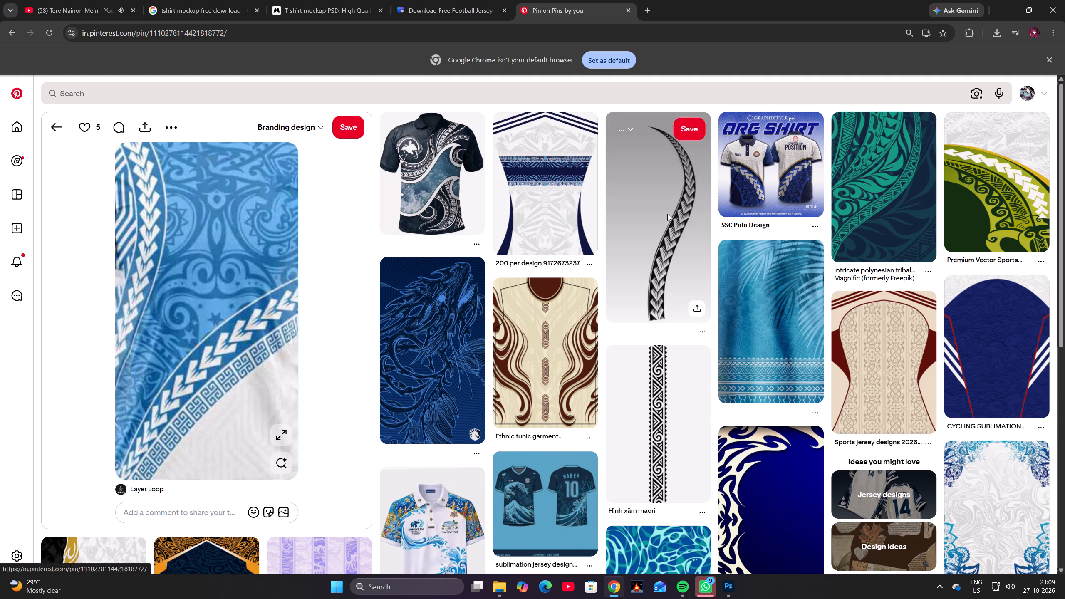
right_click(240, 307)
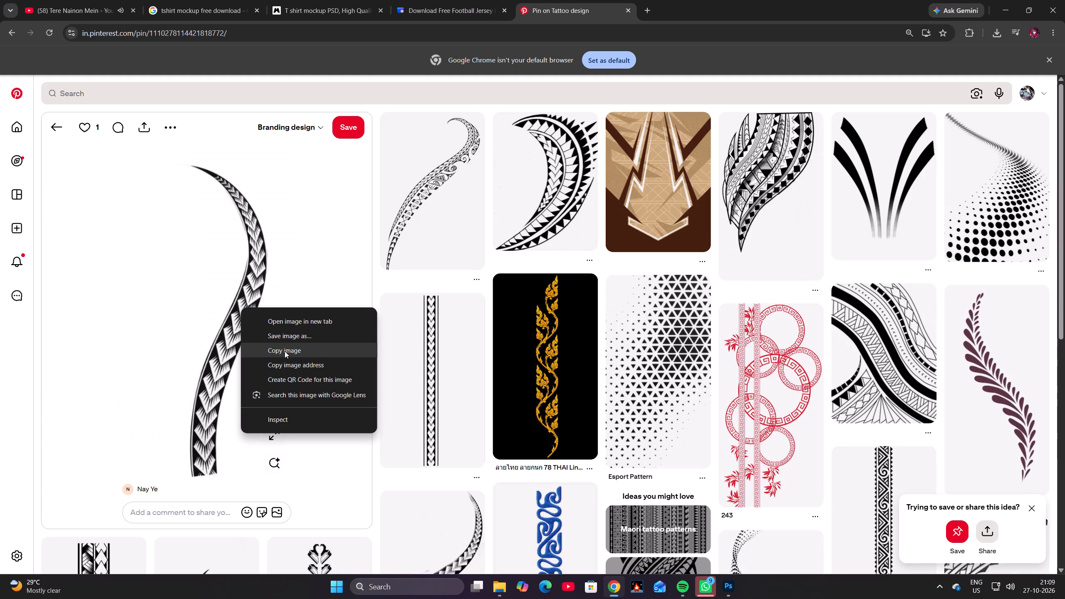
left_click(285, 351)
right_click(223, 293)
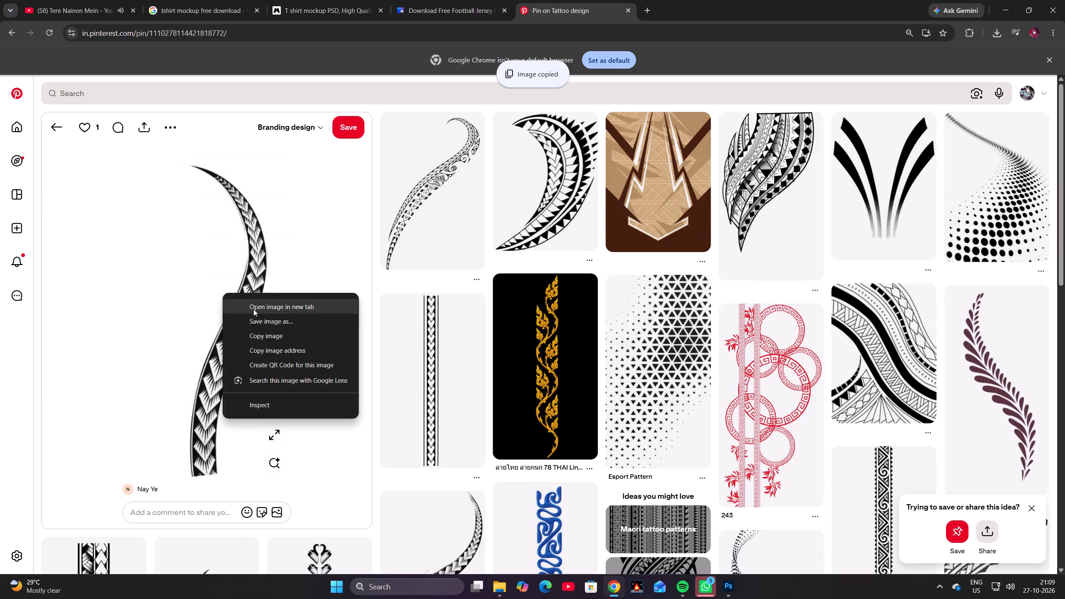
left_click(272, 326)
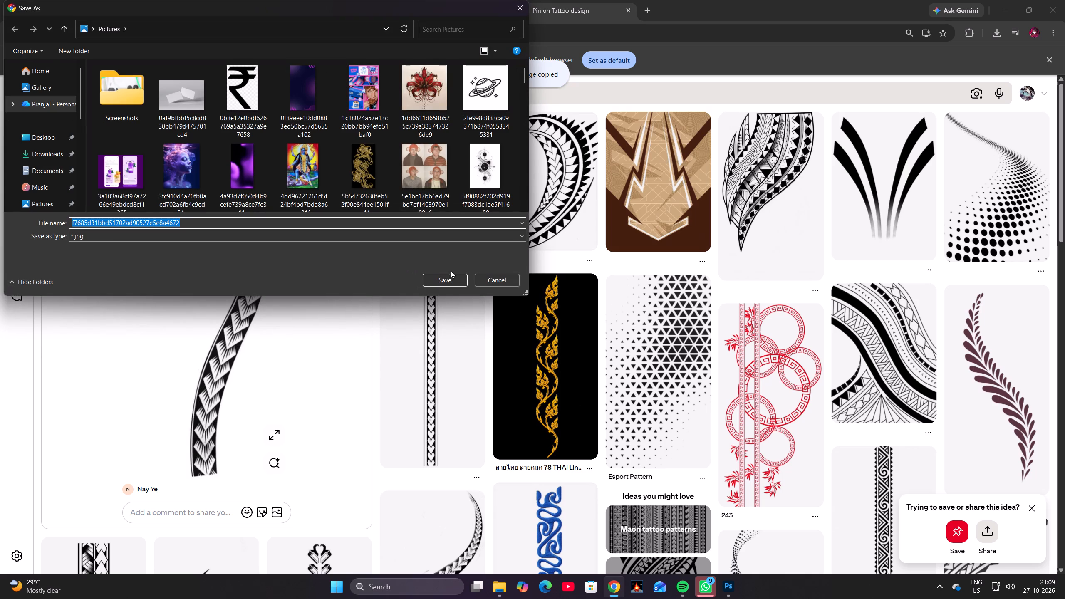
left_click(443, 282)
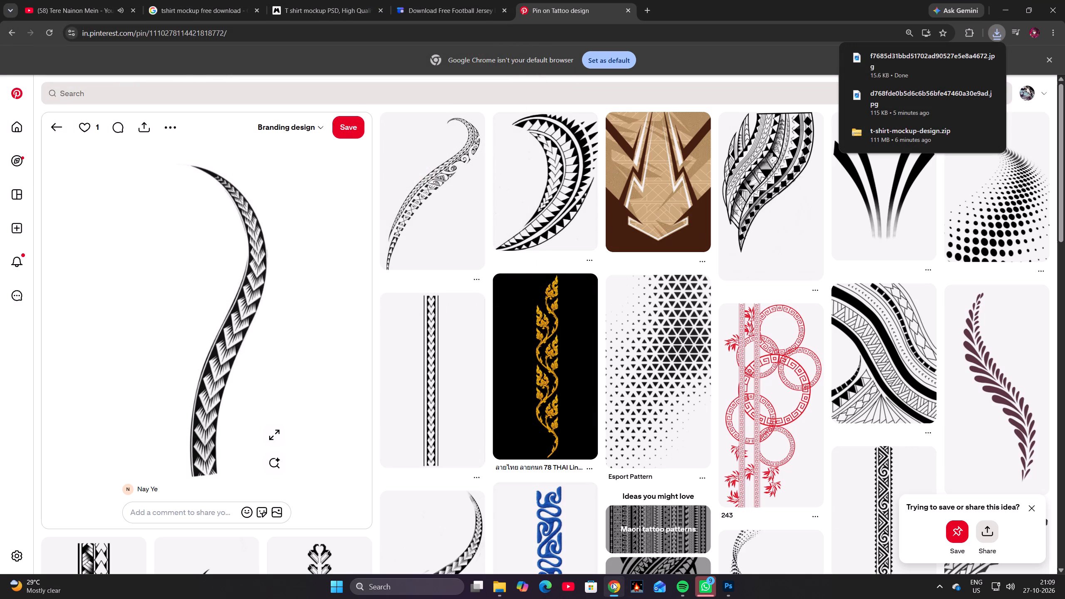
Place the downloaded tribal band JPG into the Photoshop design file and enlarge it to span most of the shirt body's height.
left_click(724, 584)
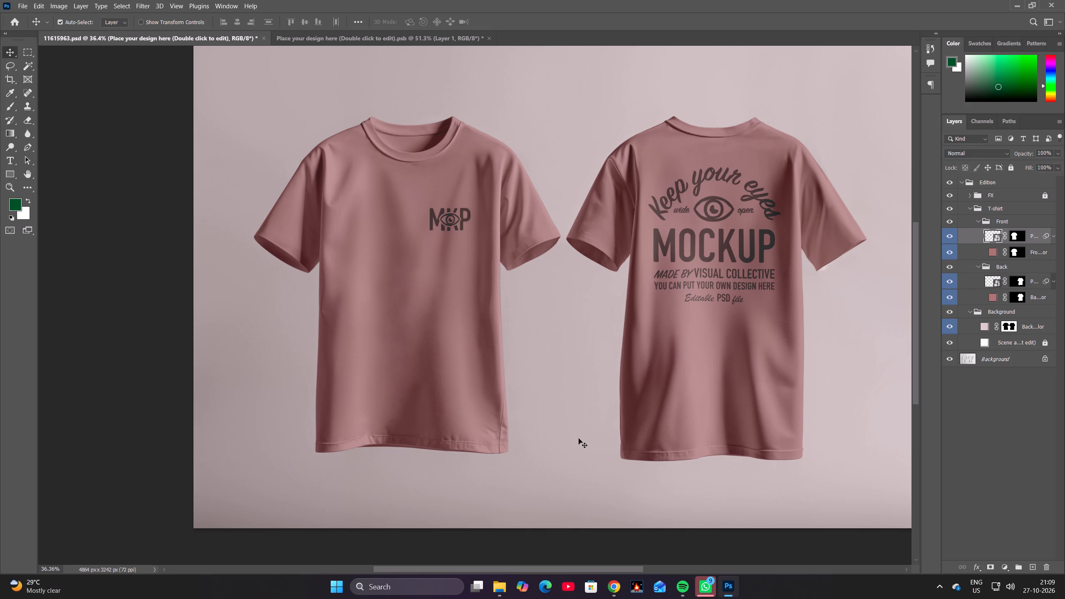
left_click(386, 31)
key("space")
key("space")
key("space")
left_click_drag(558, 234, 552, 245)
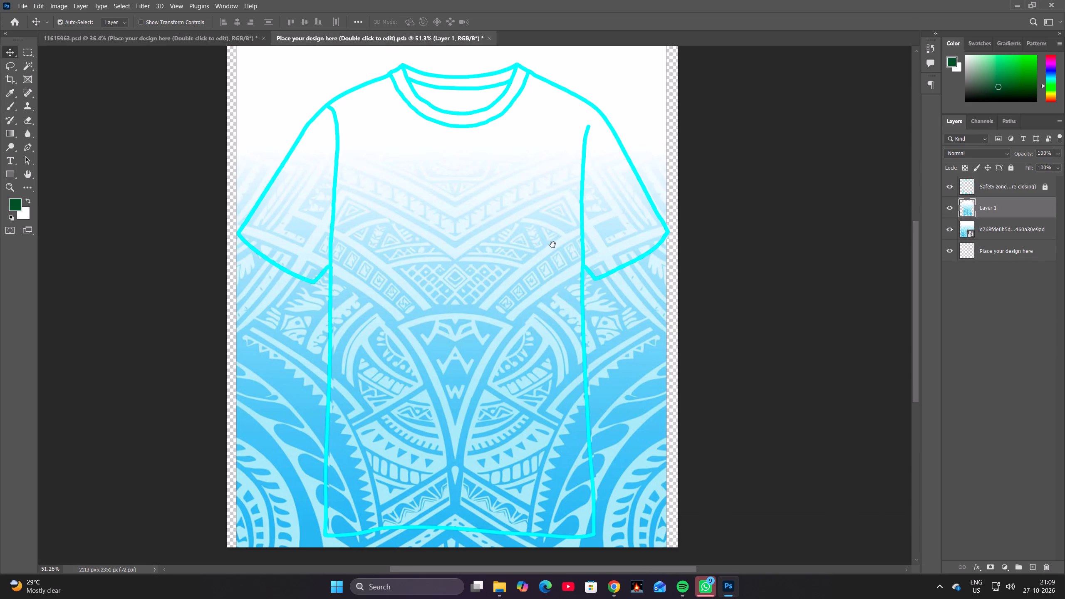
left_click_drag(552, 245, 545, 256)
left_click(610, 592)
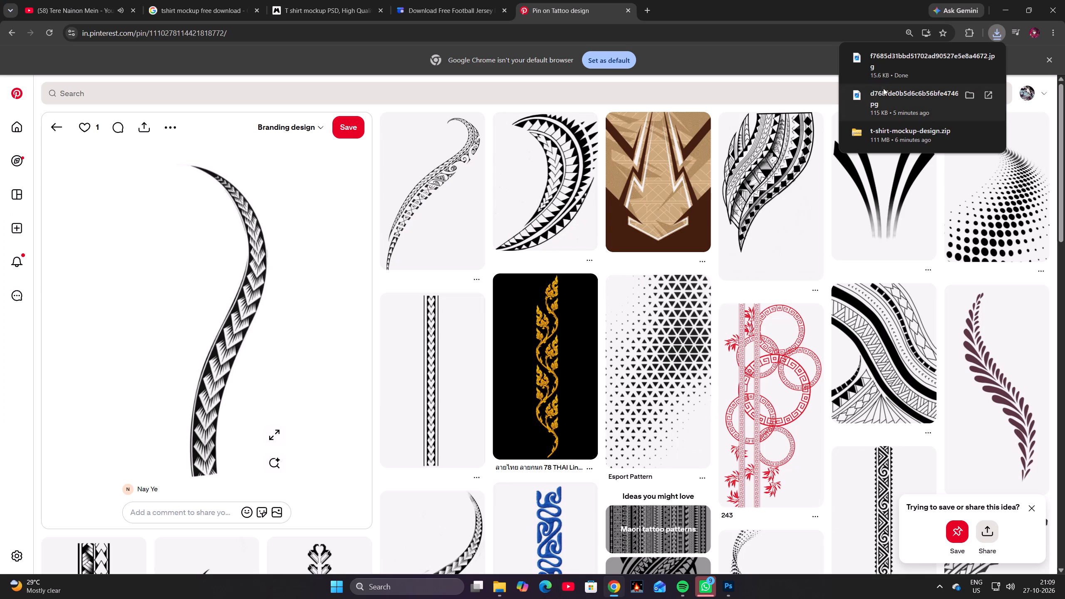
left_click_drag(905, 62, 729, 589)
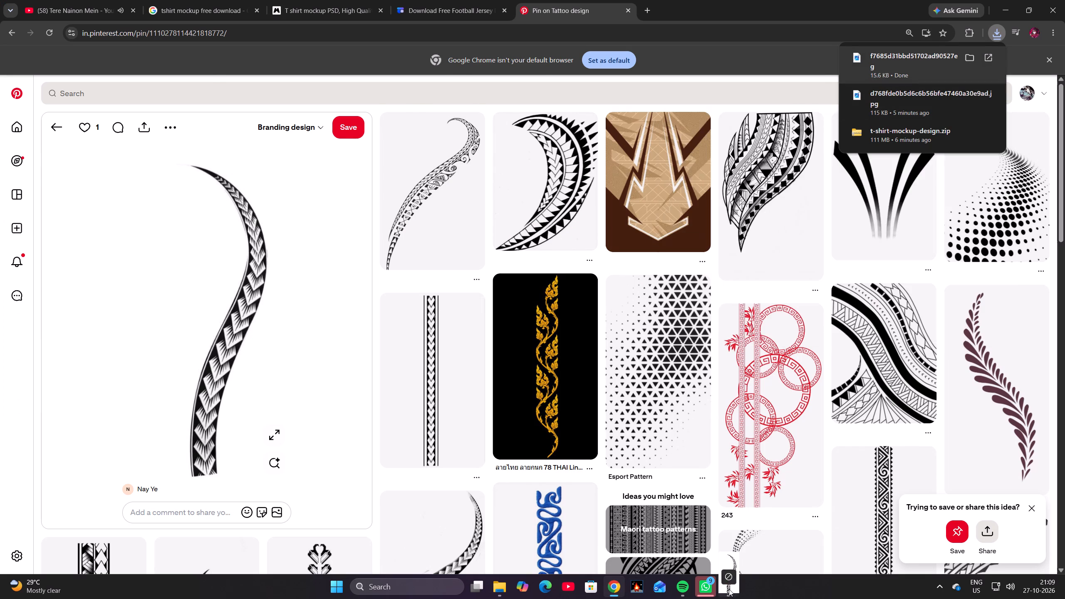
left_click_drag(729, 589, 446, 372)
left_click_drag(481, 315, 513, 325)
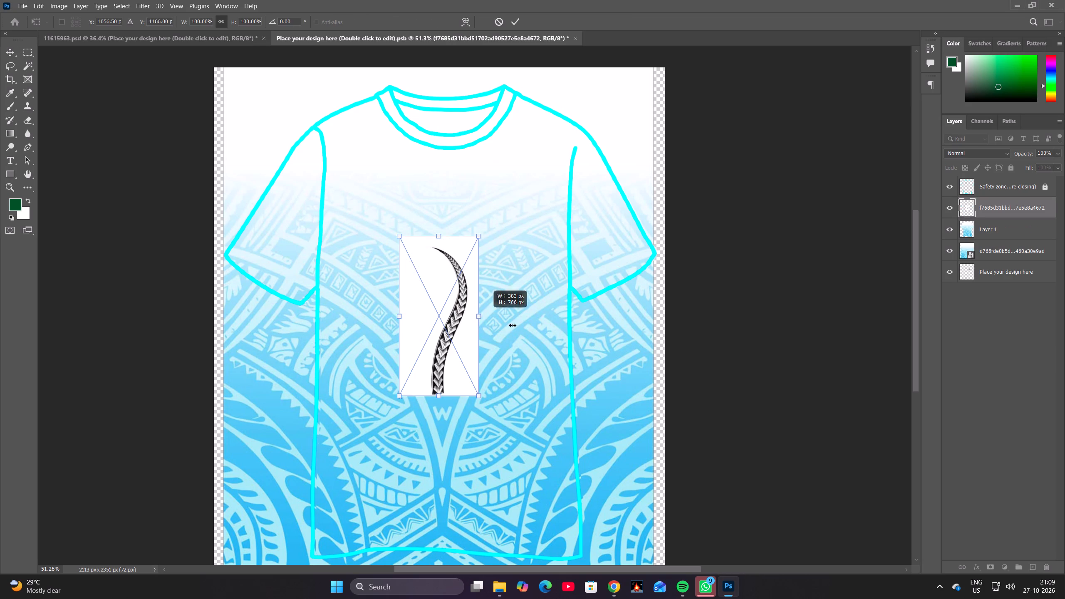
left_click_drag(513, 325, 593, 393)
left_click_drag(565, 380, 510, 390)
left_click(515, 22)
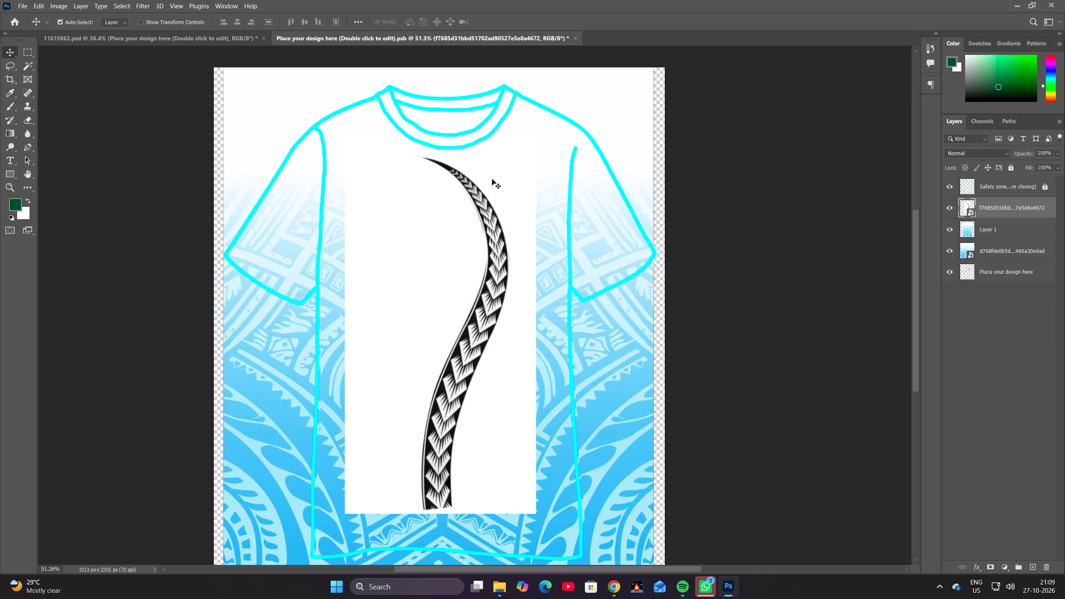
Extract the black band onto its own layer using Select Subject, and delete the placed white-background image layer.
key("w")
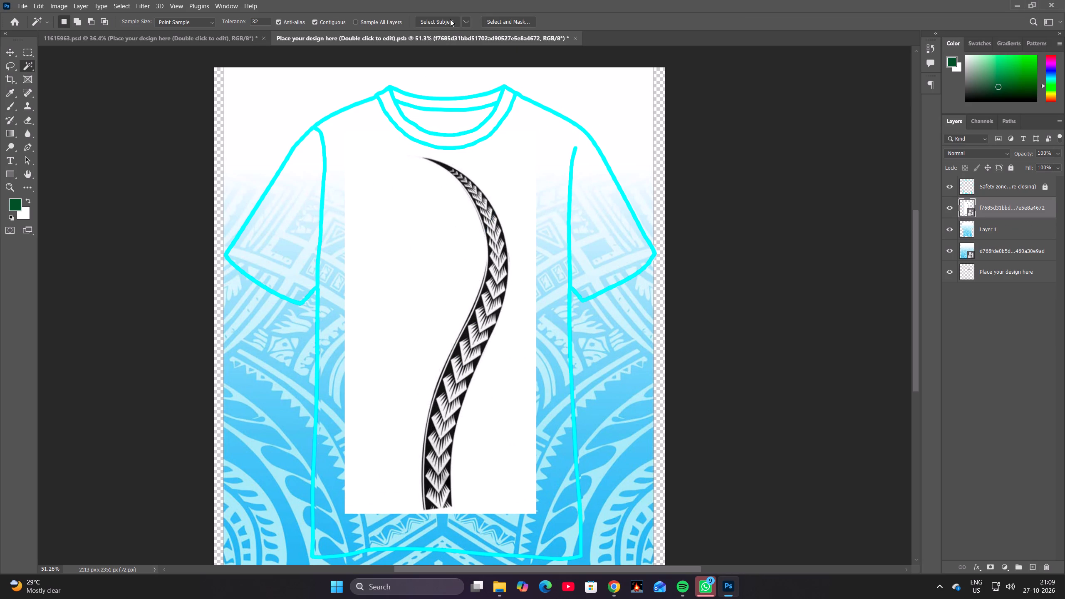
left_click(450, 19)
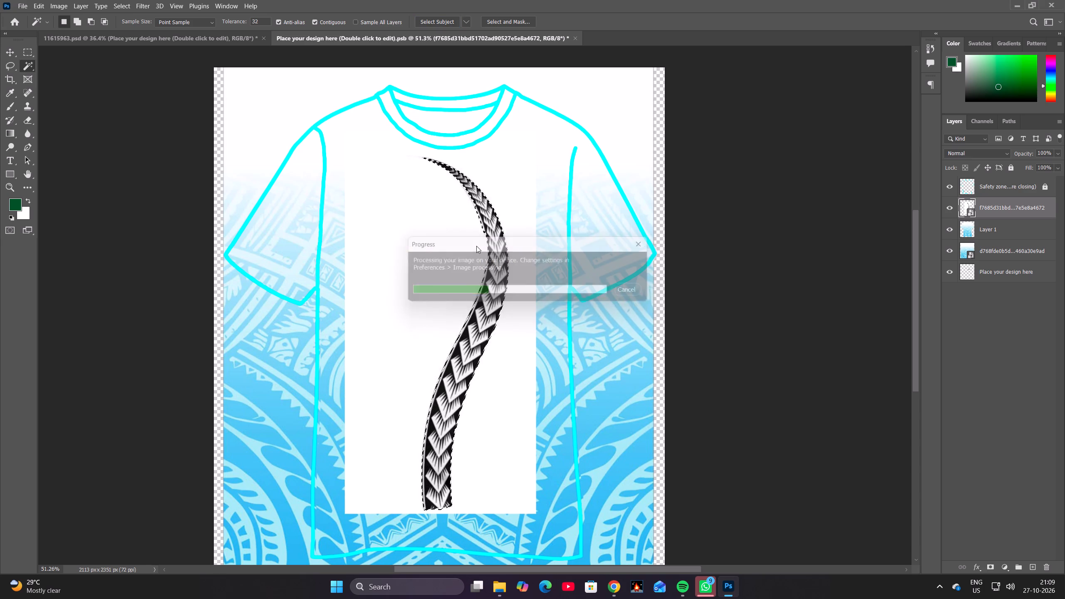
key("ctrl+j")
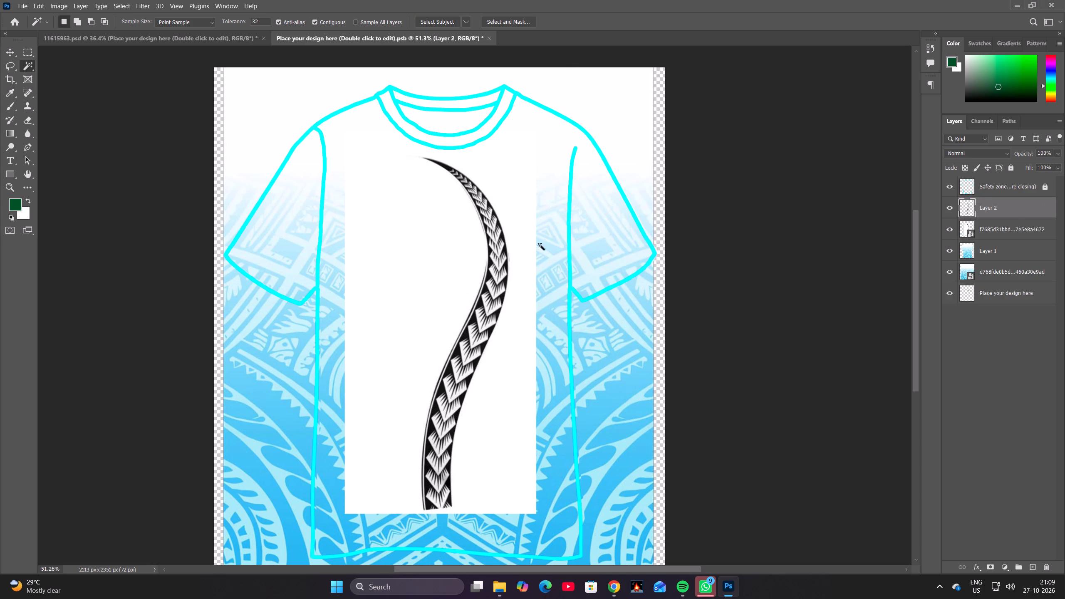
left_click(987, 227)
key("Delete")
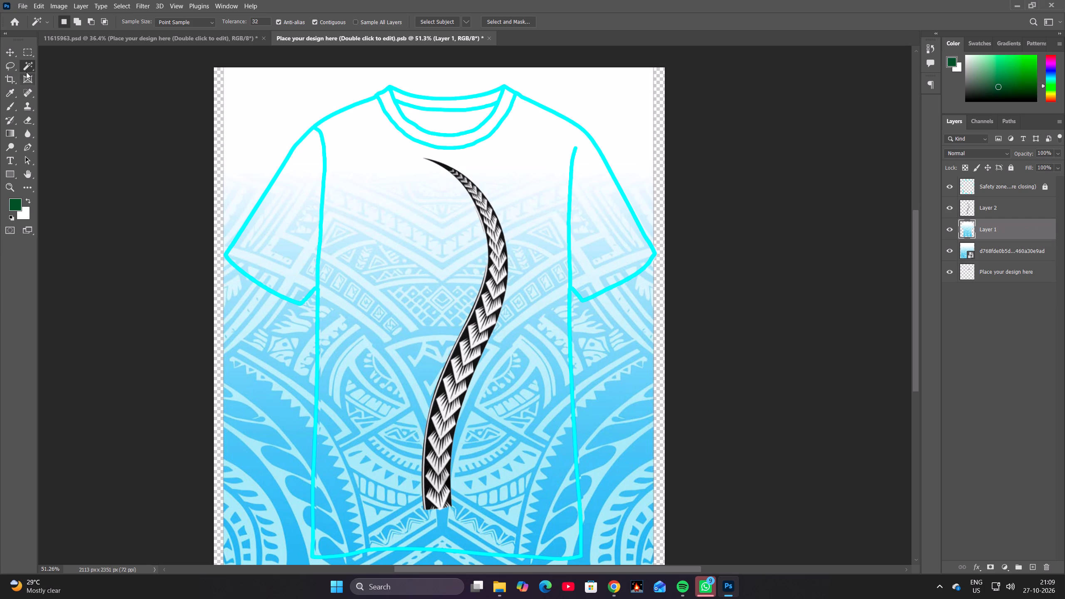
Move the extracted band about 510 px left and 190 px down, along the left side of the shirt body.
left_click(12, 47)
left_click_drag(500, 280, 564, 269)
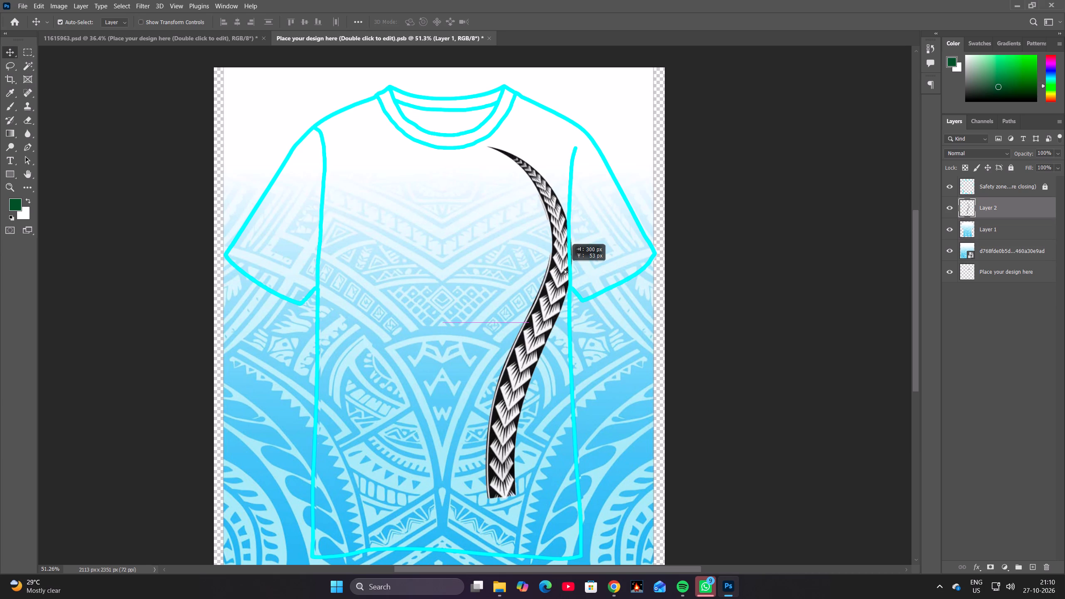
left_click_drag(564, 269, 389, 331)
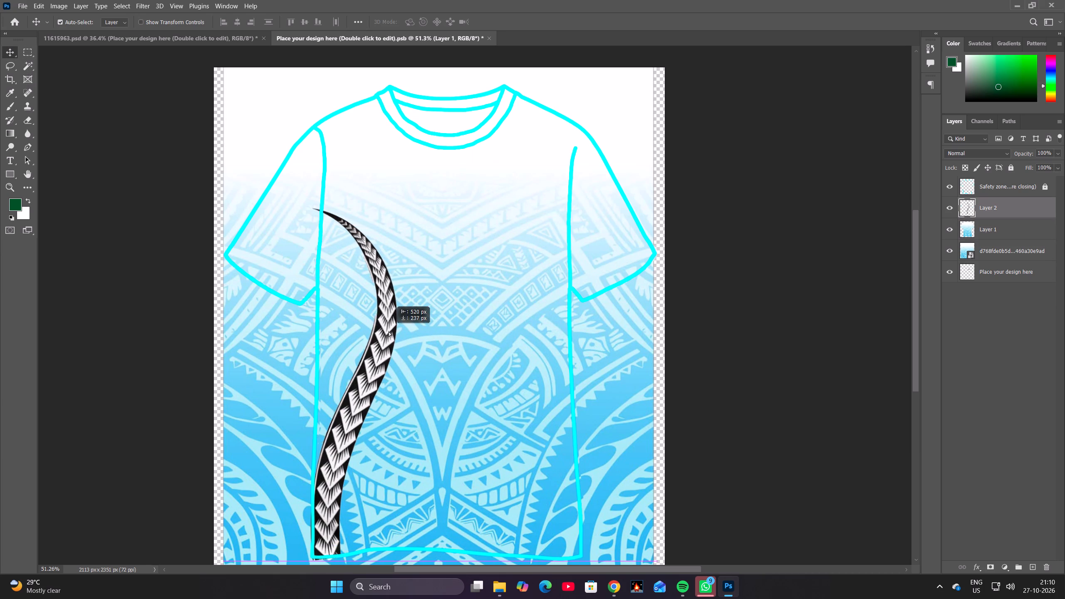
left_click_drag(389, 331, 391, 322)
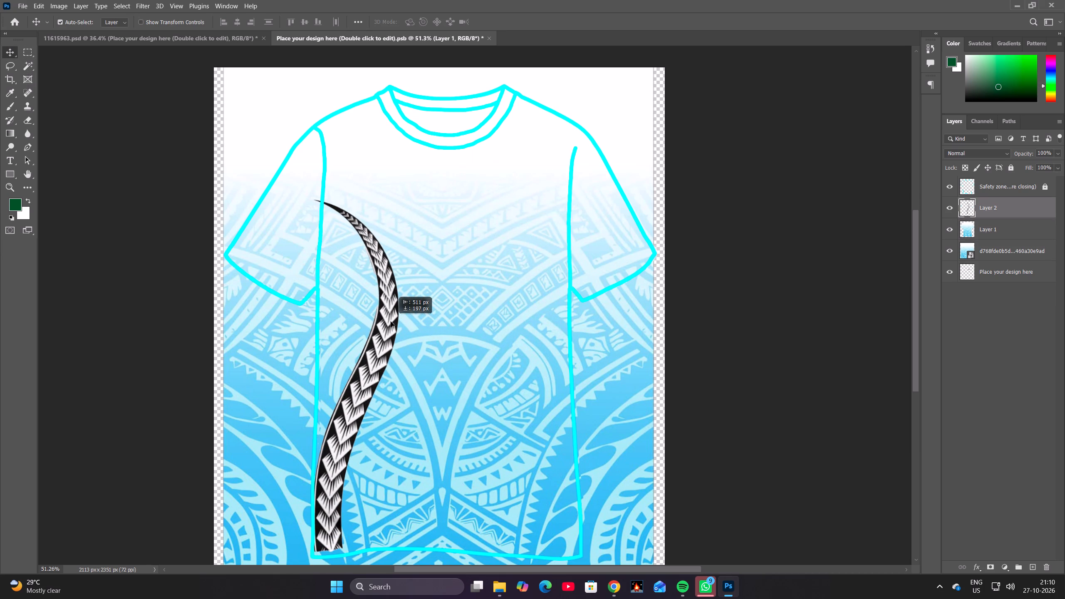
left_click_drag(391, 322, 391, 321)
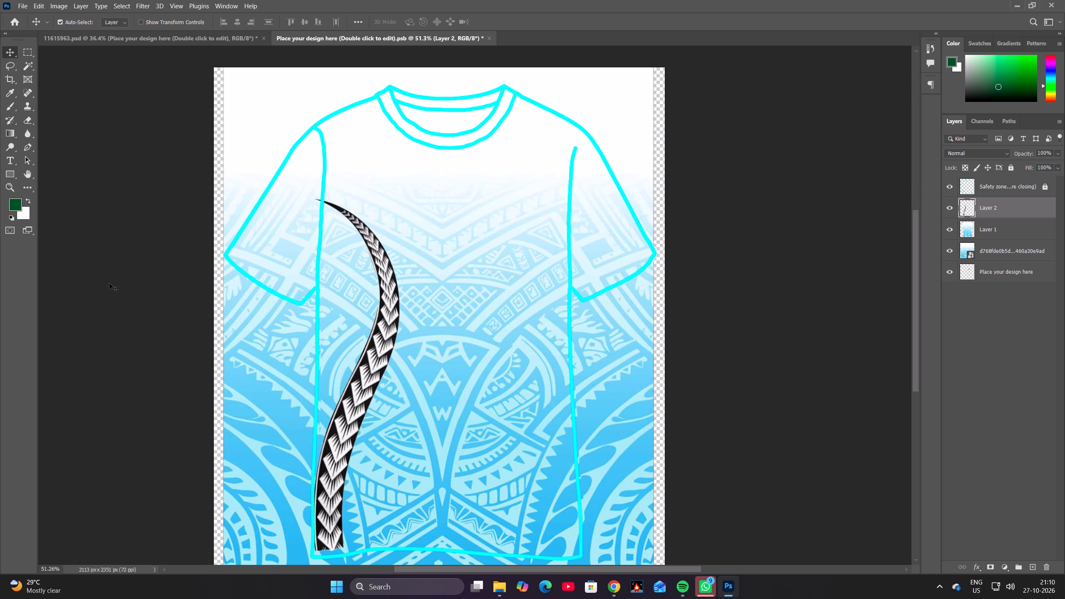
Compare blend modes such as Multiply, Color Burn and Linear Burn on the band's Layer 2, and set it to Darken.
left_click(1008, 154)
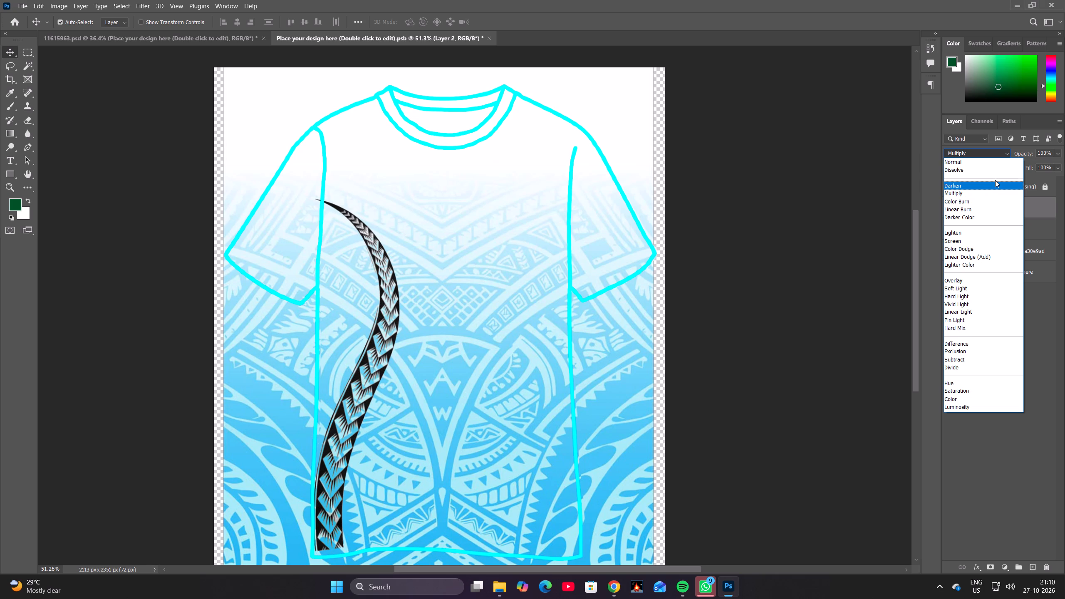
left_click(995, 180)
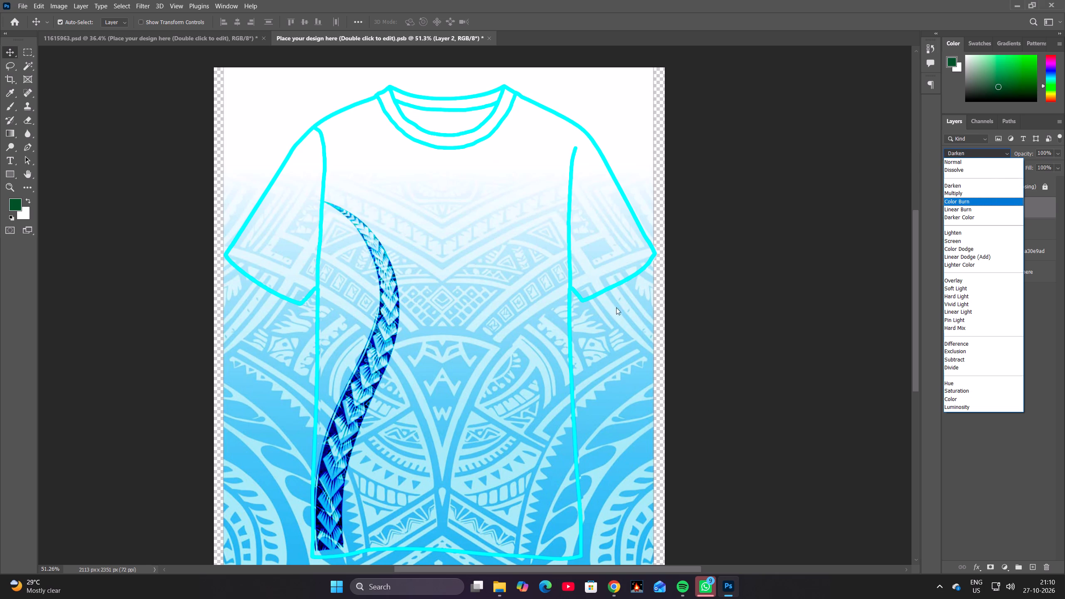
left_click(975, 181)
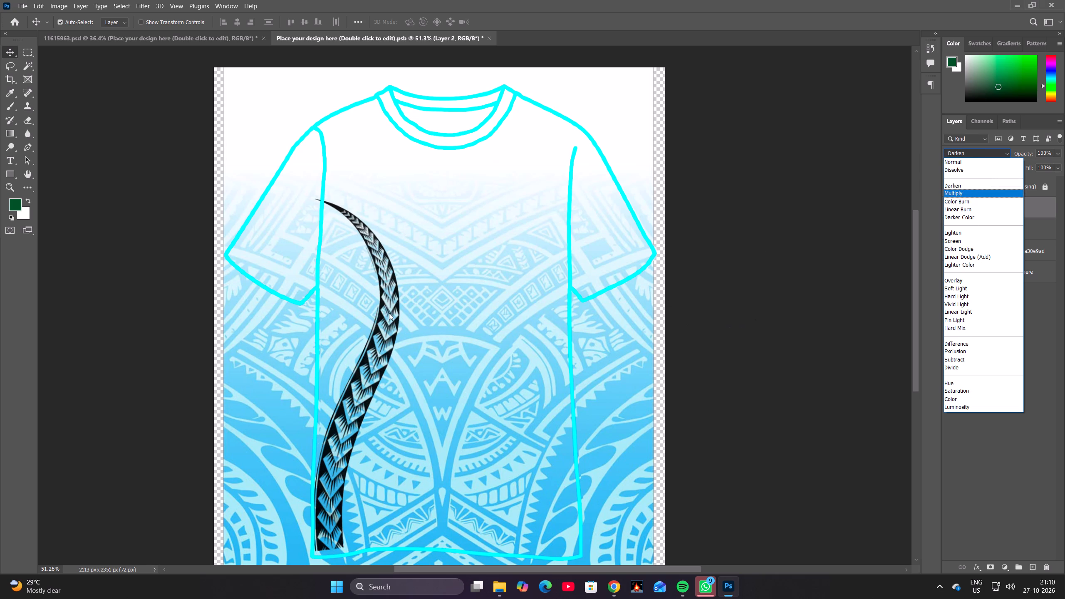
left_click(959, 228)
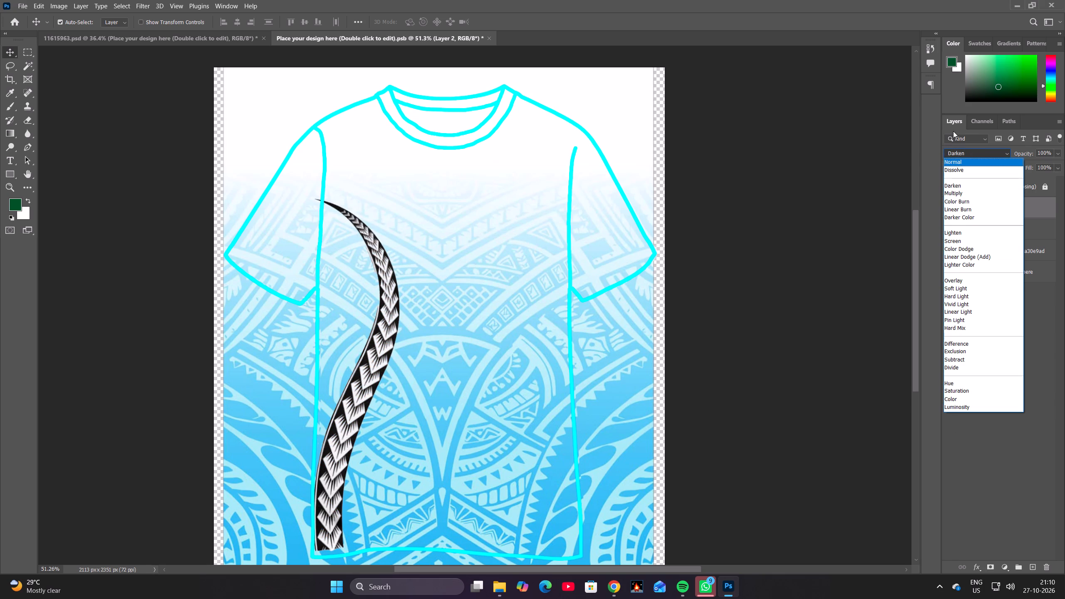
left_click(957, 186)
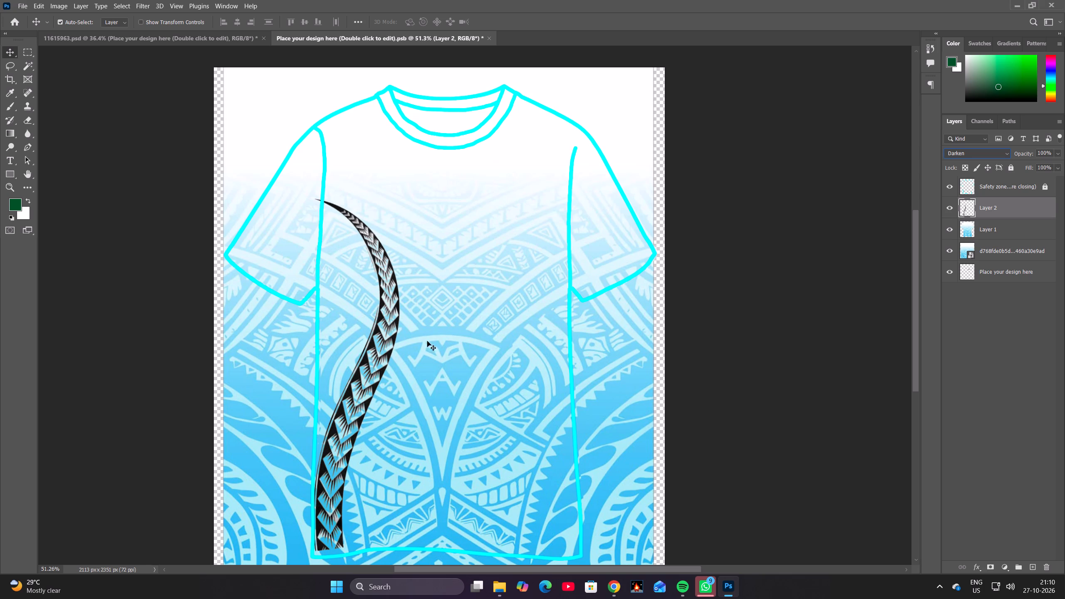
Shift the band straight down about 32 px so its lower end meets the shirt's hem.
key("space")
key("space")
key("space")
key("space")
left_click_drag(450, 357, 454, 278)
left_click(381, 273)
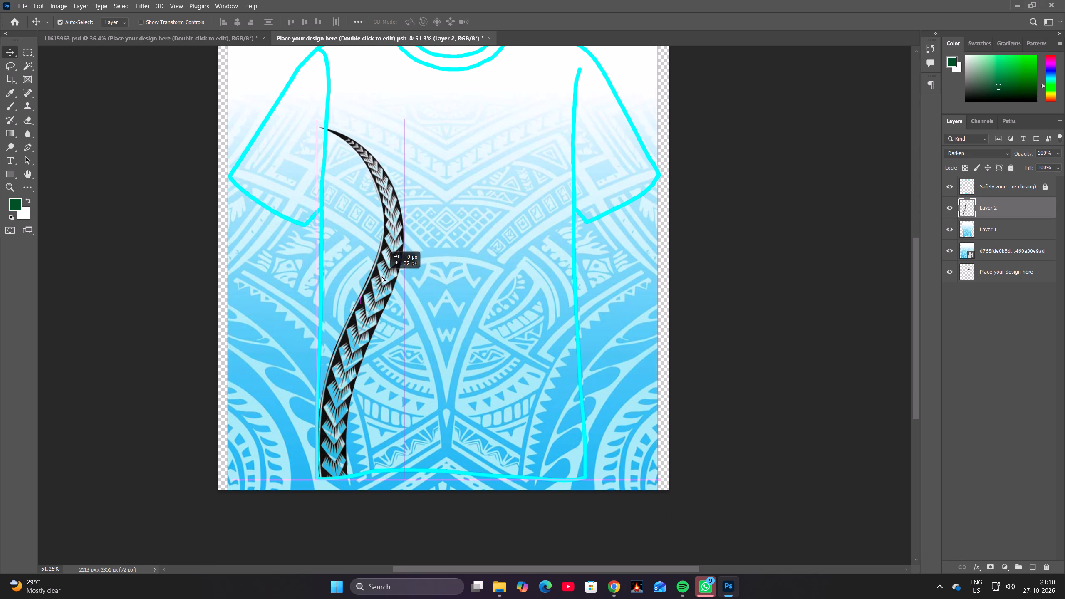
key("space")
key("space")
key("space")
key("space")
key("space")
key("space")
key("space")
key("space")
key("space")
key("space")
key("space")
key("space")
key("space")
key("space")
key("space")
key("space")
key("space")
key("space")
key("space")
key("space")
left_click_drag(466, 263, 444, 288)
left_click_drag(449, 284, 439, 298)
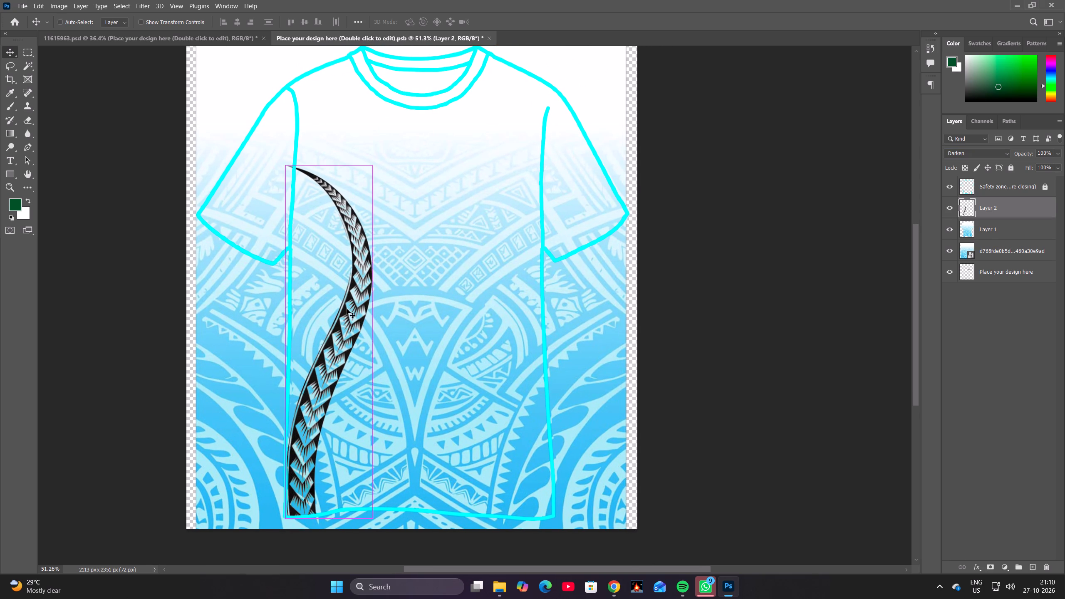
Duplicate the band's Layer 2.
key("ctrl+j")
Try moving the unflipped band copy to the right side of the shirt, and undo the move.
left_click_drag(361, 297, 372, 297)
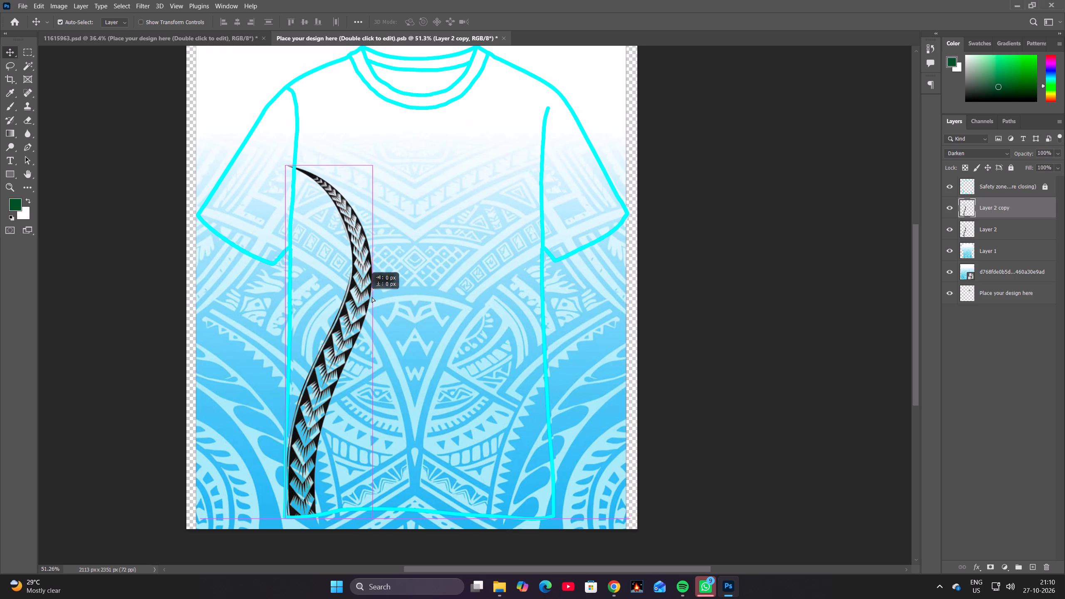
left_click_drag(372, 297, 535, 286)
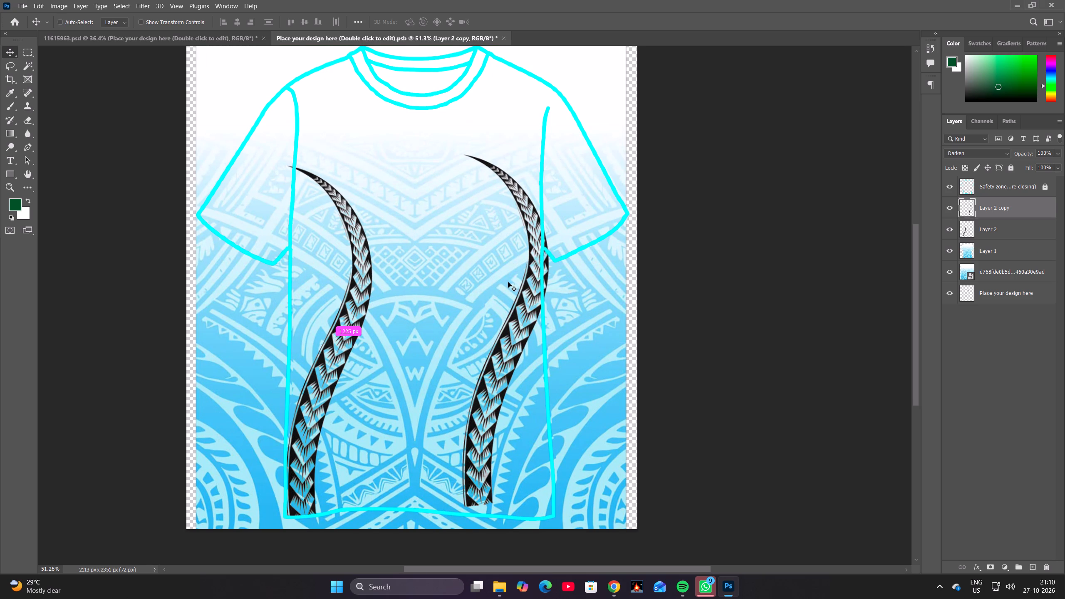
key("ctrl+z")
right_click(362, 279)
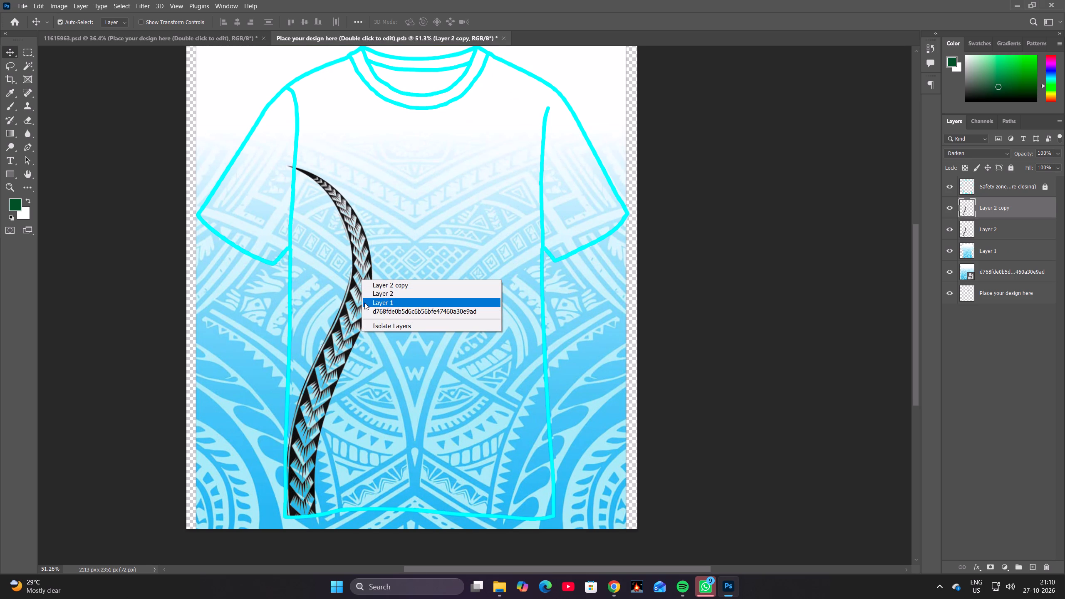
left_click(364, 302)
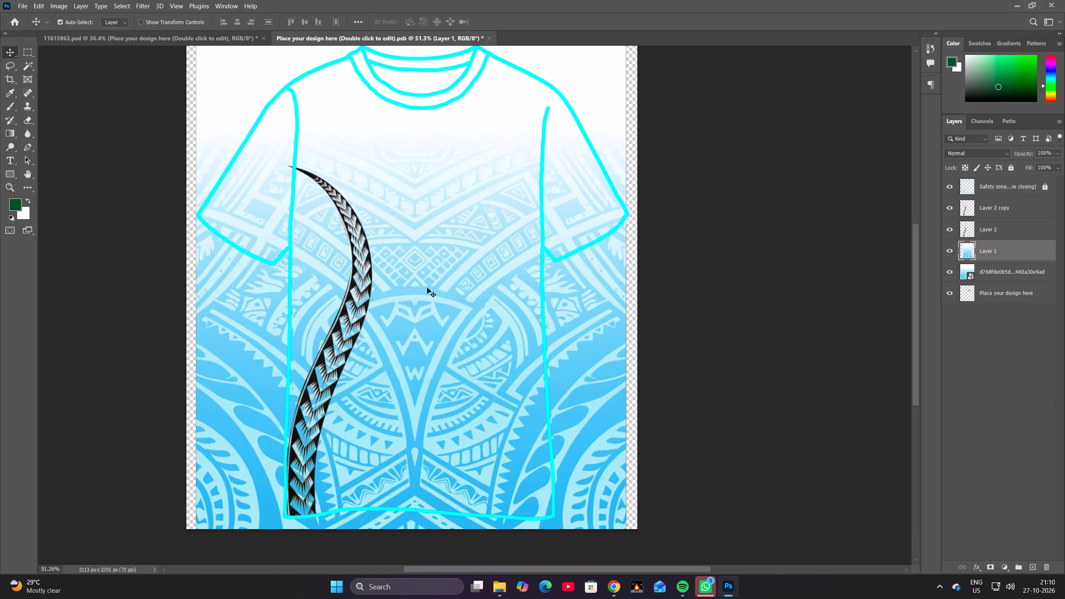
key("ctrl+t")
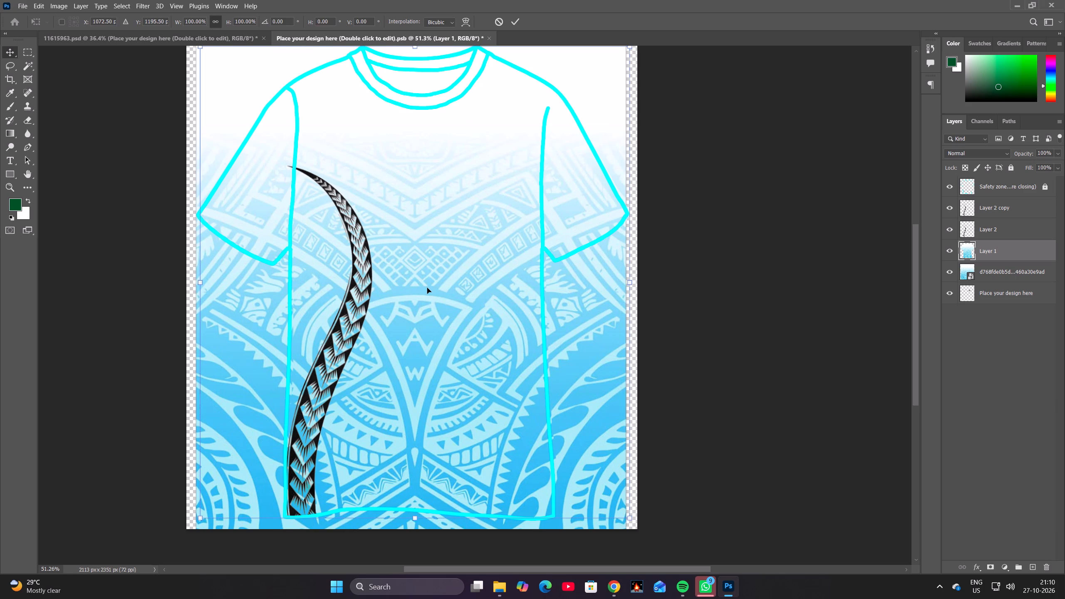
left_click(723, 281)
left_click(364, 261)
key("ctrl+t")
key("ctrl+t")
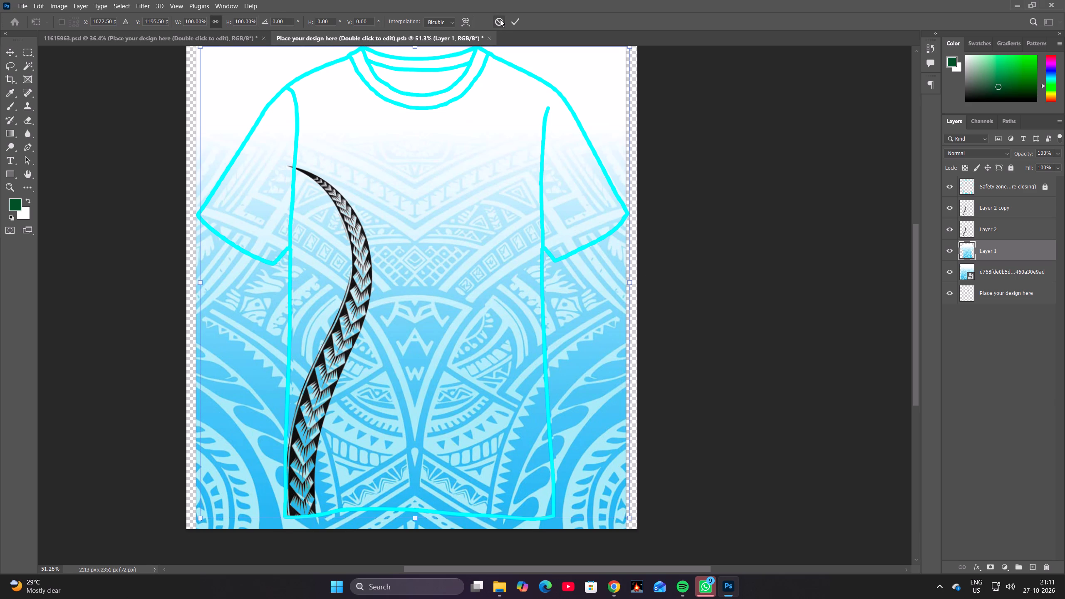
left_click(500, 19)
Flip Layer 2 copy horizontally and move it about 852 px across to the shirt's opposite side, level with the original band.
left_click(359, 272)
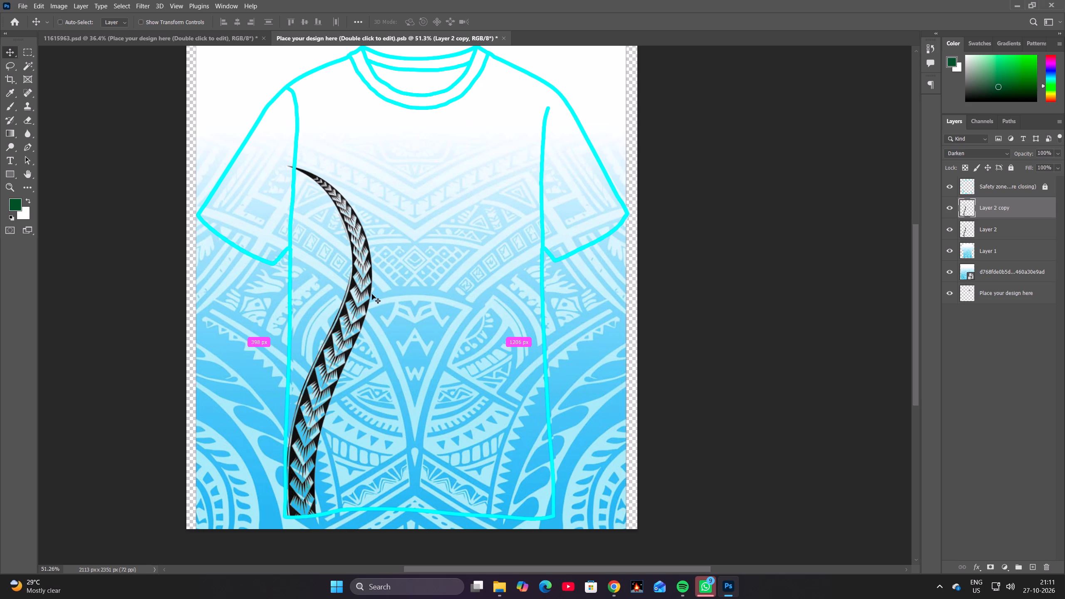
key("ctrl+t")
right_click(358, 319)
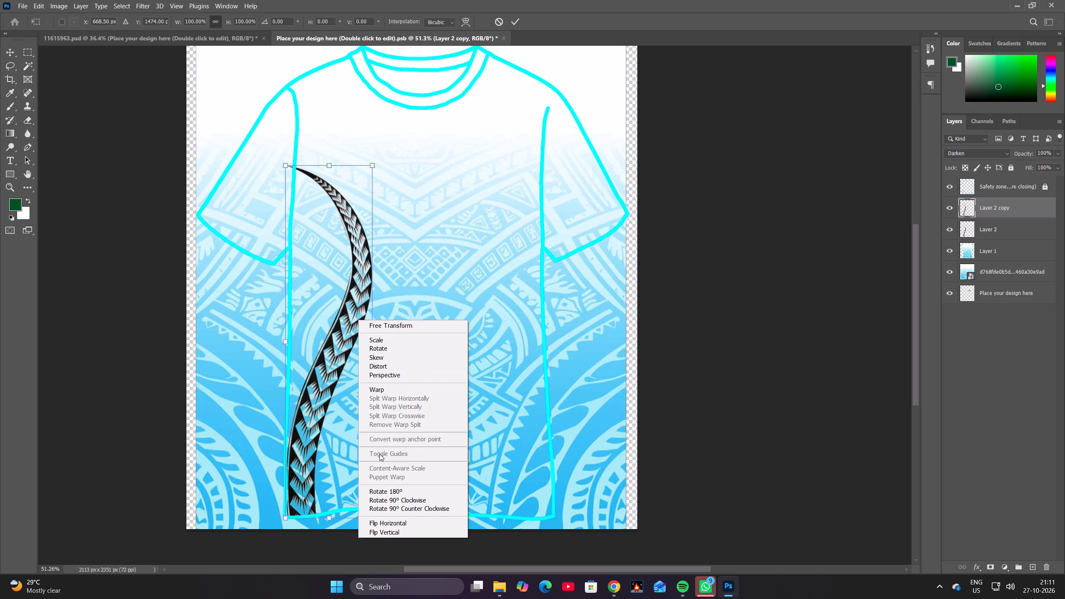
left_click(392, 533)
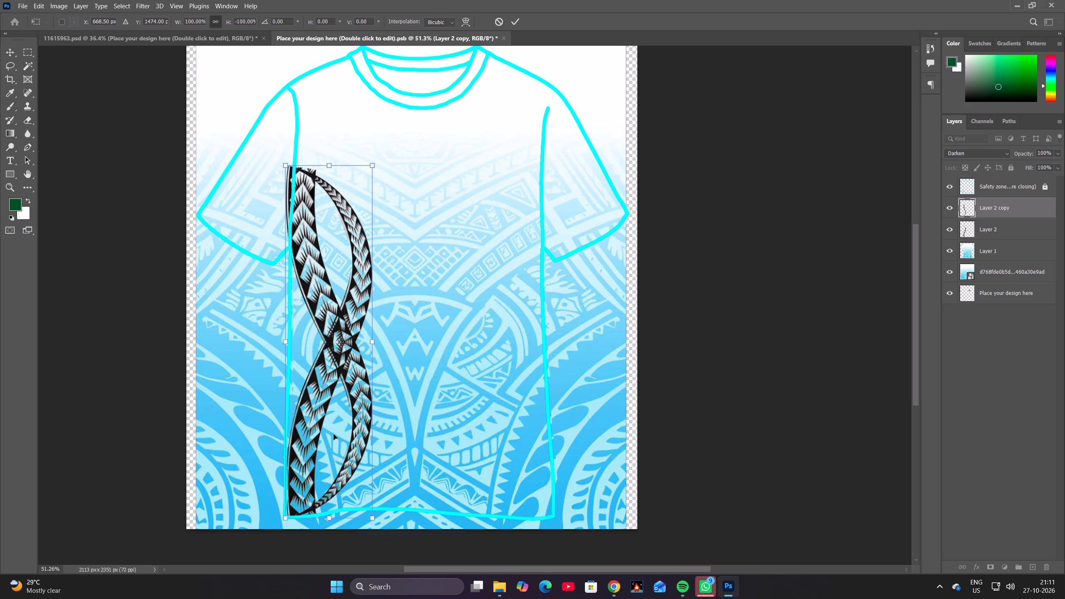
key("ctrl+z")
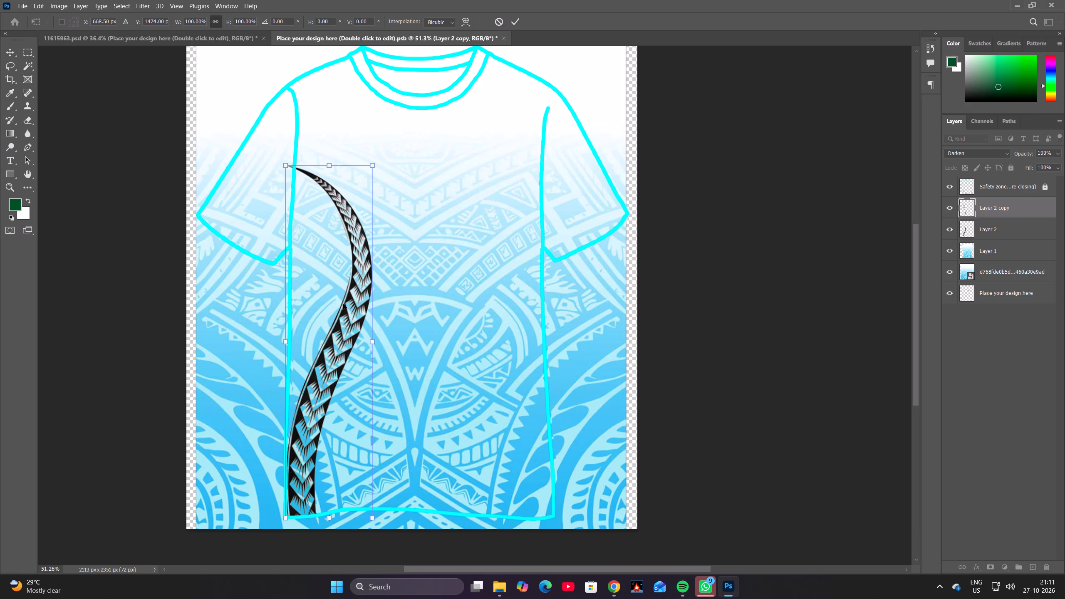
right_click(343, 304)
left_click(362, 504)
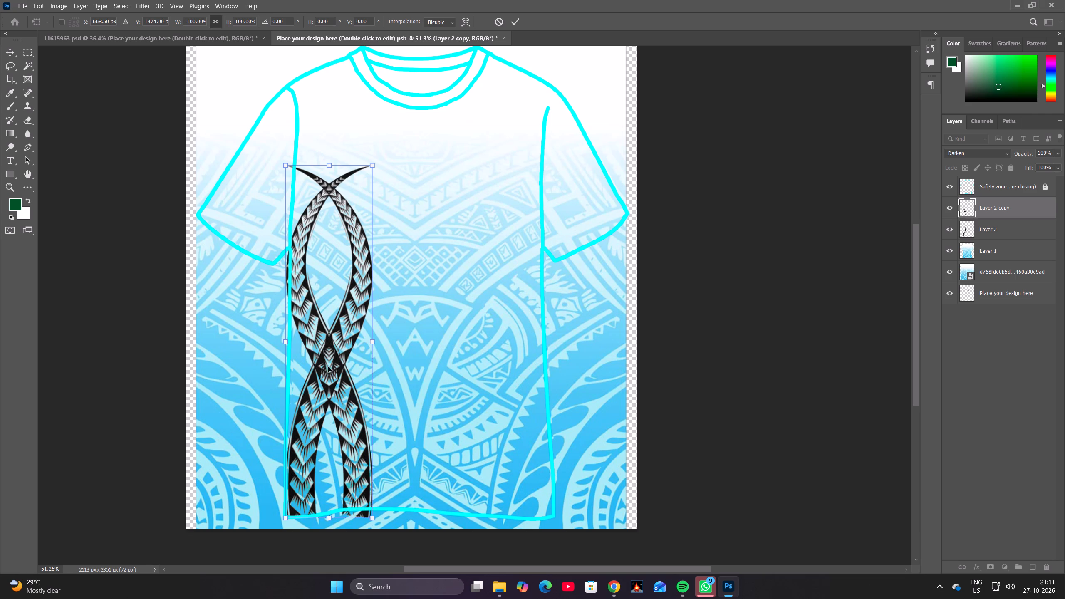
left_click_drag(334, 384, 500, 369)
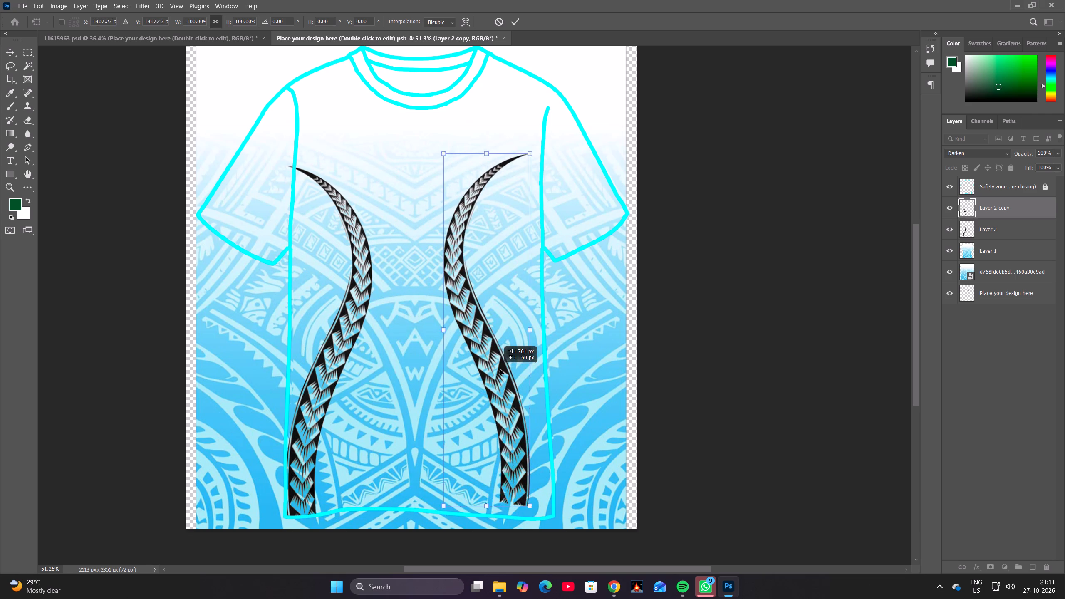
left_click_drag(500, 369, 518, 379)
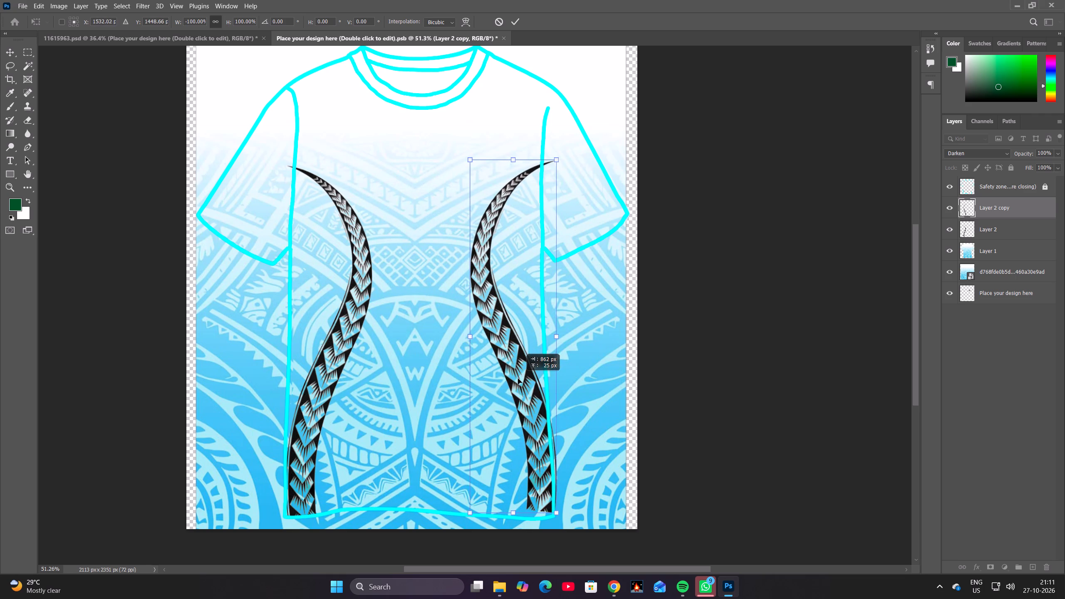
left_click_drag(518, 379, 516, 380)
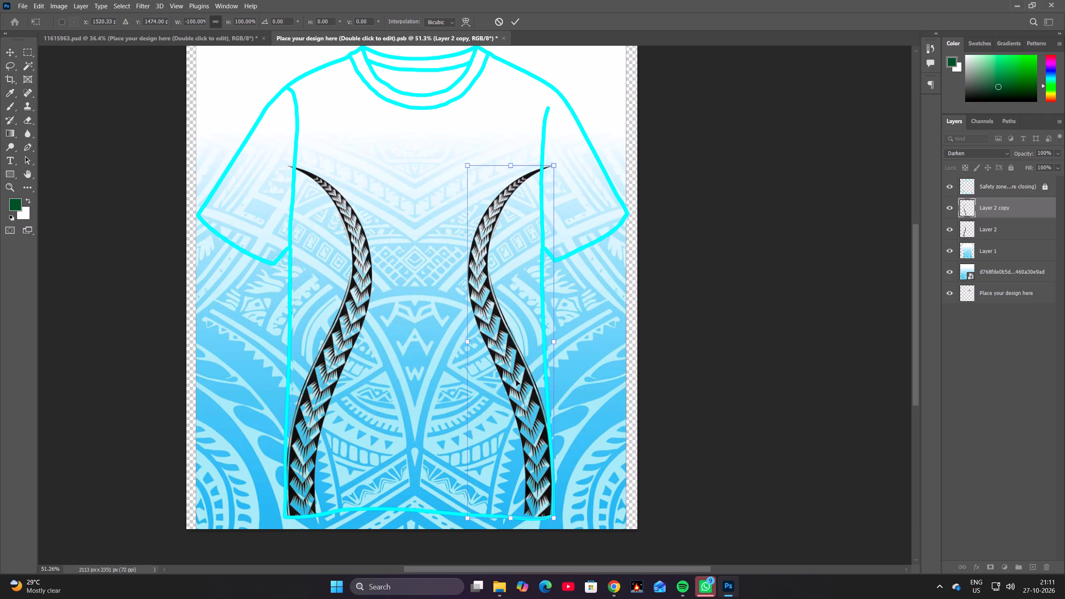
left_click(513, 24)
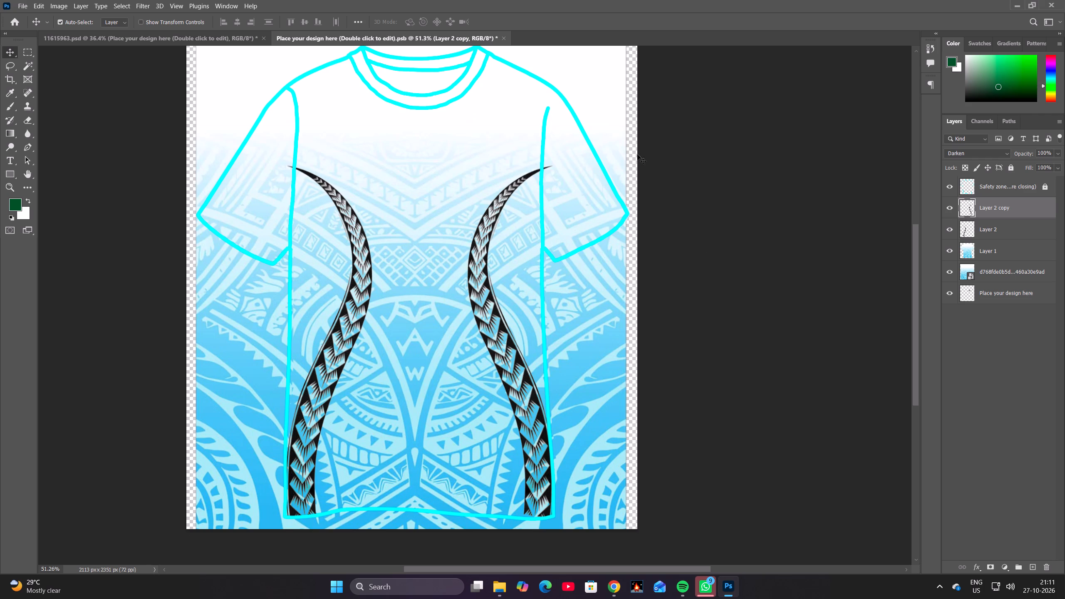
Examine how the two mirrored bands sit along the sides of the shirt front.
key("space")
key("space")
key("space")
key("space")
key("space")
key("space")
key("space")
key("space")
key("space")
key("space")
key("space")
key("space")
key("space")
key("space")
key("space")
key("space")
key("space")
key("space")
key("space")
key("space")
left_click_drag(558, 170, 547, 158)
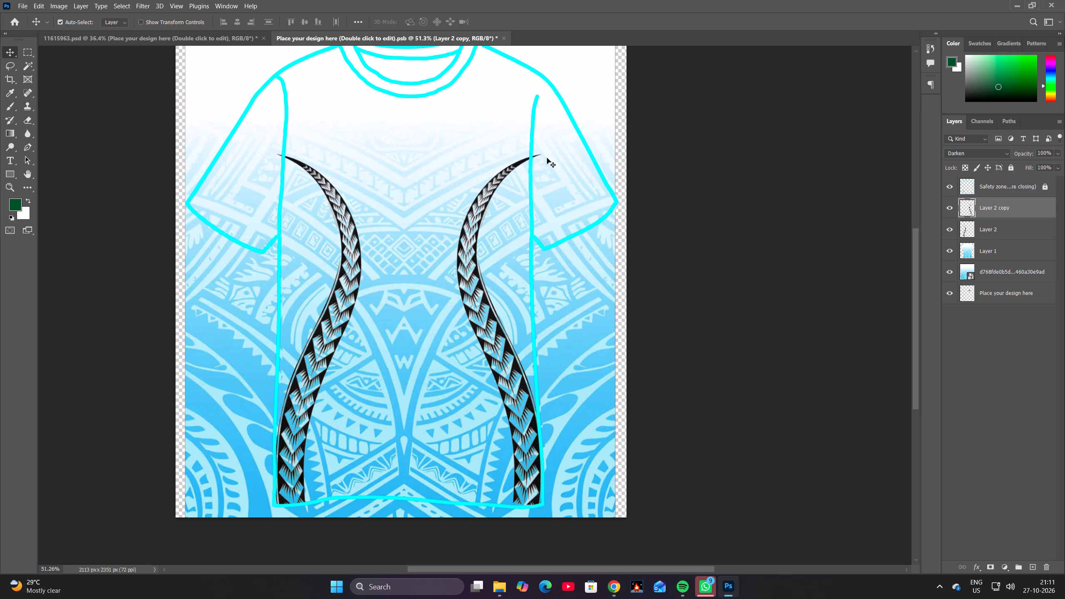
key("space")
key("space")
key("space")
key("space")
key("space")
key("space")
key("space")
key("space")
key("space")
key("space")
key("space")
key("space")
key("space")
key("space")
key("space")
key("space")
key("space")
key("space")
key("space")
left_click_drag(608, 210, 596, 257)
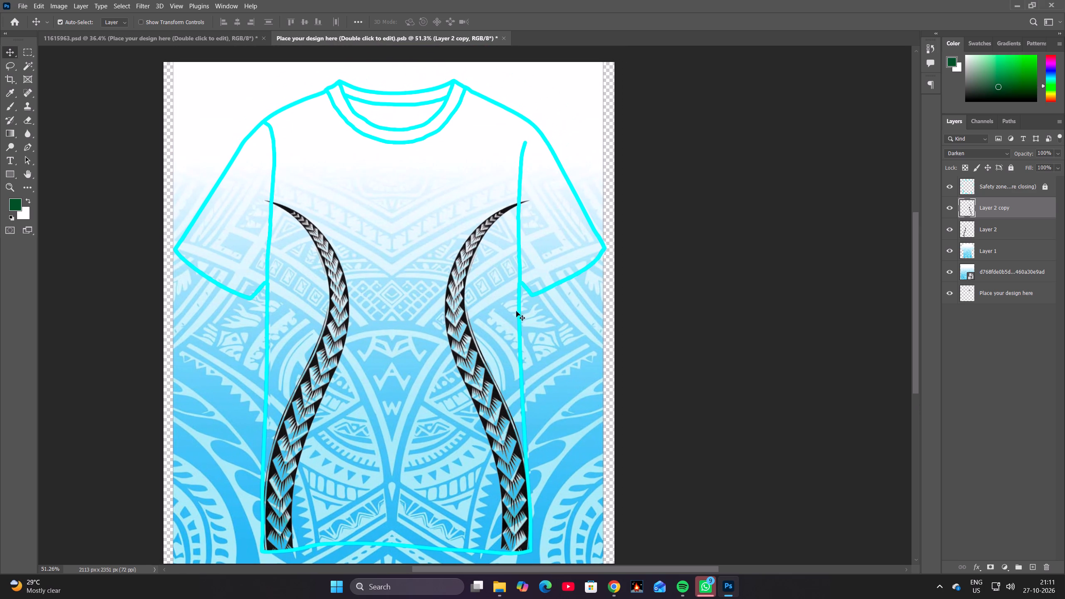
key("space")
key("space")
key("space")
key("space")
key("space")
key("space")
key("space")
key("space")
key("space")
key("space")
key("space")
key("space")
key("space")
key("space")
key("space")
key("space")
key("space")
key("space")
key("space")
key("space")
left_click_drag(486, 300, 483, 262)
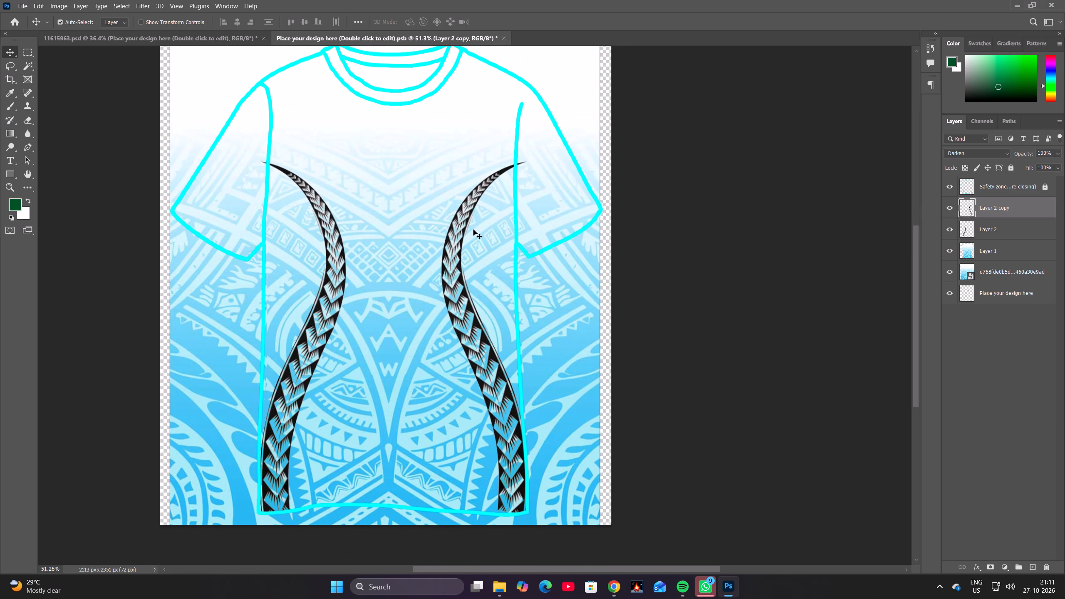
key("space")
key("space")
key("space")
key("space")
key("space")
key("space")
key("space")
key("space")
key("space")
key("space")
key("space")
key("space")
key("space")
key("space")
key("space")
left_click_drag(460, 236, 452, 299)
key("space")
key("space")
key("space")
key("space")
key("space")
left_click_drag(473, 374, 462, 348)
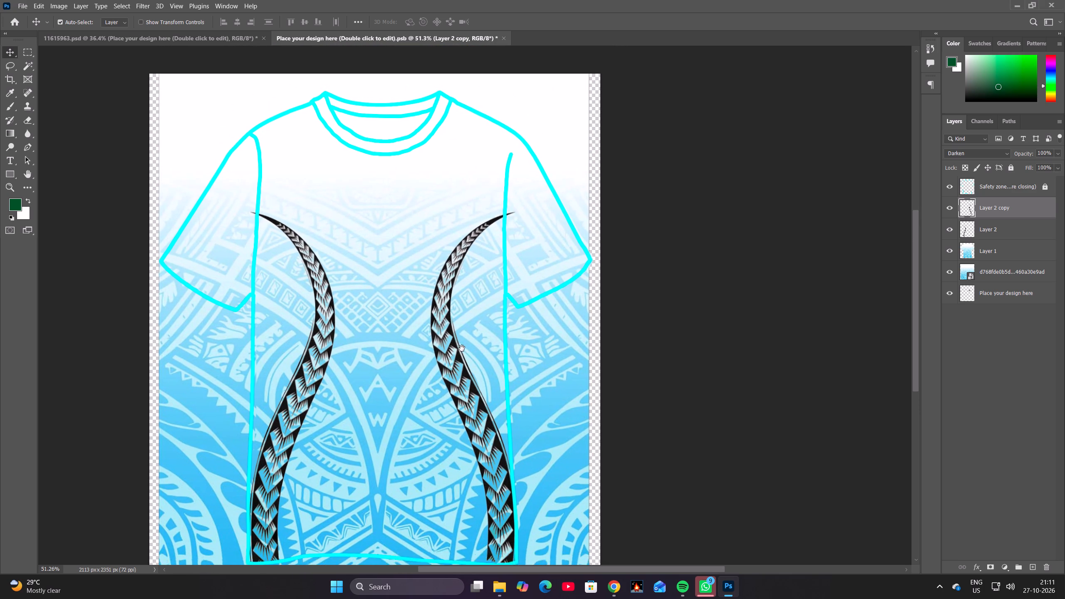
left_click_drag(462, 348, 458, 342)
key("space")
key("space")
key("space")
left_click_drag(398, 317, 398, 332)
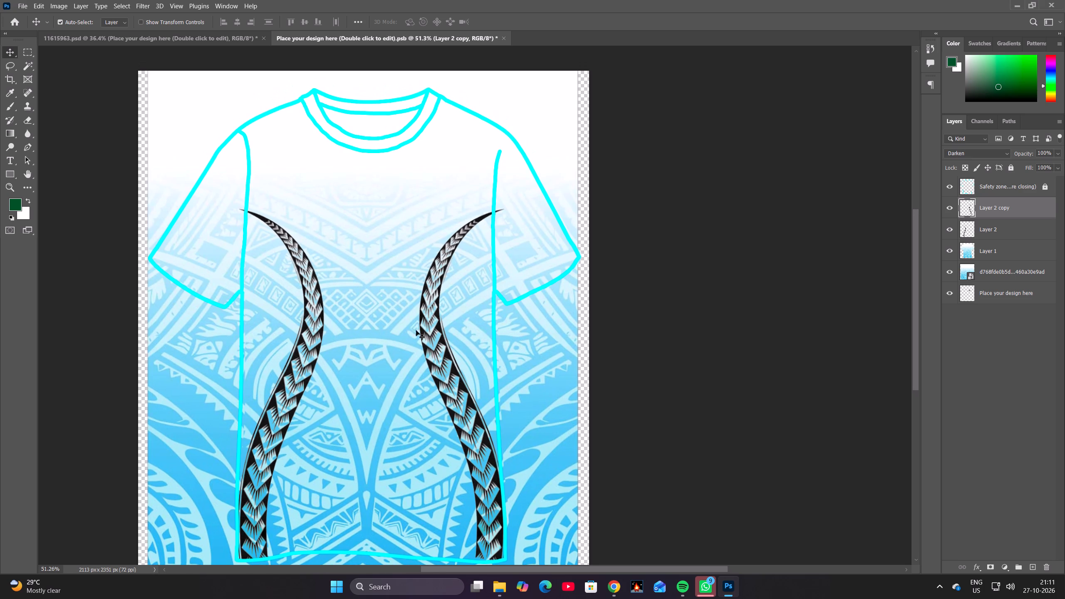
Outline the right band's tip beyond the sleeve seam with the Pen tool, and delete it from Layer 2 copy.
scroll(459, 242, "up", 14, "alt")
key("space")
key("space")
key("space")
key("space")
key("space")
left_click_drag(469, 219, 456, 300)
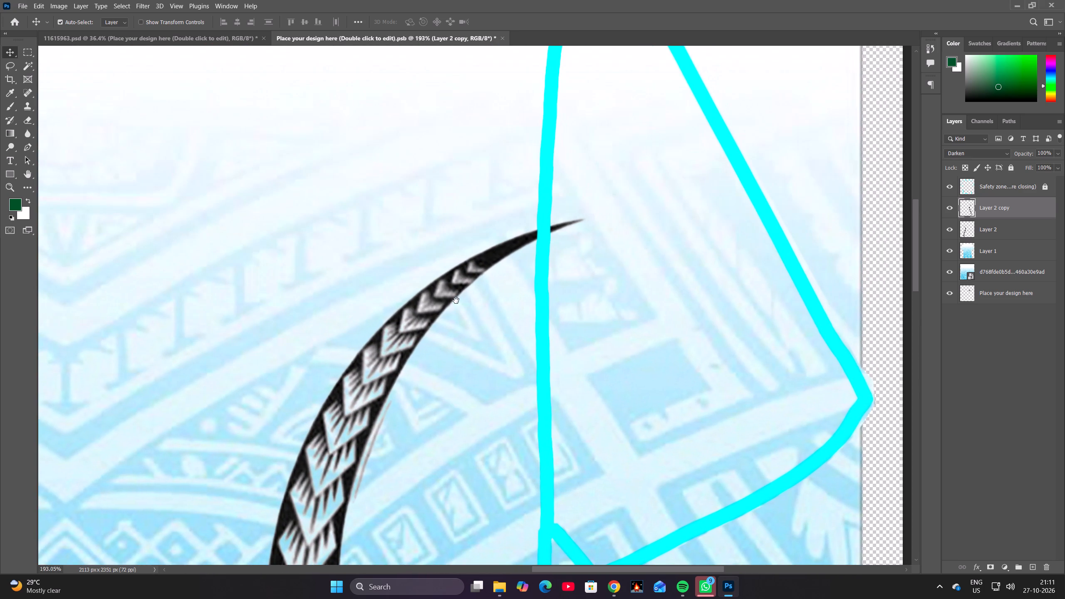
key("p")
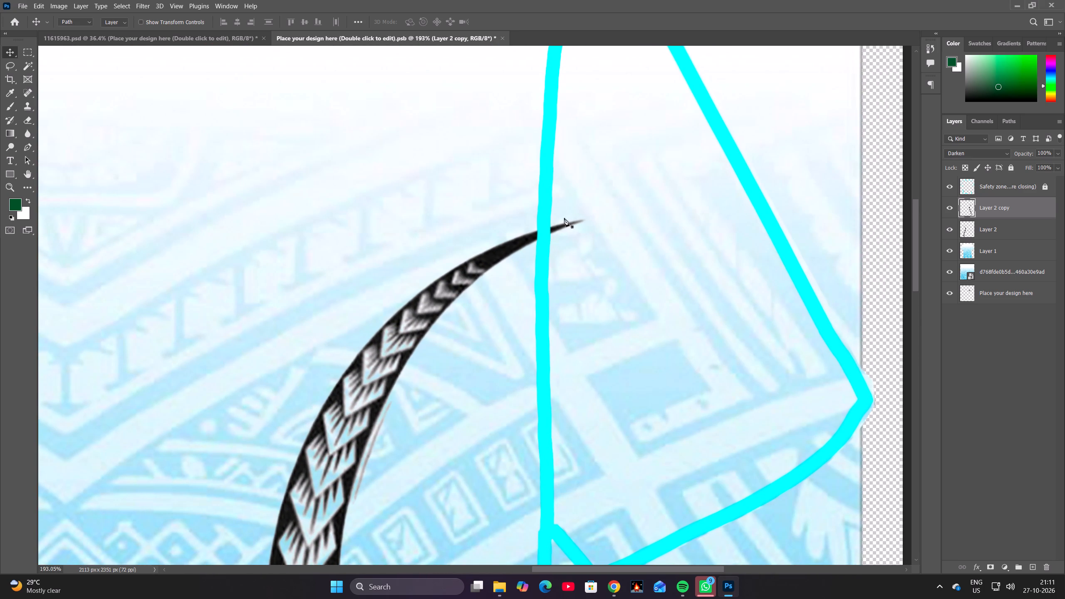
left_click(553, 207)
left_click(544, 233)
left_click(550, 250)
left_click(590, 241)
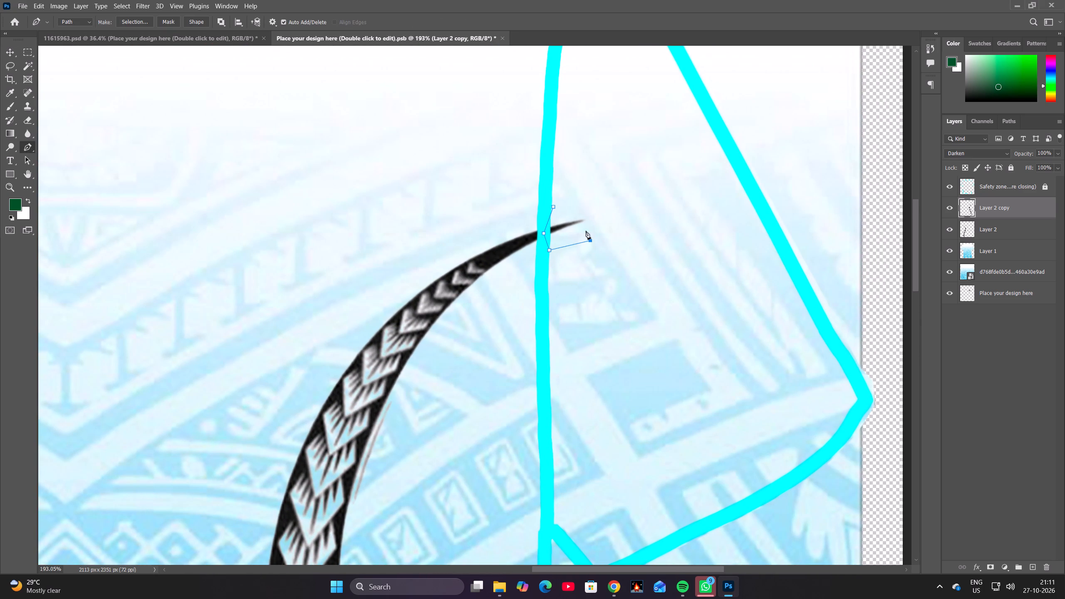
left_click(593, 209)
left_click(553, 205)
key("ctrl+Return")
key("Delete")
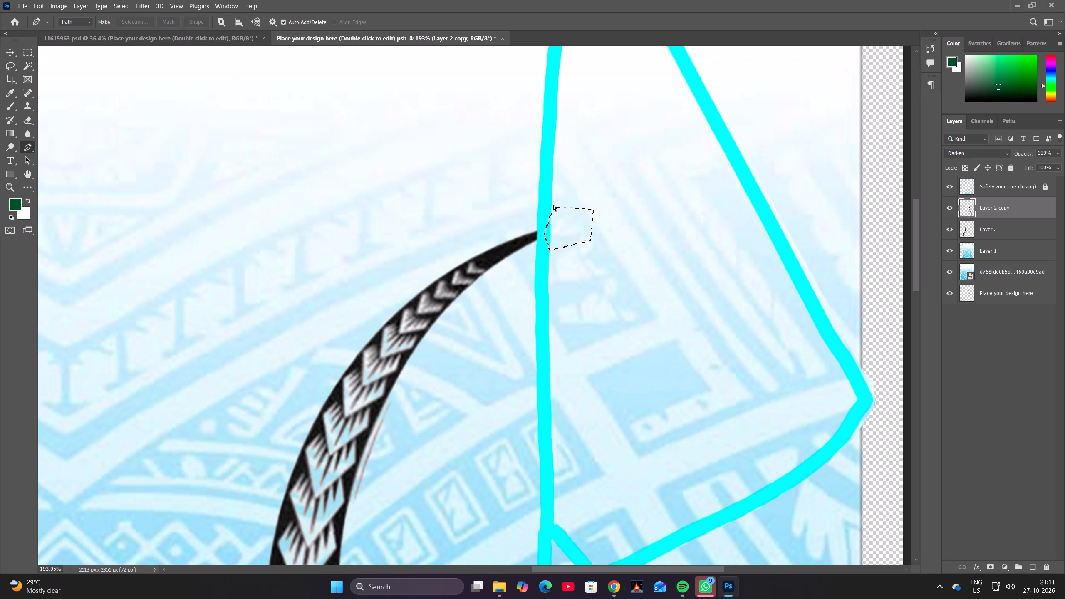
key("ctrl+d")
Outline the left band's tip beyond the sleeve seam with the Pen tool, and delete it from Layer 2.
key("space")
key("space")
key("space")
key("space")
key("space")
key("space")
key("space")
key("space")
key("space")
key("space")
key("space")
key("space")
key("space")
key("space")
key("space")
key("space")
key("space")
key("space")
key("space")
key("space")
left_click_drag(441, 264, 689, 262)
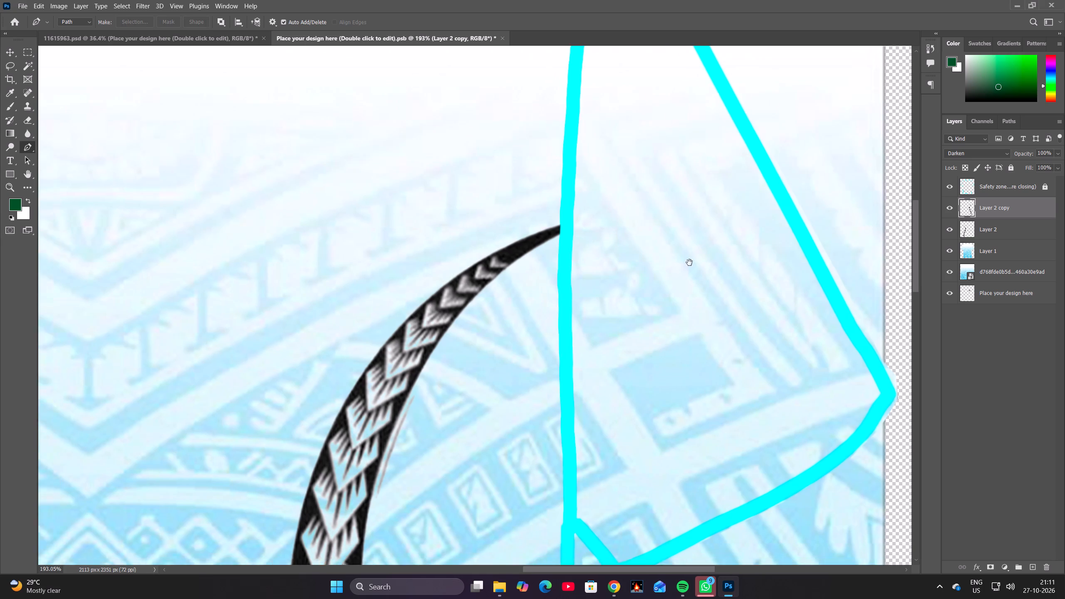
left_click_drag(689, 262, 703, 263)
left_click_drag(285, 236, 435, 240)
left_click(265, 230)
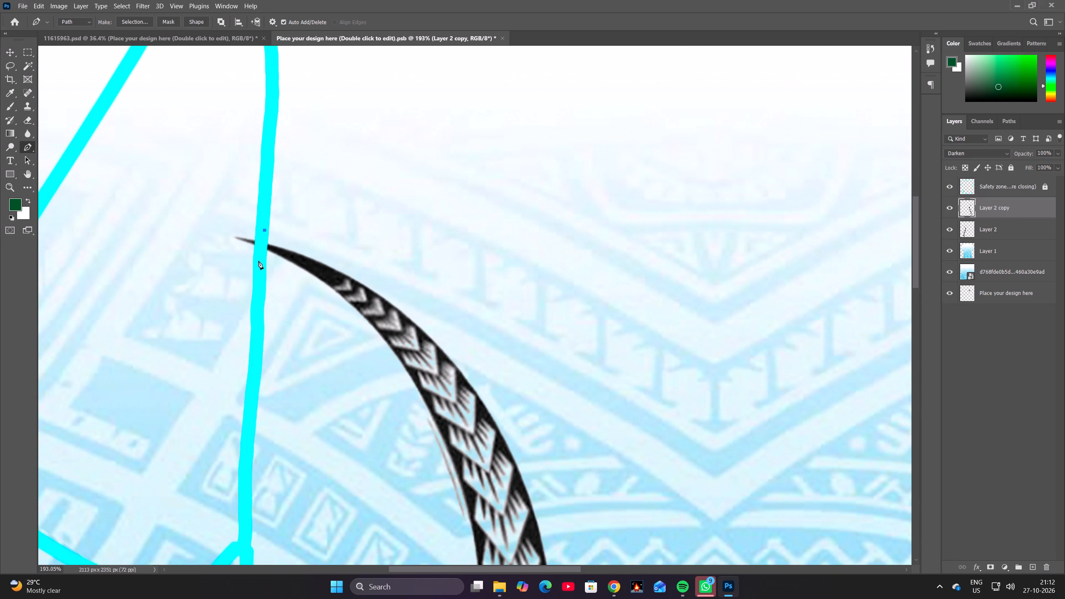
left_click(258, 261)
left_click(236, 263)
left_click(224, 223)
left_click(263, 231)
key("ctrl+Return")
key("Delete")
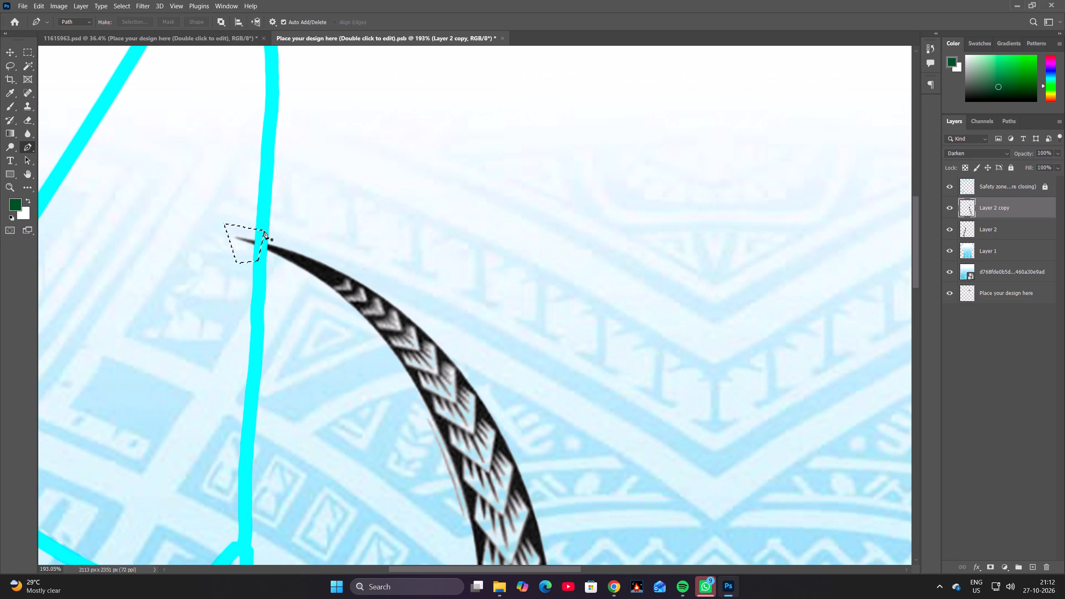
key("Delete")
left_click(967, 235)
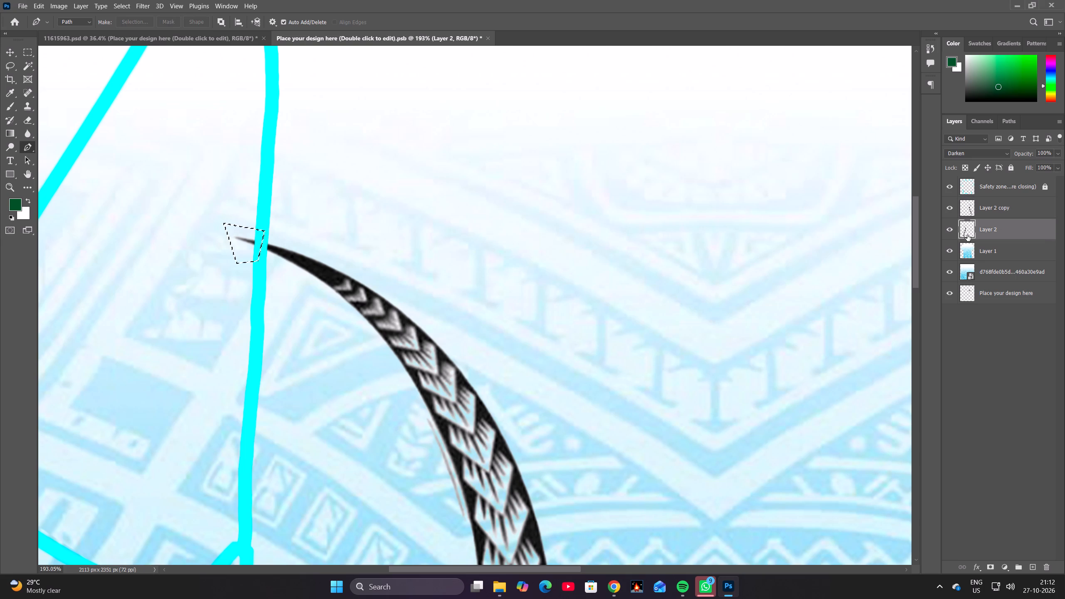
key("Delete")
key("ctrl+d")
Examine the two trimmed tribal bands across the whole shirt front.
key("space")
key("space")
key("space")
key("space")
key("space")
key("space")
key("space")
key("space")
key("space")
key("space")
key("space")
key("space")
key("space")
key("space")
key("space")
left_click_drag(712, 269, 616, 257)
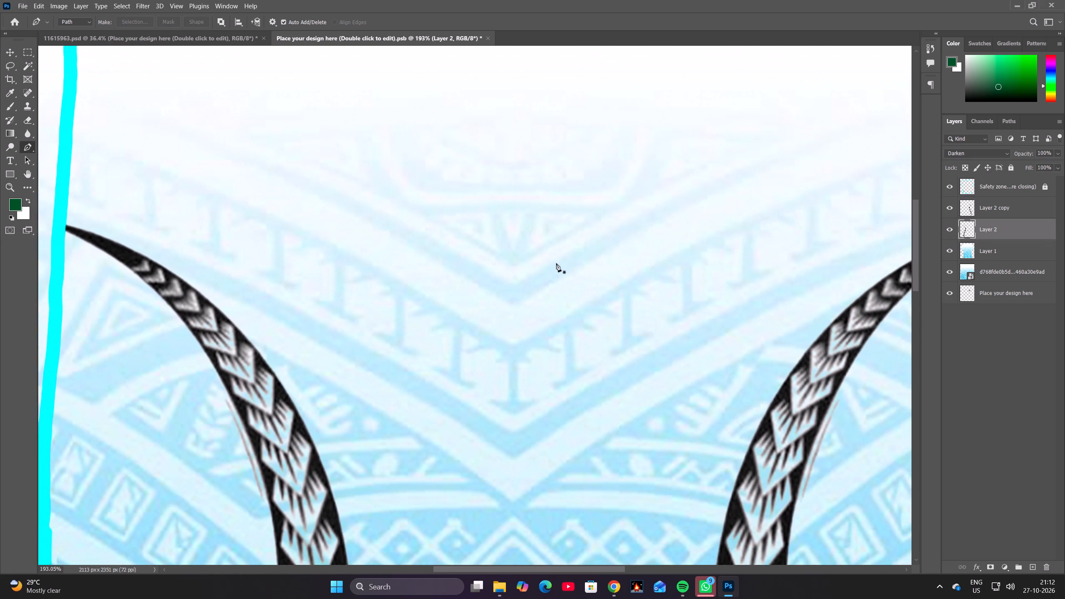
scroll(556, 263, "down", 20, "alt")
key("alt+space")
key("alt+space")
key("alt+space")
key("alt+space")
key("alt+space")
key("alt+space")
key("alt+space")
key("alt+space")
left_click_drag(575, 282, 503, 267)
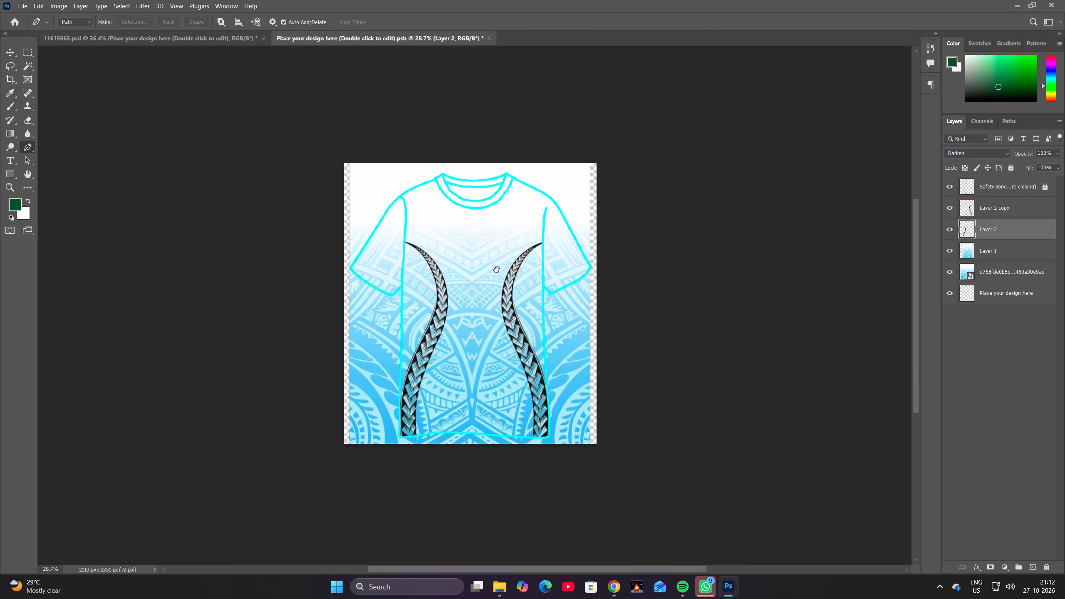
scroll(483, 280, "up", 4, "alt")
scroll(120, 189, "up", 2, "alt")
key("space")
key("space")
key("space")
key("space")
key("space")
left_click_drag(349, 237, 325, 208)
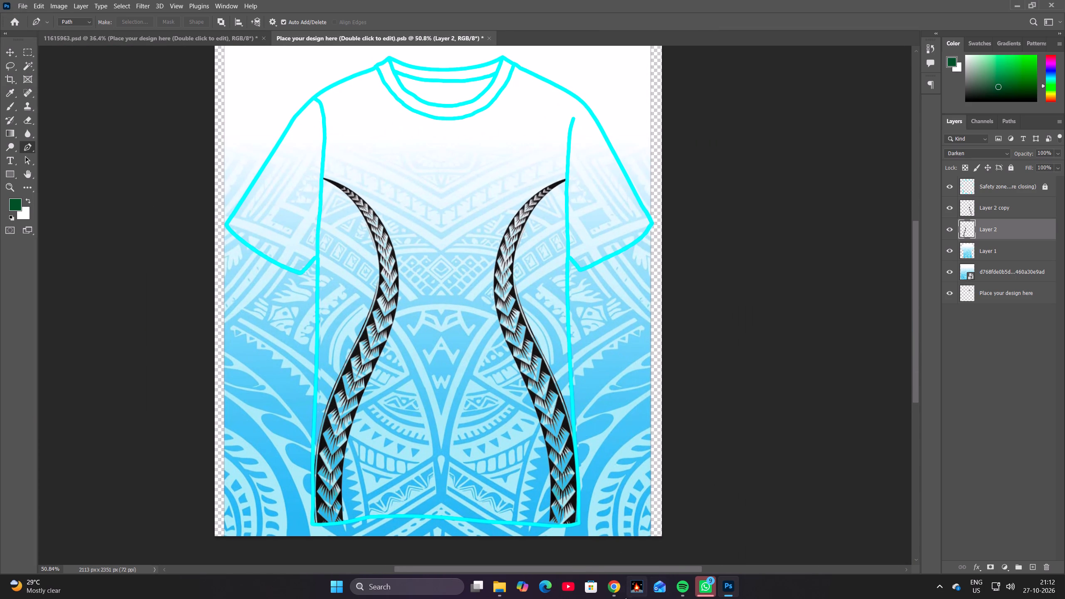
Switch to Pinterest in Chrome, go back from the tattoo band pin to the sports jersey designs pin, and browse its related patterns.
left_click(603, 543)
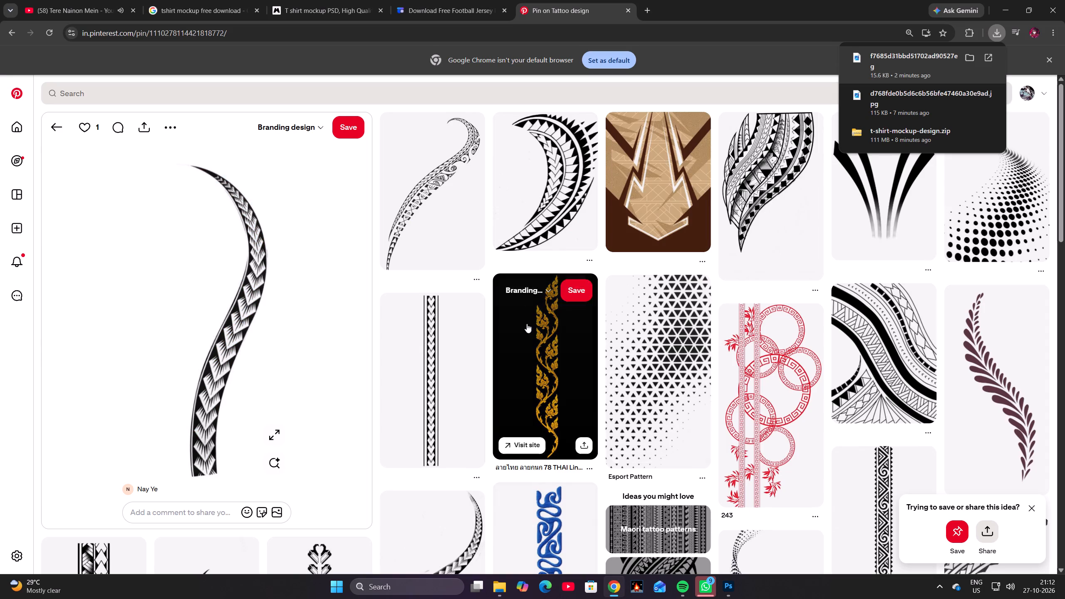
scroll(719, 294, "down", 4)
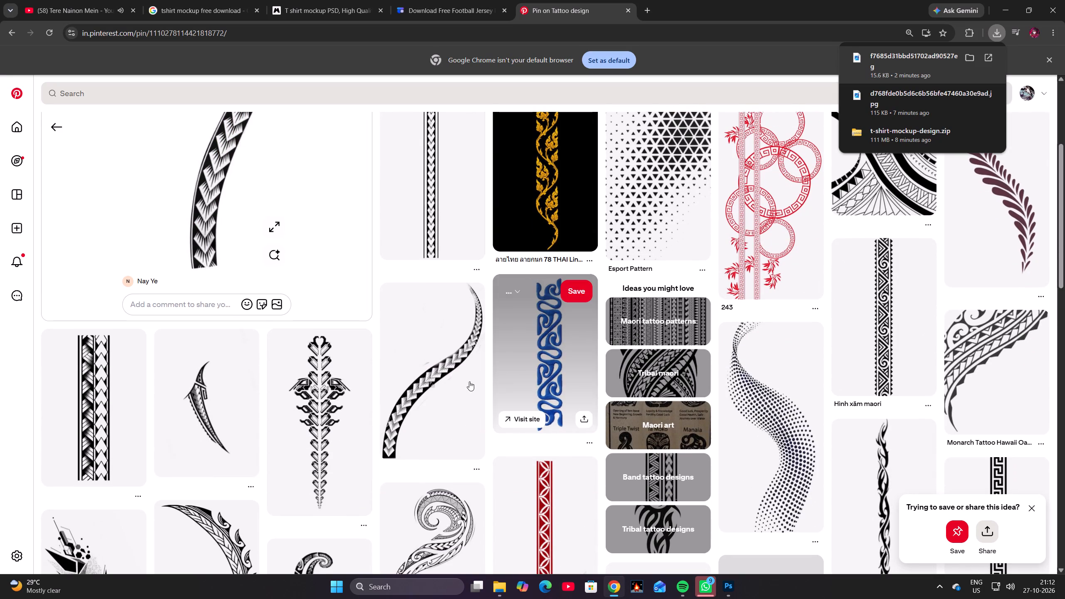
scroll(375, 364, "up", 9)
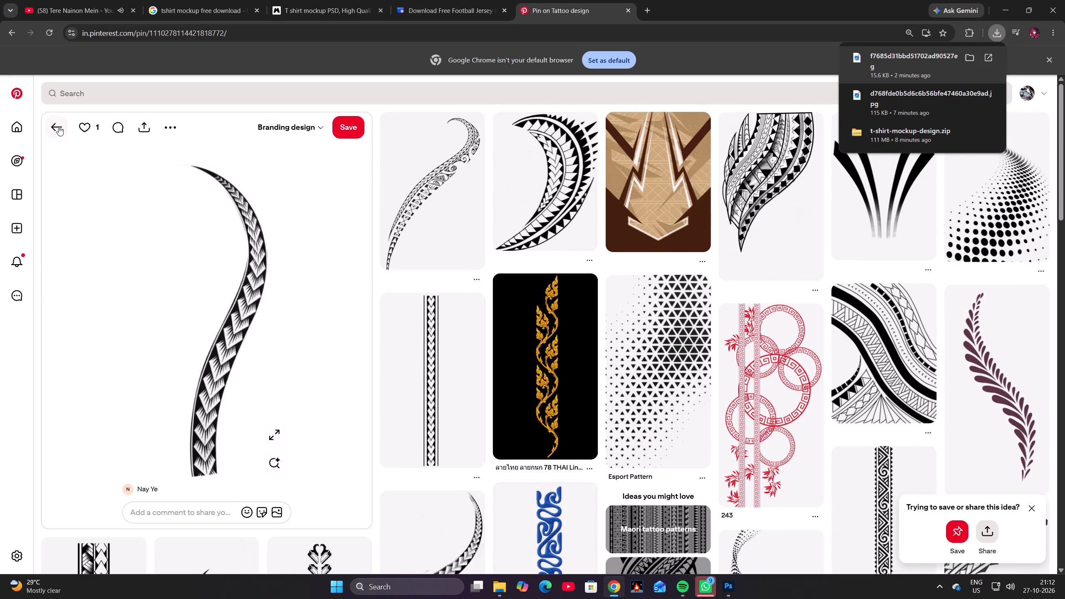
left_click(58, 126)
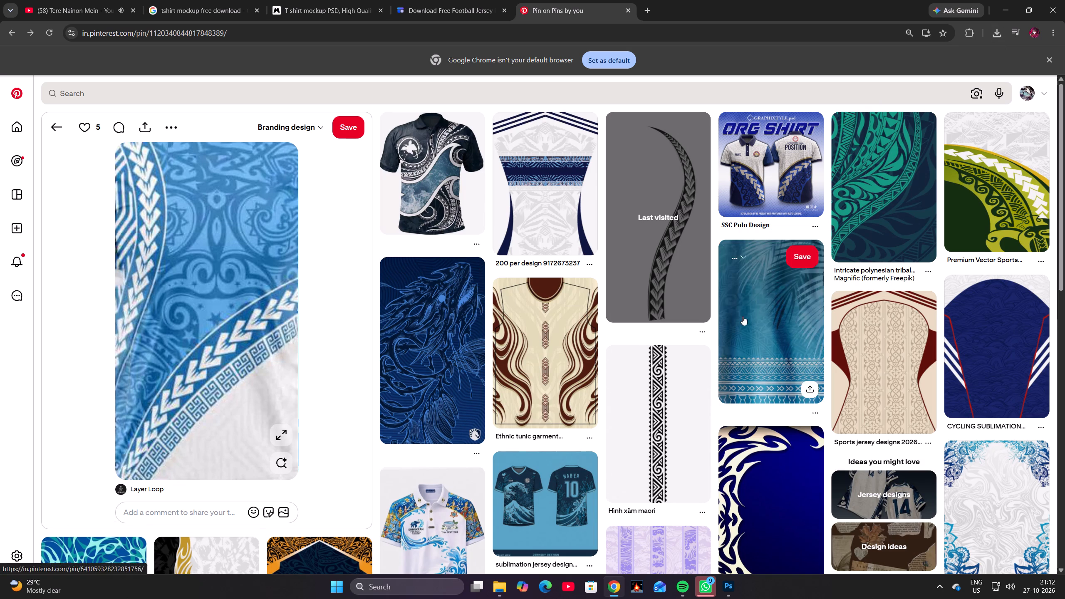
scroll(468, 365, "up", 5)
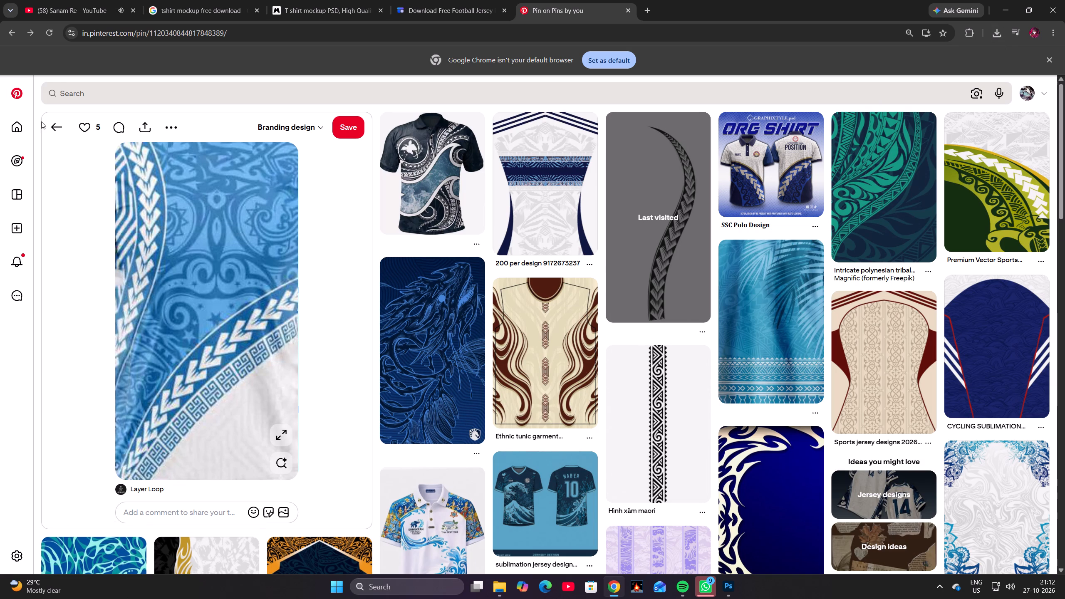
left_click(52, 125)
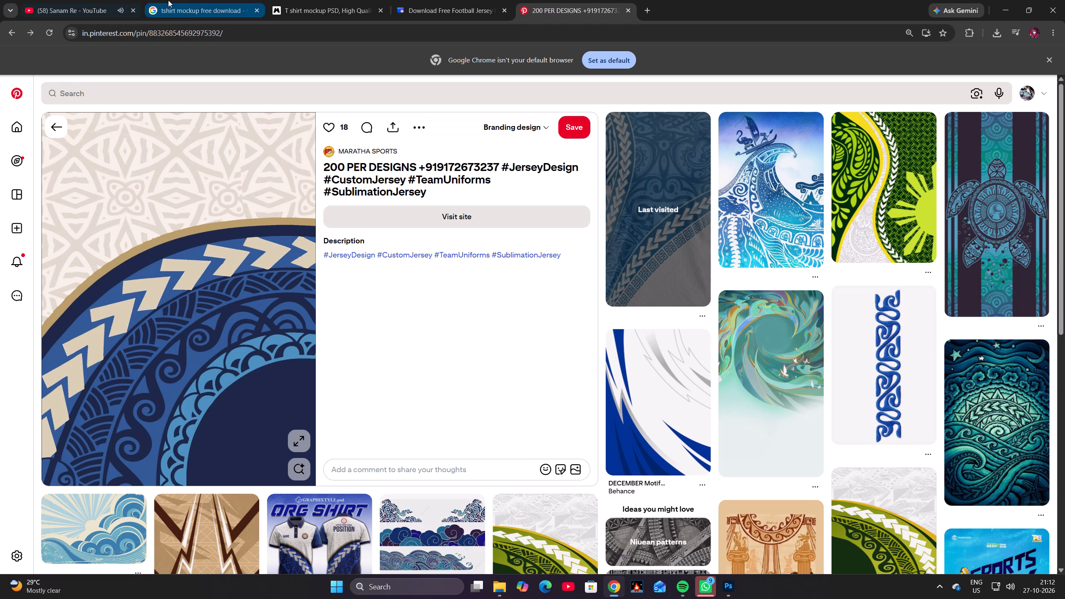
scroll(298, 269, "down", 4)
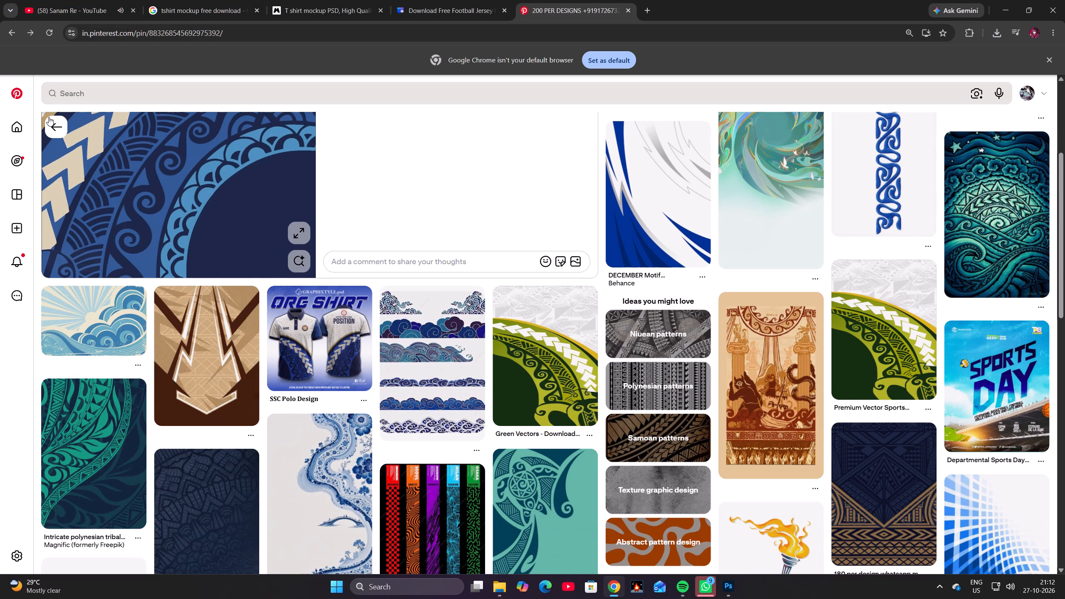
left_click(54, 130)
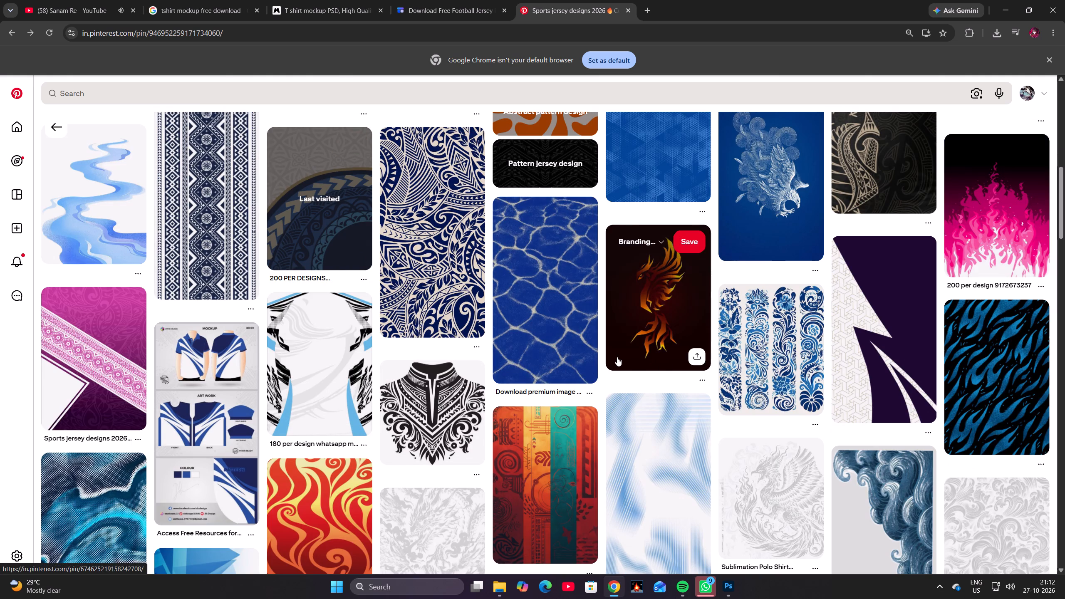
scroll(868, 351, "down", 7)
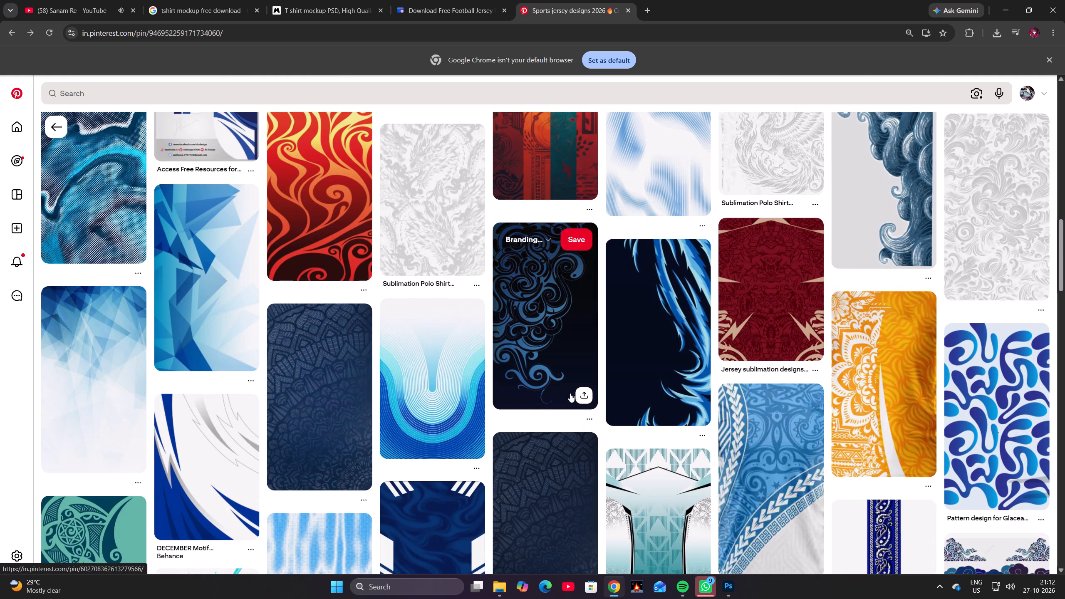
scroll(160, 304, "down", 3)
scroll(171, 301, "up", 3)
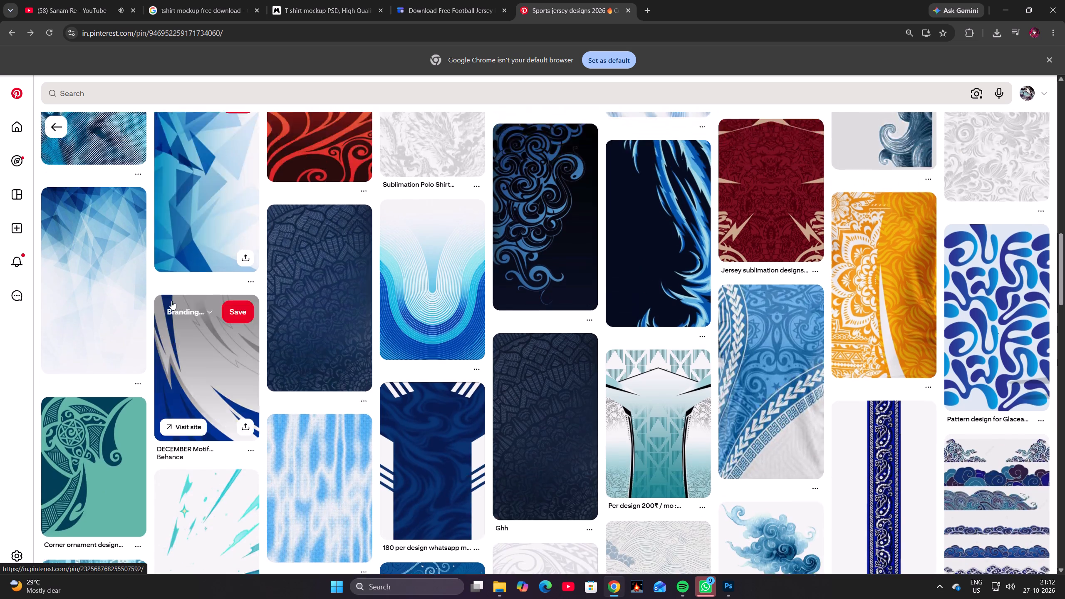
scroll(251, 297, "down", 7)
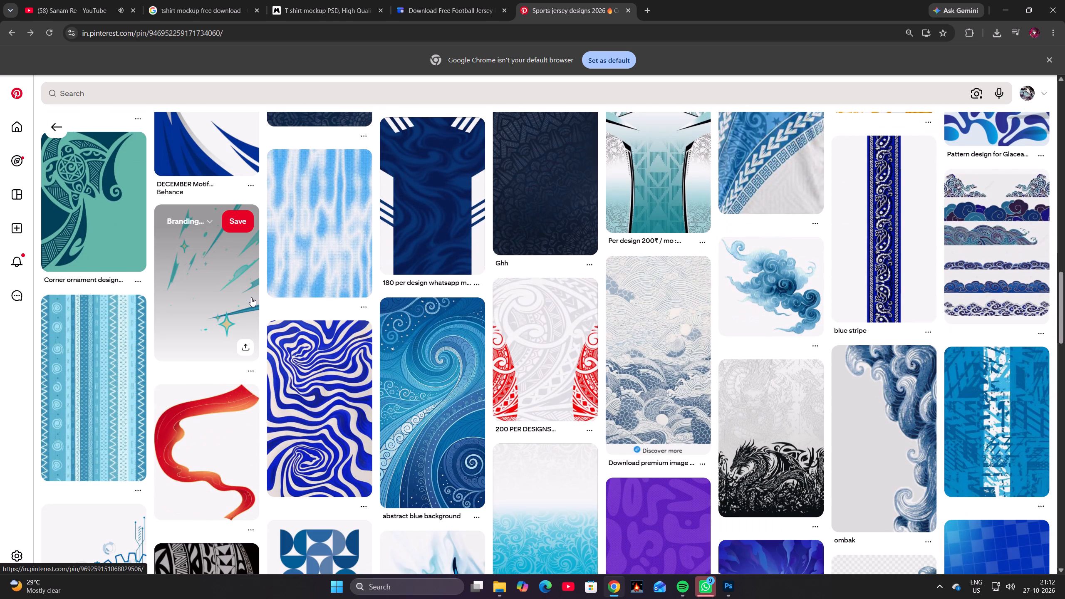
scroll(251, 297, "up", 3)
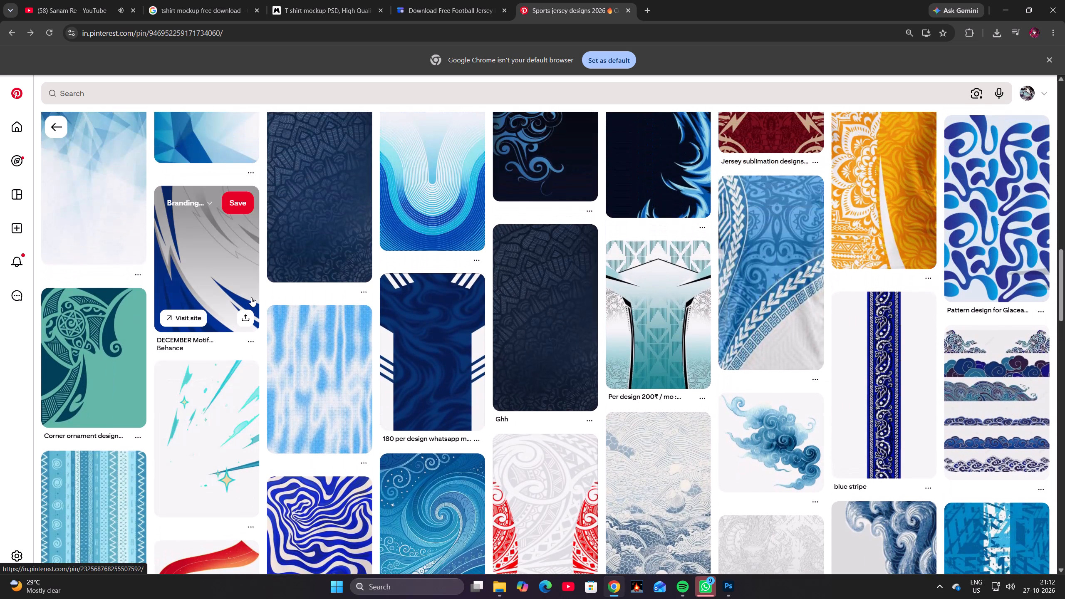
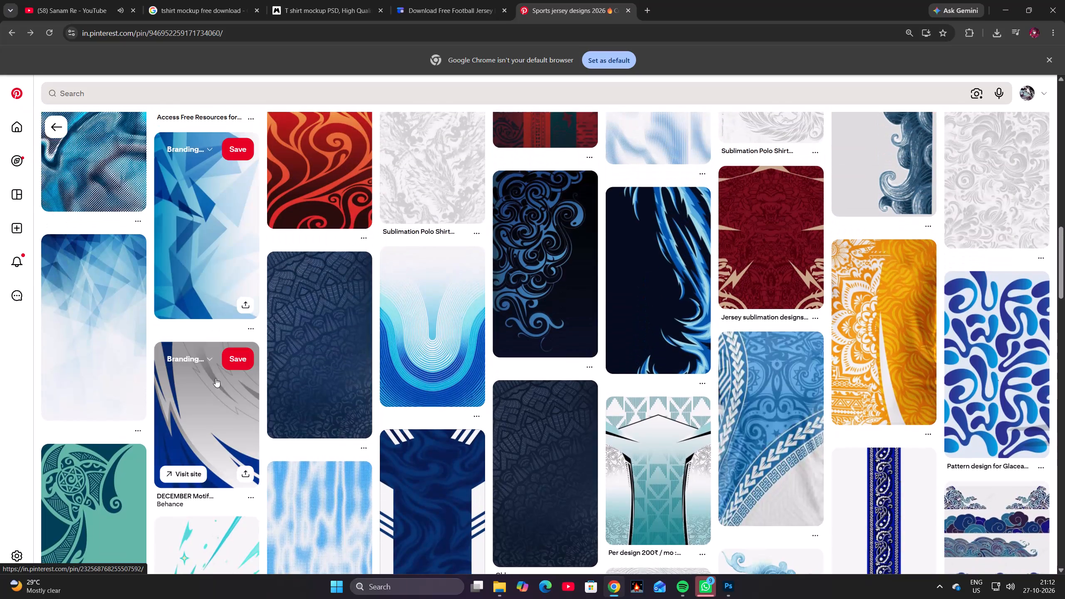
Open the blue-to-white polygon pattern pin on Pinterest and save its image to the Pictures folder.
left_click(104, 332)
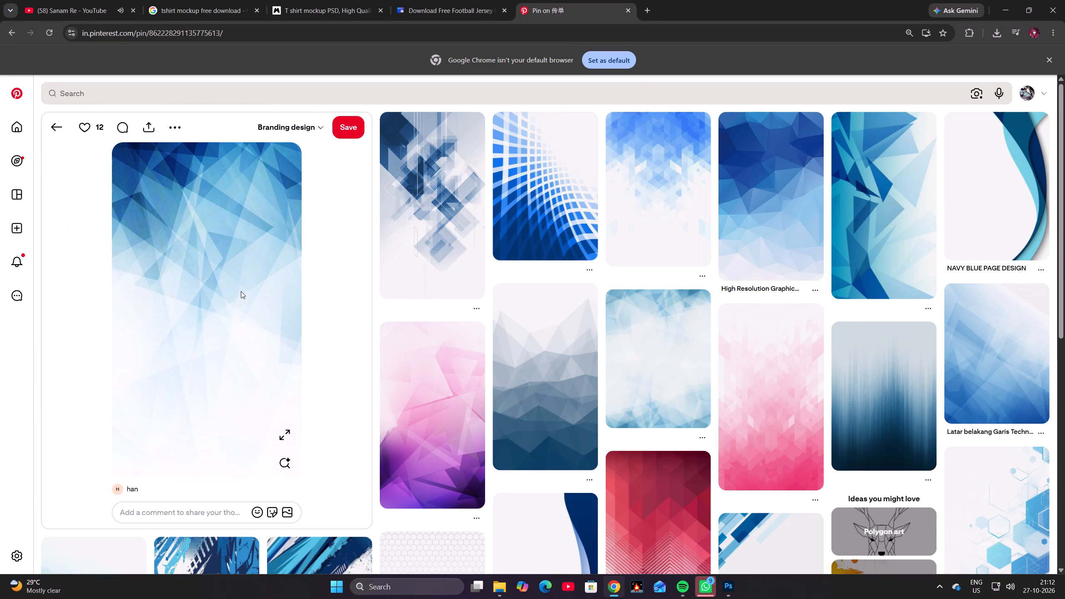
scroll(234, 265, "down", 5)
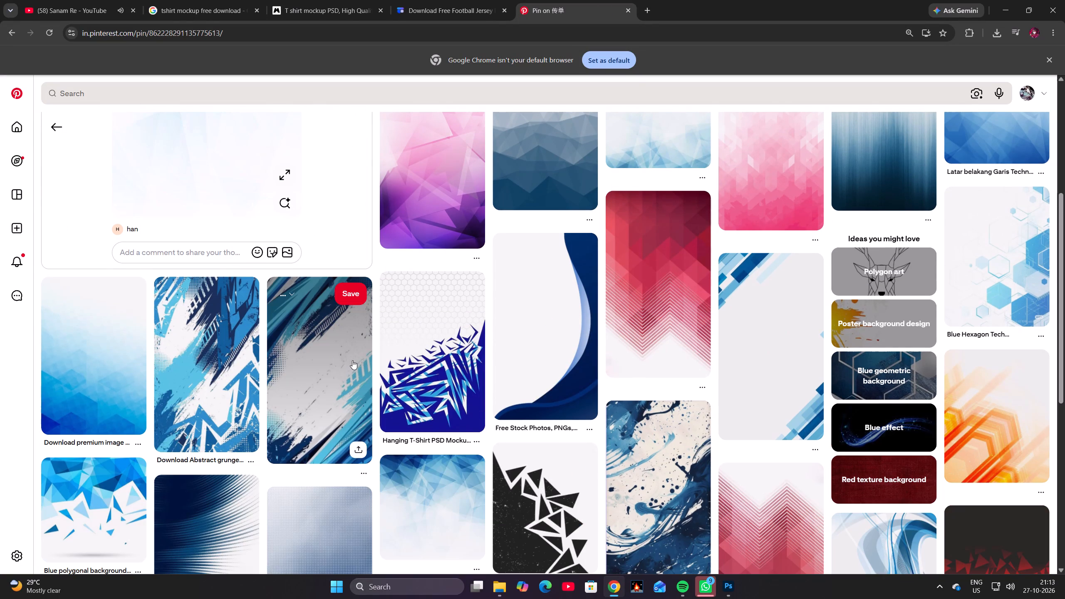
scroll(335, 352, "up", 4)
right_click(228, 287)
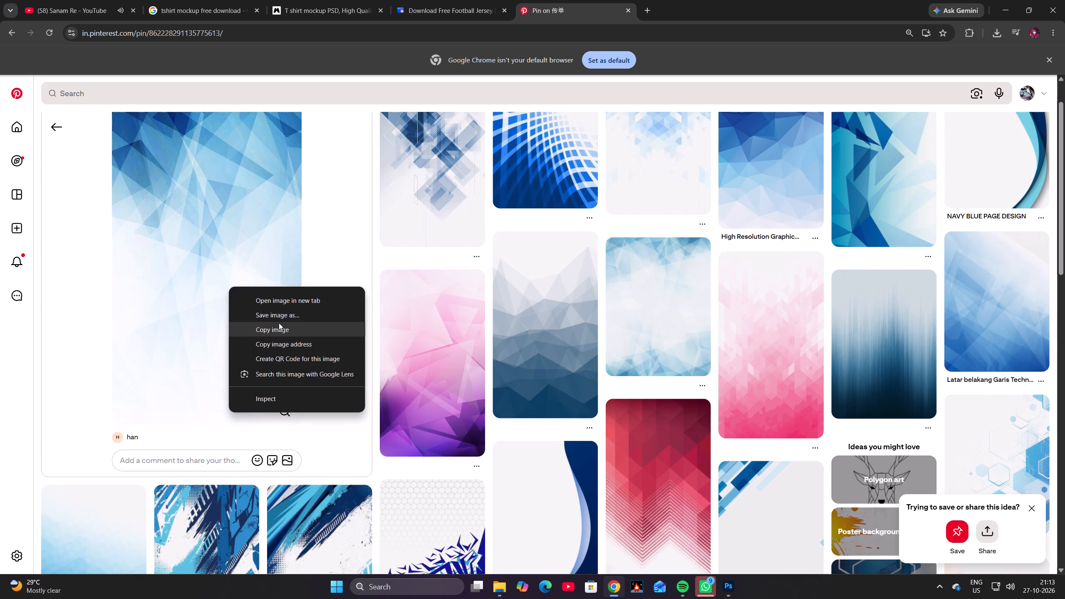
left_click(286, 317)
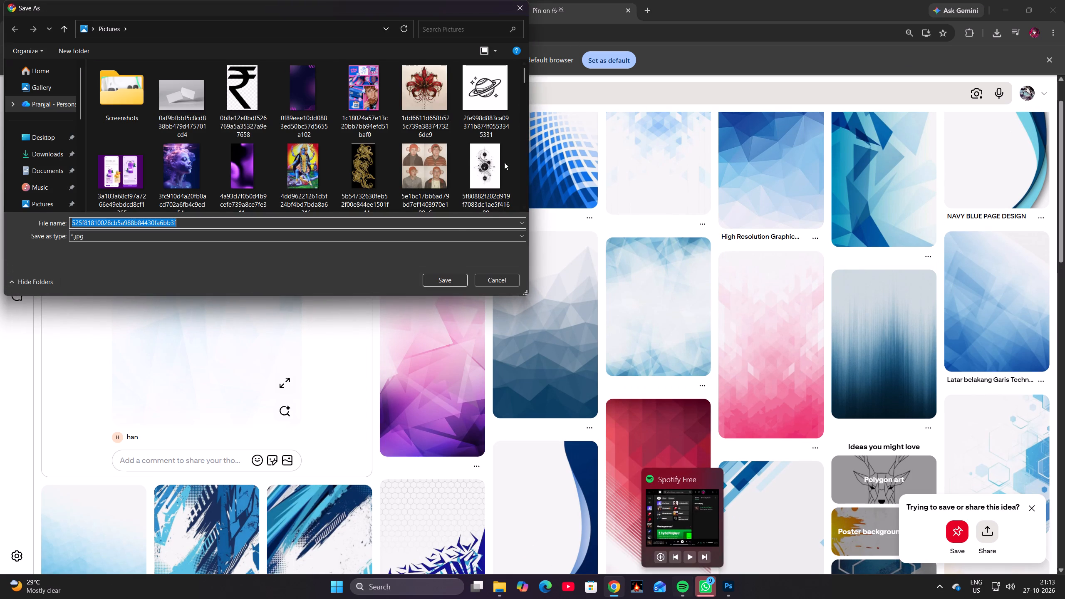
left_click(435, 288)
left_click(439, 278)
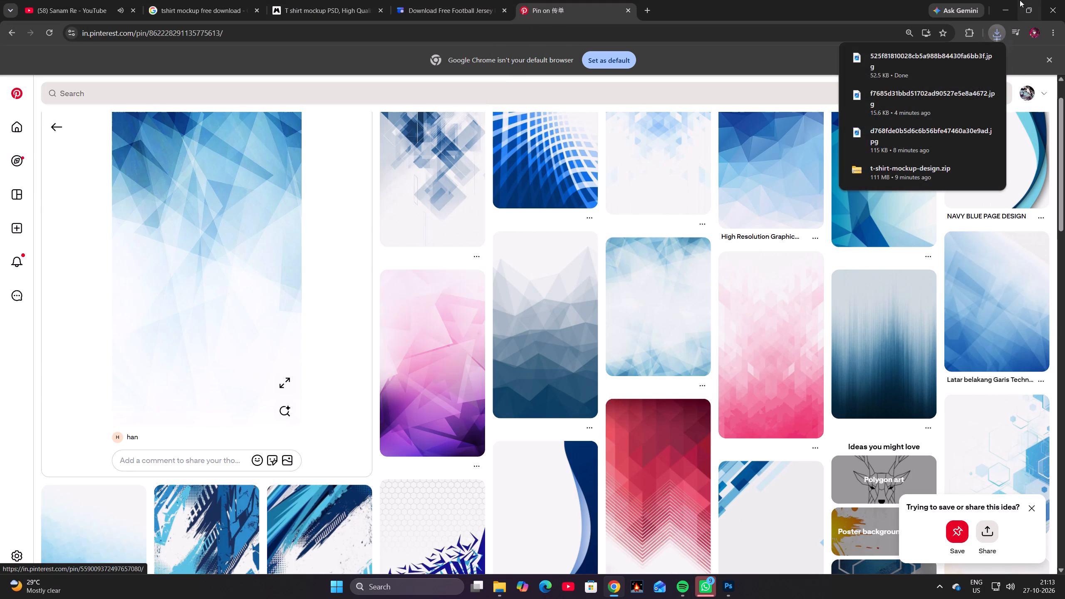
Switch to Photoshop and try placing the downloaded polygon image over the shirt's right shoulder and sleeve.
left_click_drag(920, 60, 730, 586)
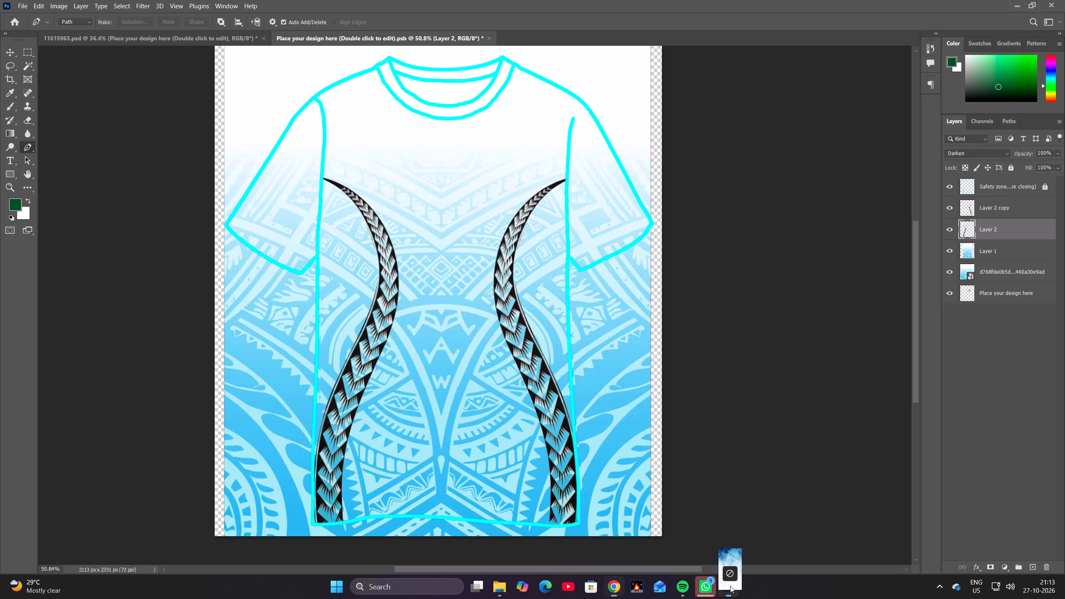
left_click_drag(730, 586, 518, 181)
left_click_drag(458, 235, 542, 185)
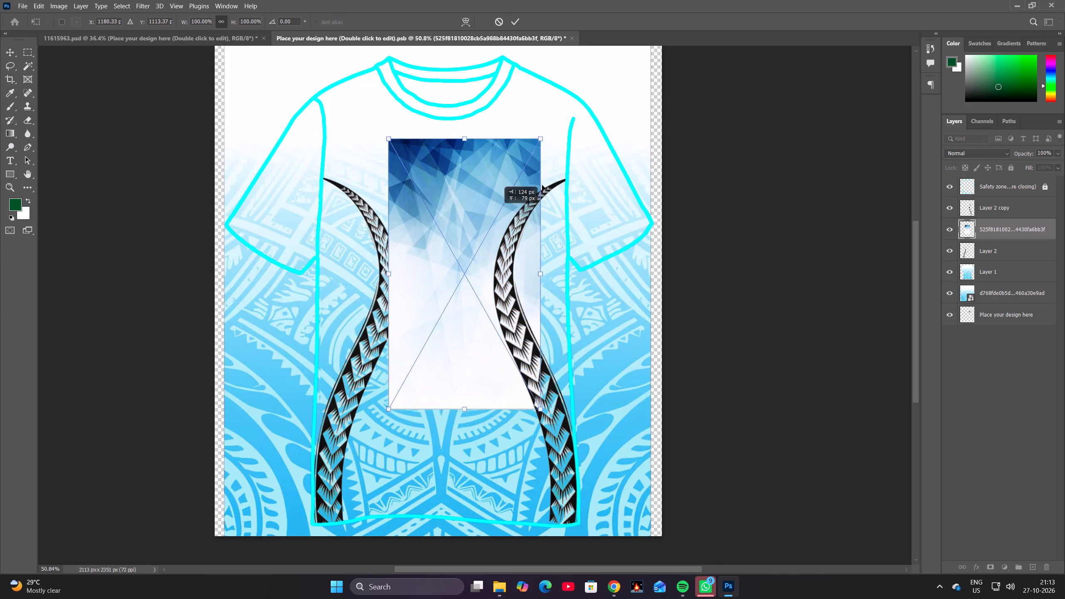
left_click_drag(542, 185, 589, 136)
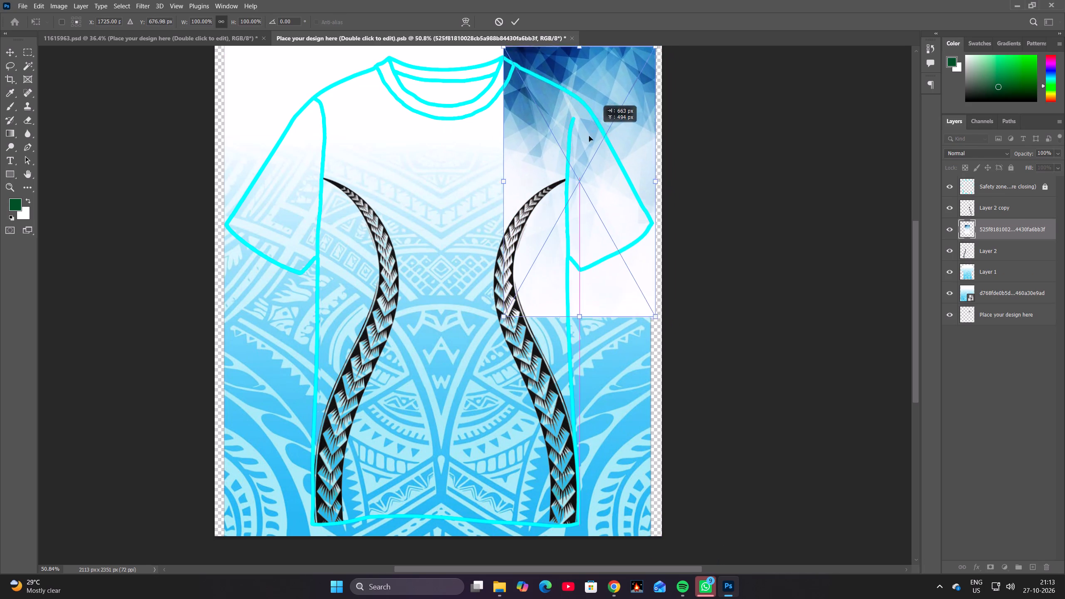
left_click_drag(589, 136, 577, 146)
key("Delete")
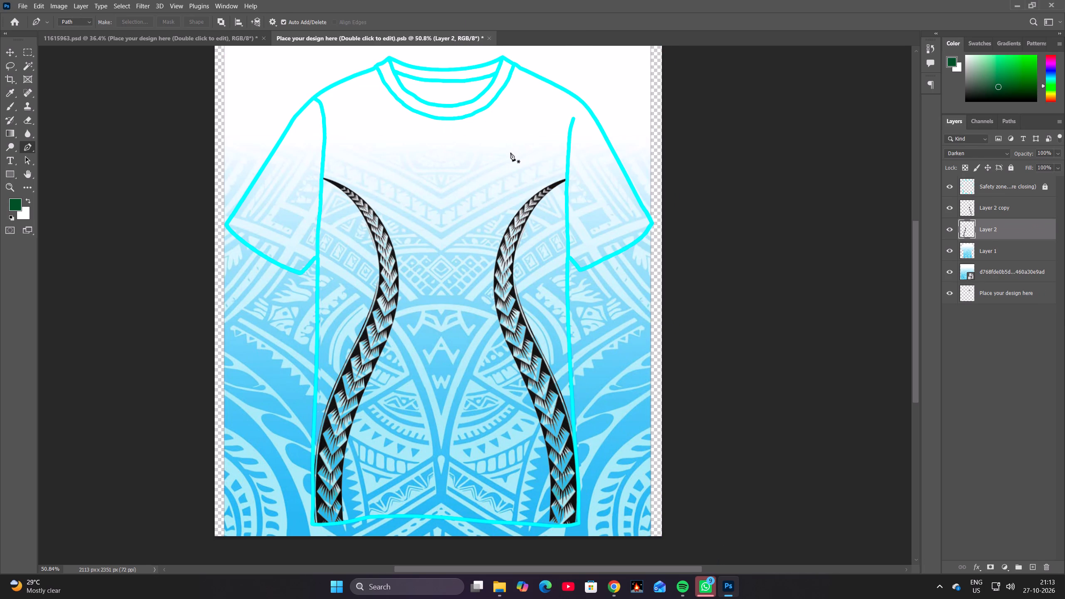
Save the shirt front design document and check it in the 11615963.psd mockup.
key("space")
key("space")
key("space")
key("space")
key("space")
key("space")
key("space")
key("space")
key("space")
key("space")
key("space")
key("space")
key("space")
key("space")
key("space")
key("space")
key("space")
key("space")
key("space")
key("space")
left_click_drag(489, 203, 470, 261)
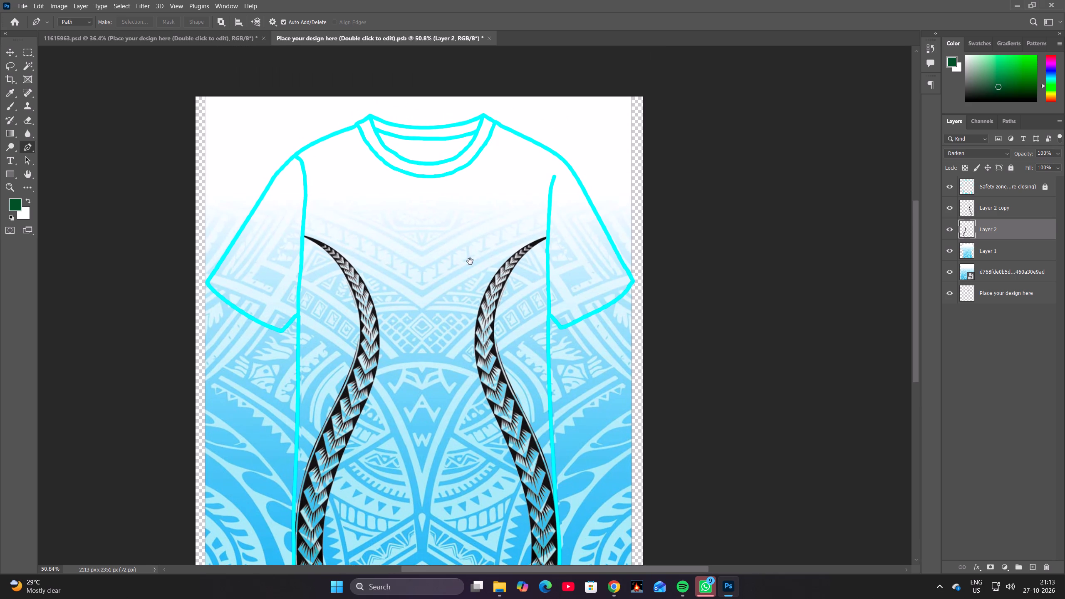
left_click_drag(470, 261, 474, 235)
key("space")
key("space")
key("space")
key("space")
key("space")
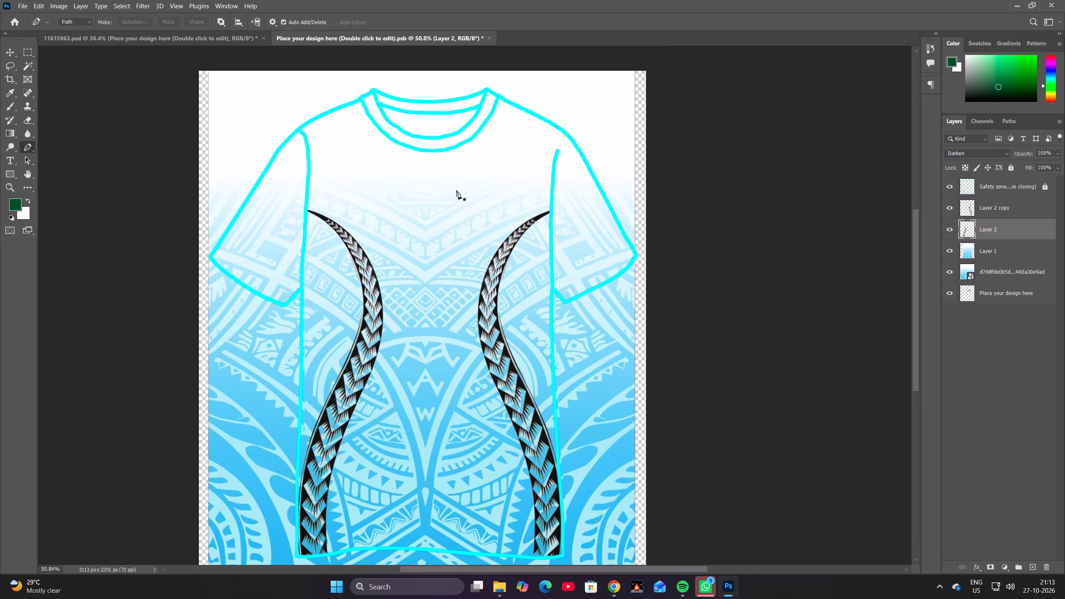
key("ctrl+s")
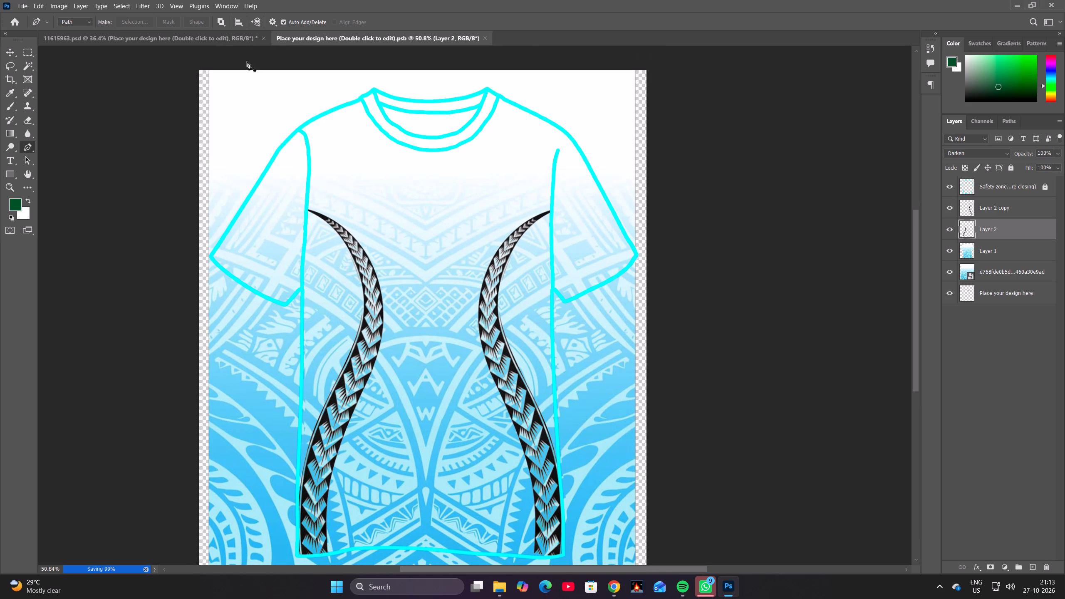
left_click(209, 38)
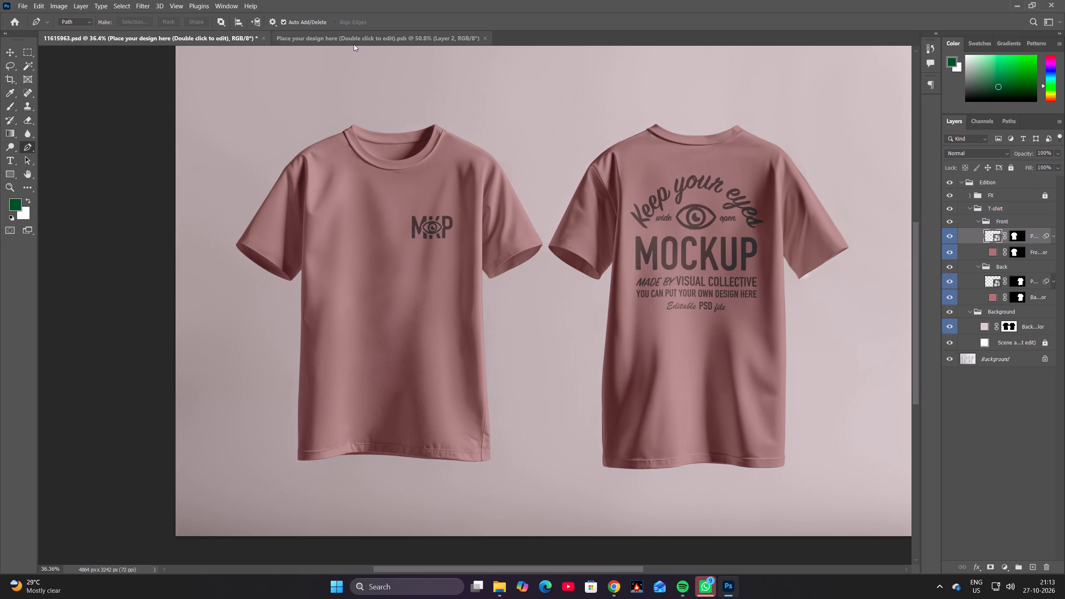
left_click(353, 39)
left_click(227, 38)
Open the mockup's front design smart object and show its Safety zone layer.
double_click(996, 233)
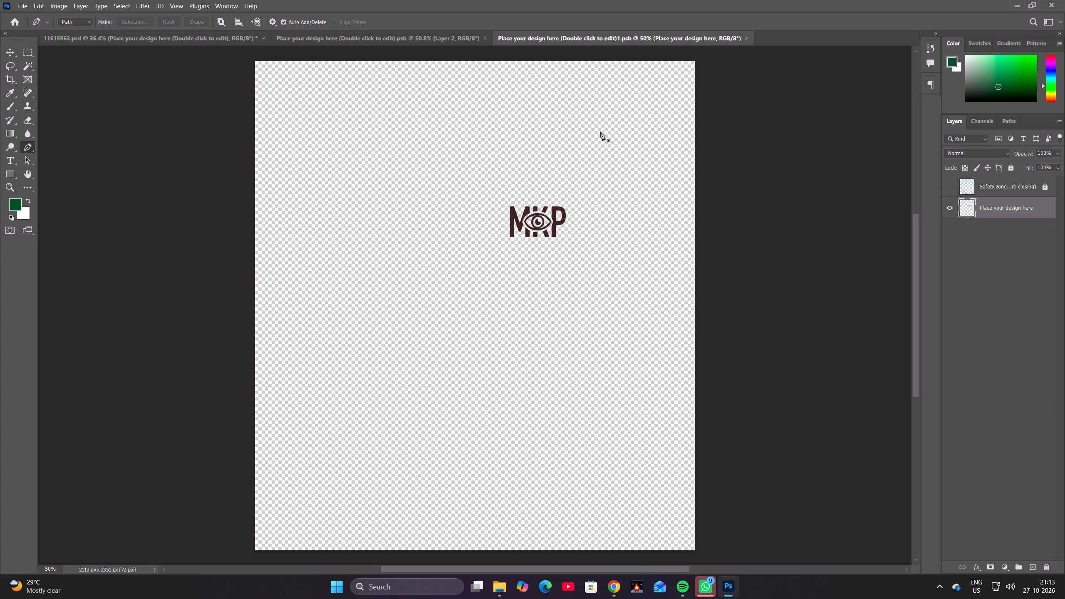
left_click(948, 185)
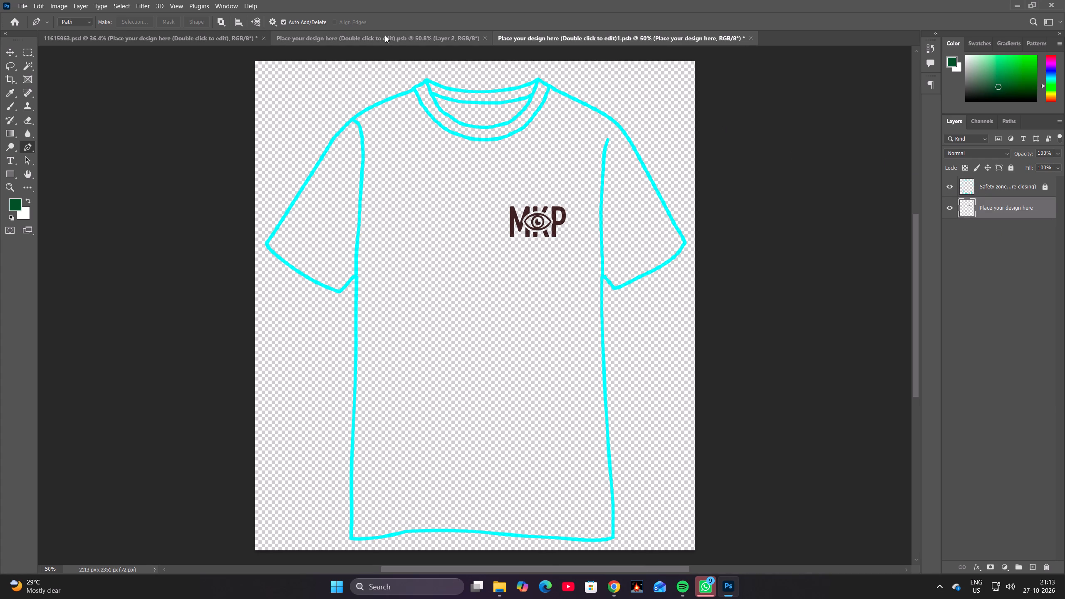
Copy Layer 2 copy, Layer 2, Layer 1 and the tribal background layer from the earlier design into the newly opened front design document.
left_click(388, 38)
left_click(985, 212)
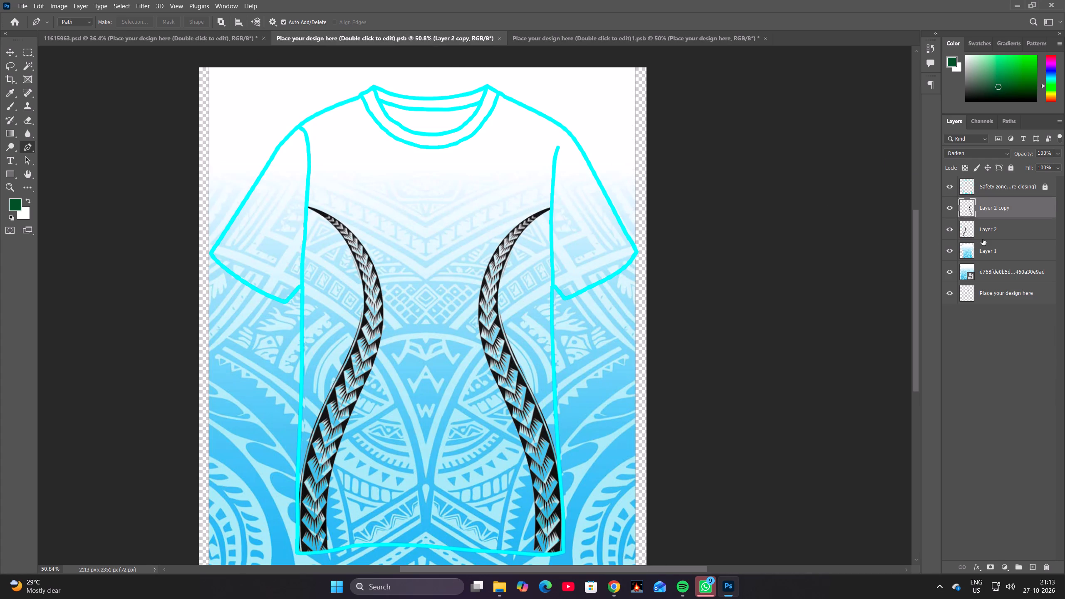
left_click(995, 275, "shift")
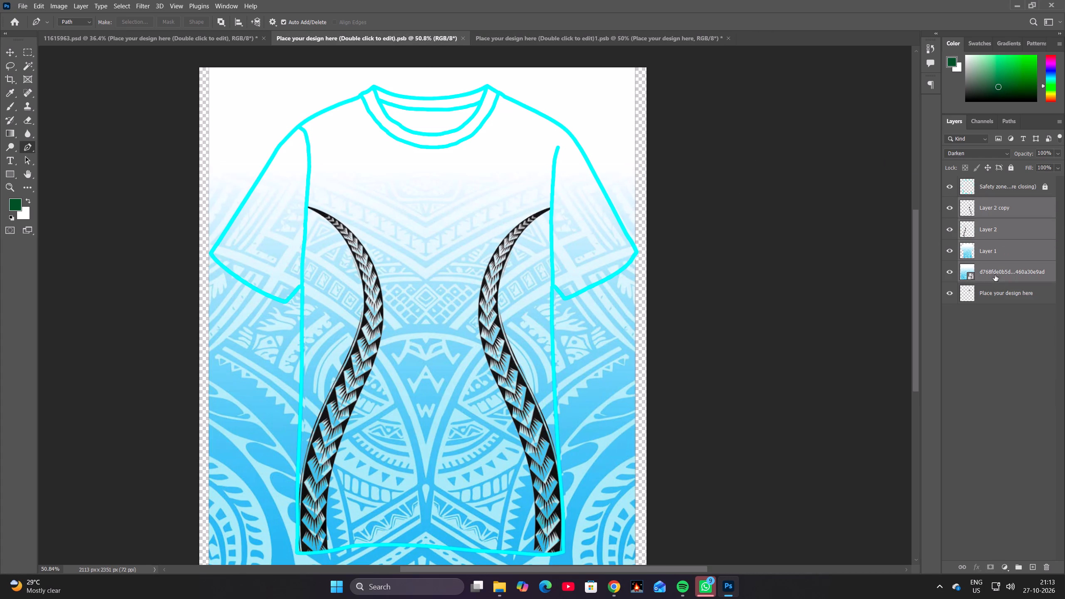
left_click_drag(997, 235, 545, 43)
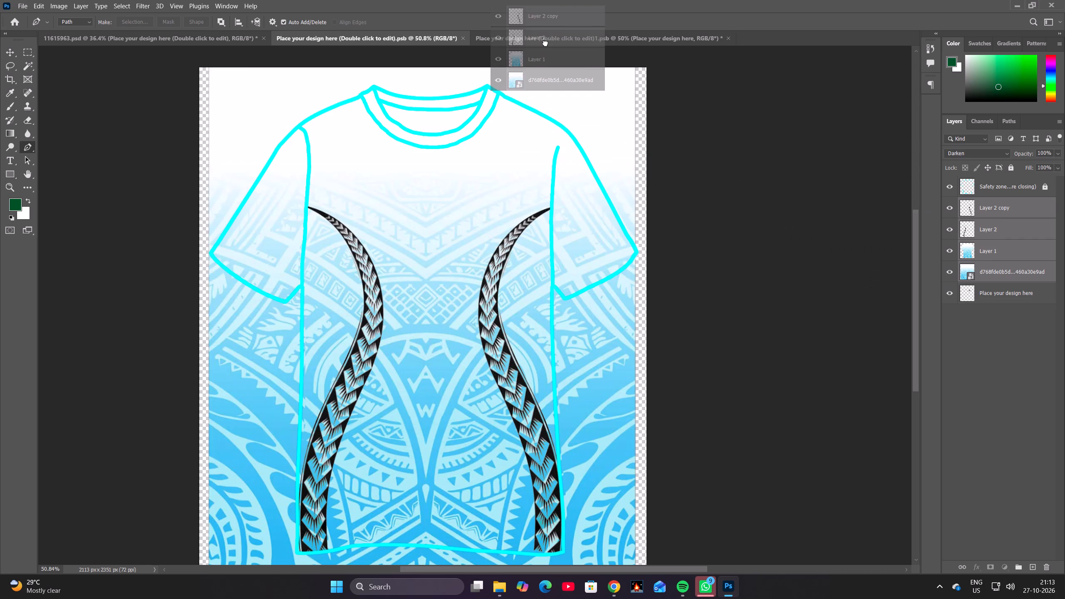
left_click_drag(545, 43, 509, 241)
left_click_drag(539, 247, 521, 249)
key("ctrl+z")
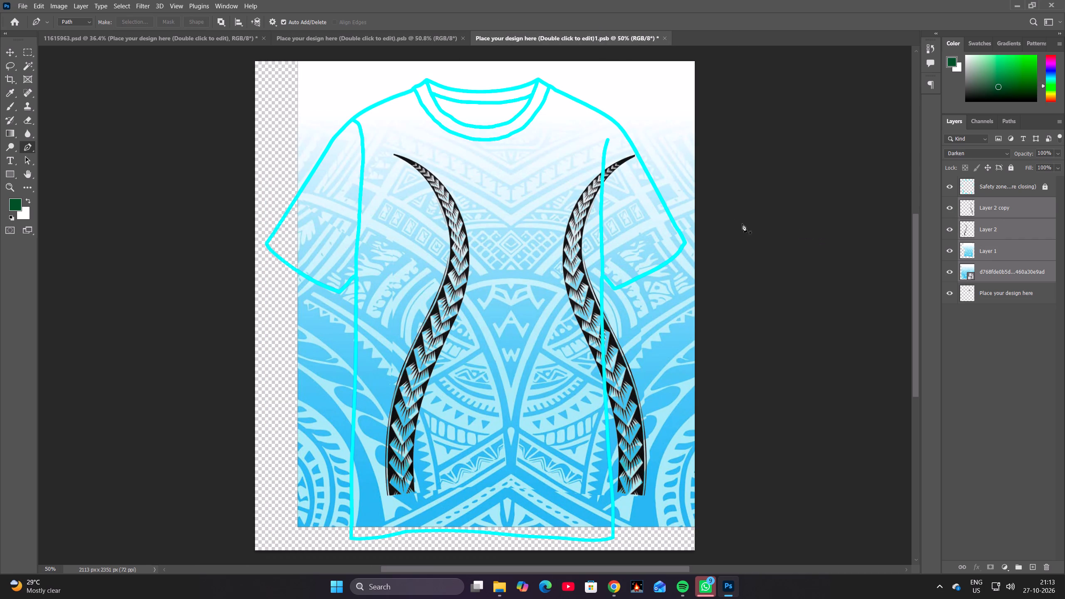
Move the copied artwork to about X 1056.5, Y 1055.4 px, fitting the bands between the sleeve seams and hem.
key("ctrl+t")
left_click_drag(561, 261, 531, 273)
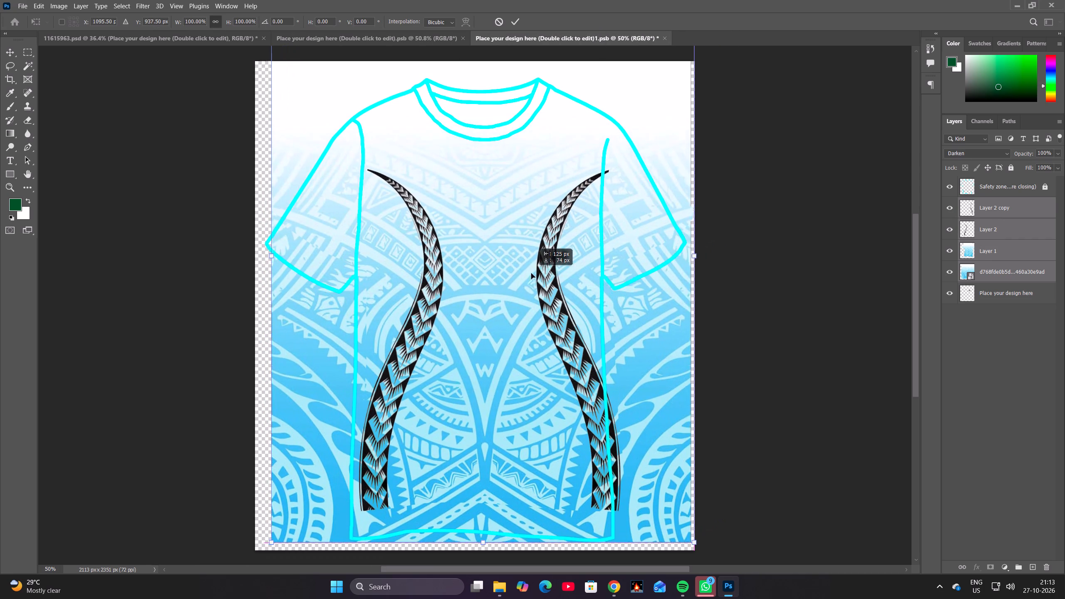
left_click_drag(531, 273, 523, 302)
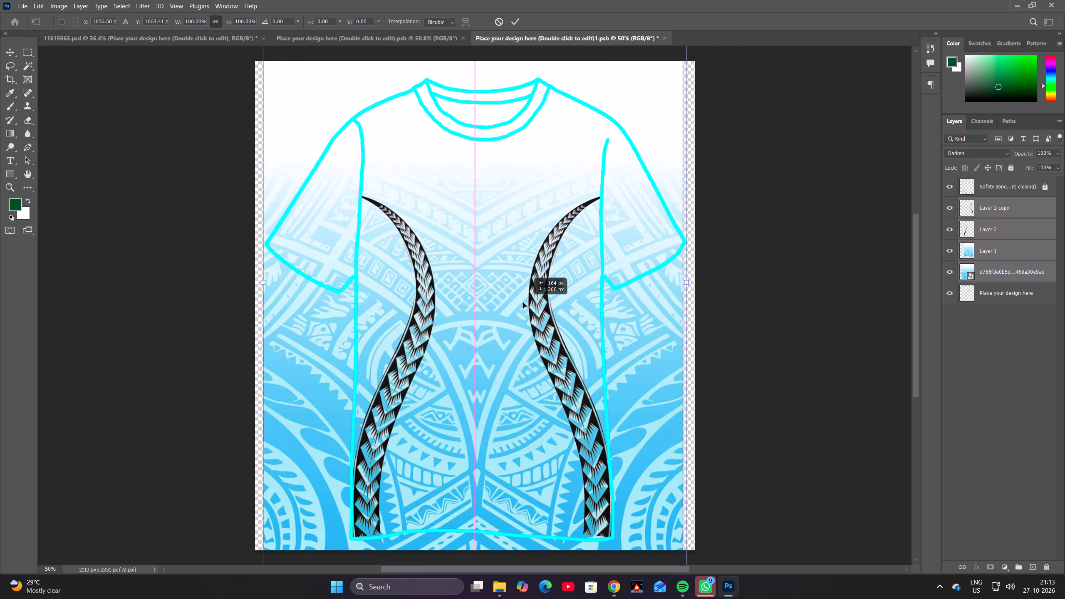
left_click_drag(523, 302, 525, 301)
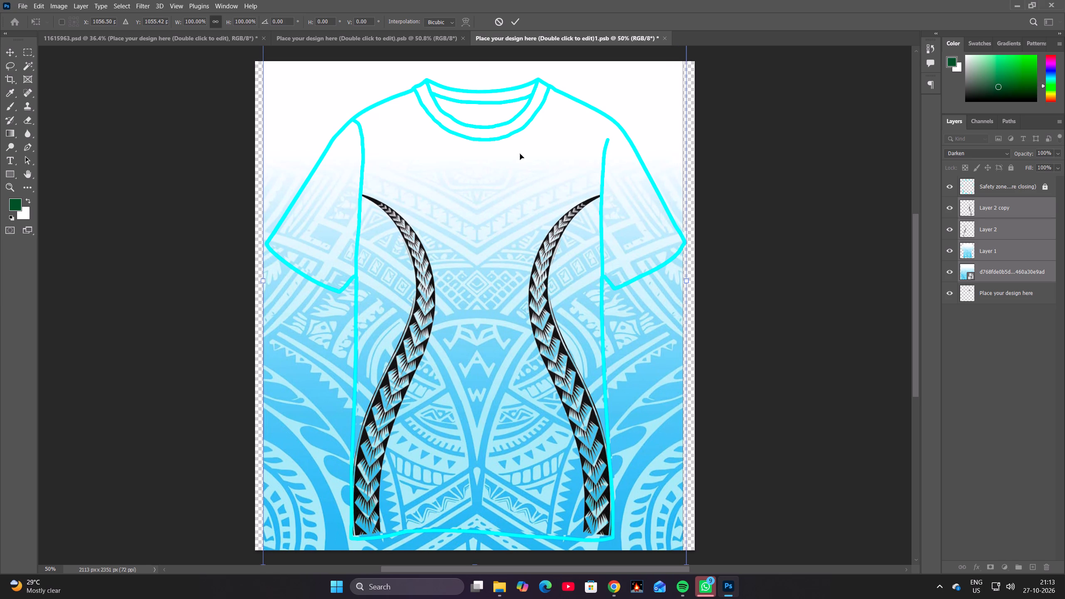
left_click(518, 17)
Close the earlier shirt design document.
left_click(462, 35)
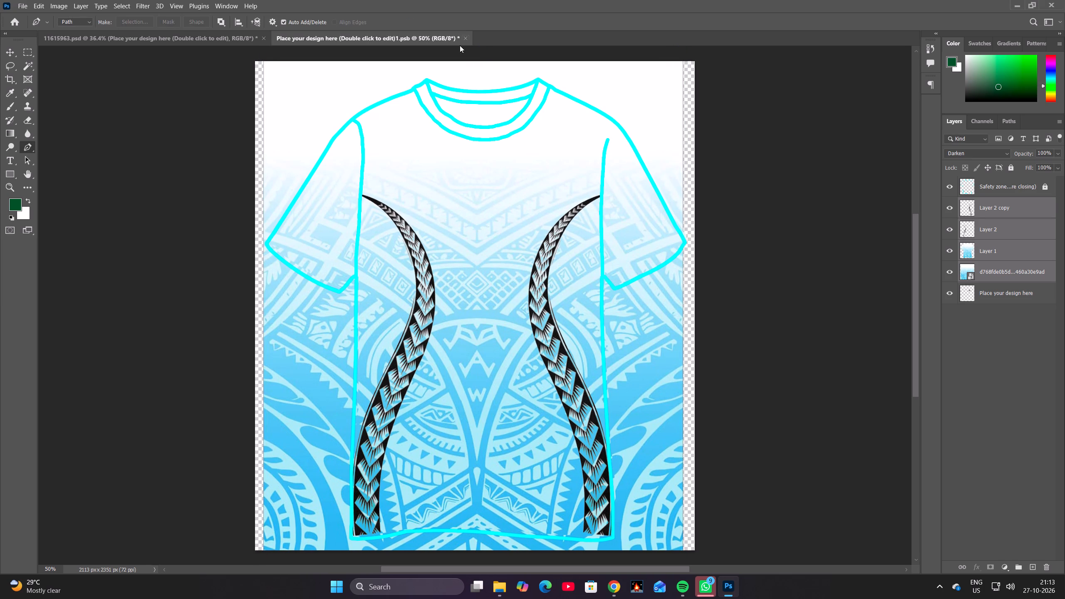
Save the new front design document and view it on the shirt in 11615963.psd.
key("space")
key("space")
key("space")
key("space")
key("space")
key("space")
key("space")
left_click_drag(589, 219, 555, 206)
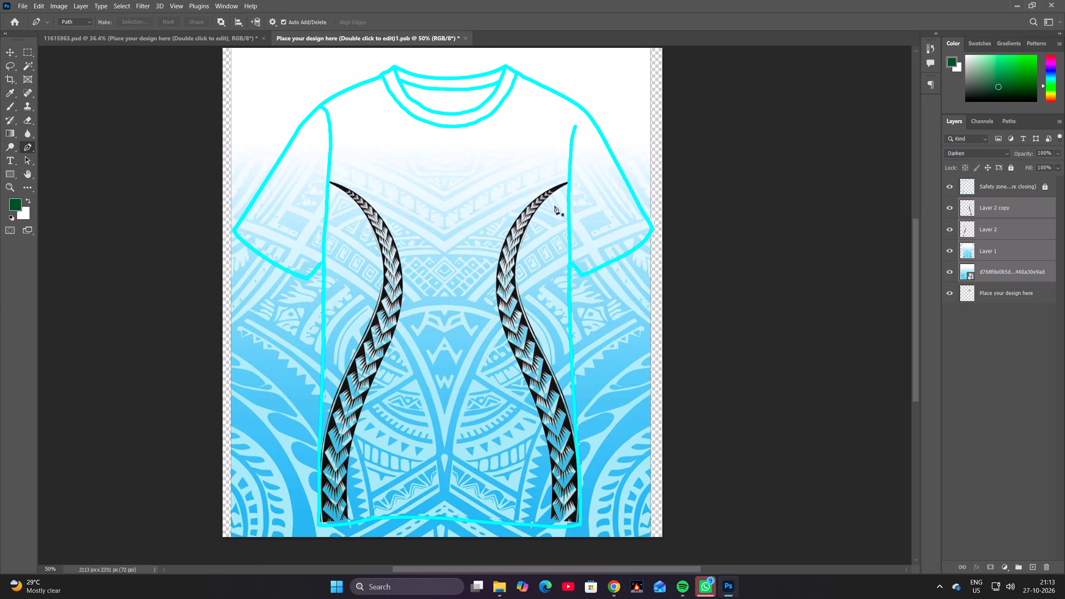
key("ctrl+s")
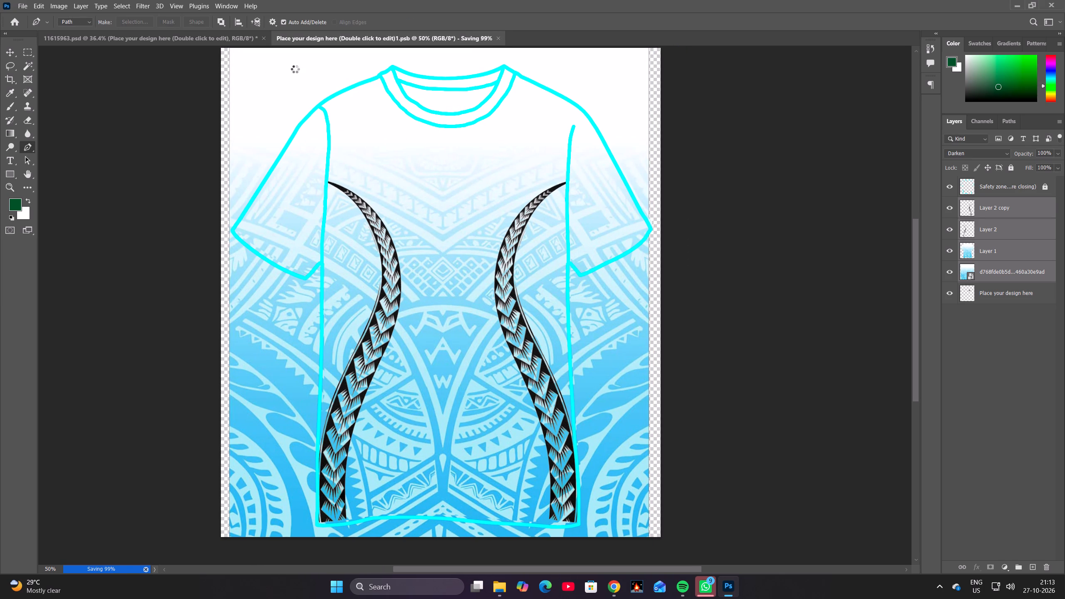
left_click(217, 37)
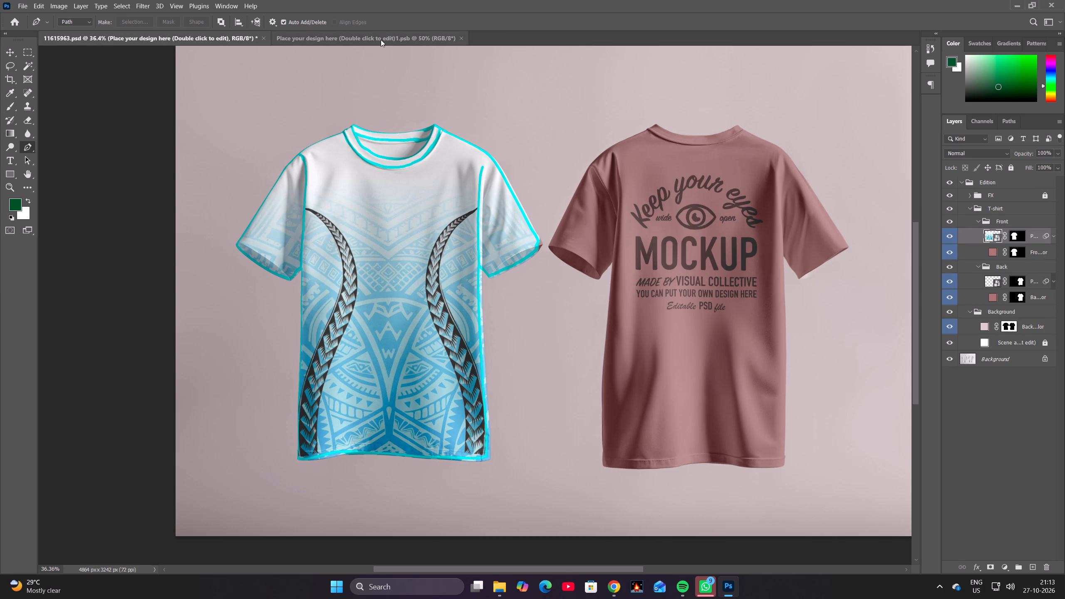
Hide the Safety zone layer in the front design, save it, and view the updated mockup.
left_click(382, 37)
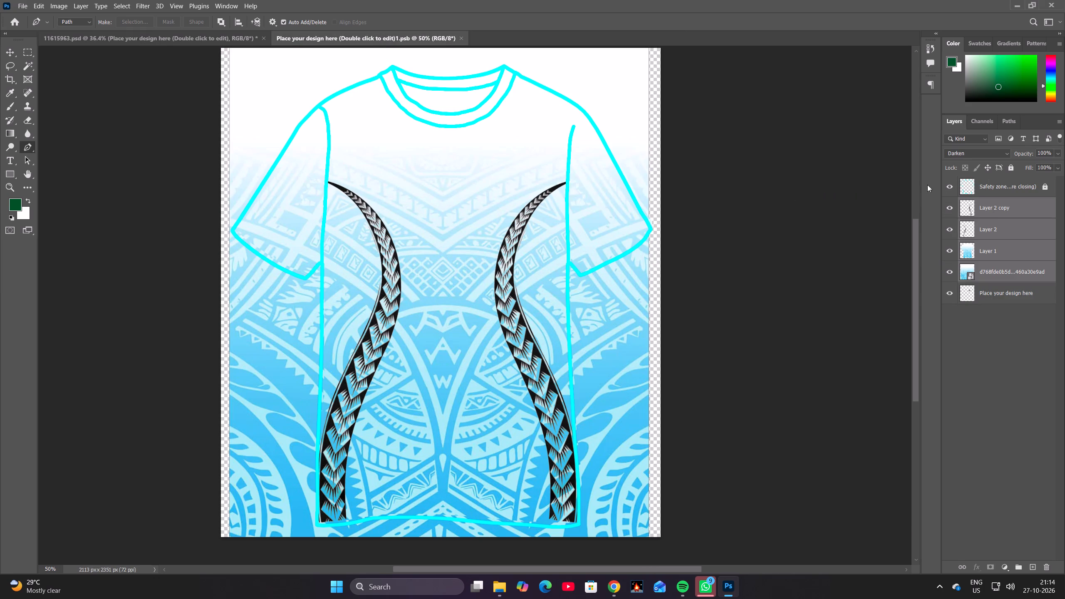
left_click(951, 185)
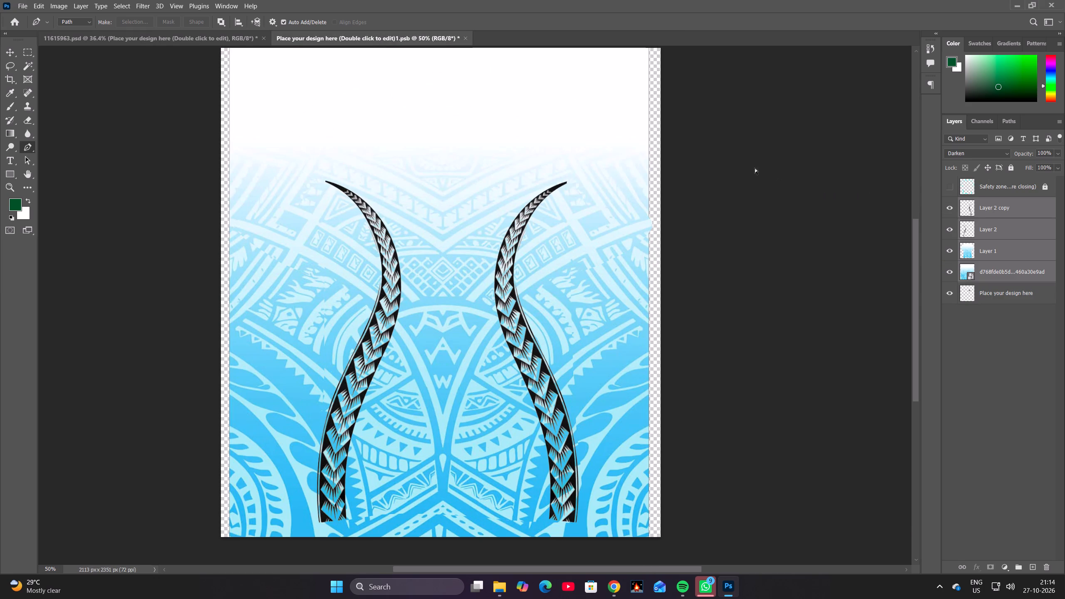
key("ctrl+s")
key("ctrl+s")
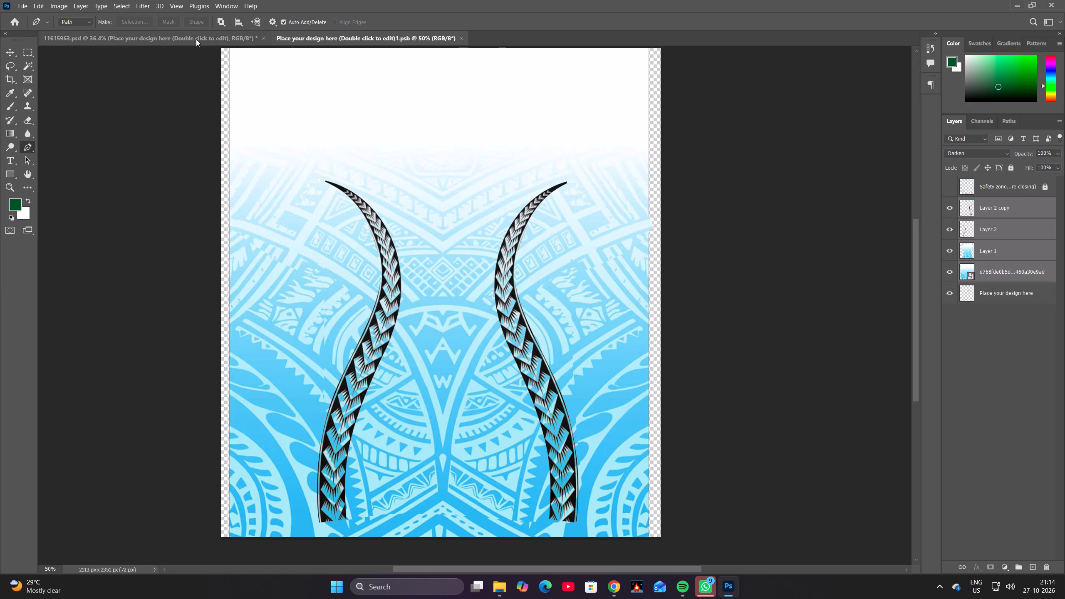
left_click(196, 39)
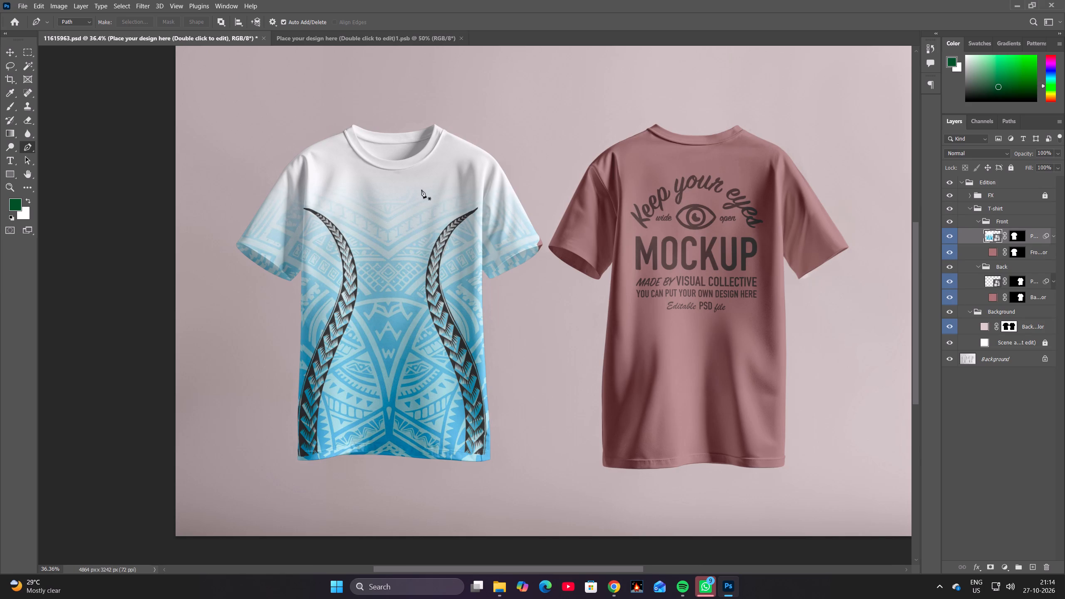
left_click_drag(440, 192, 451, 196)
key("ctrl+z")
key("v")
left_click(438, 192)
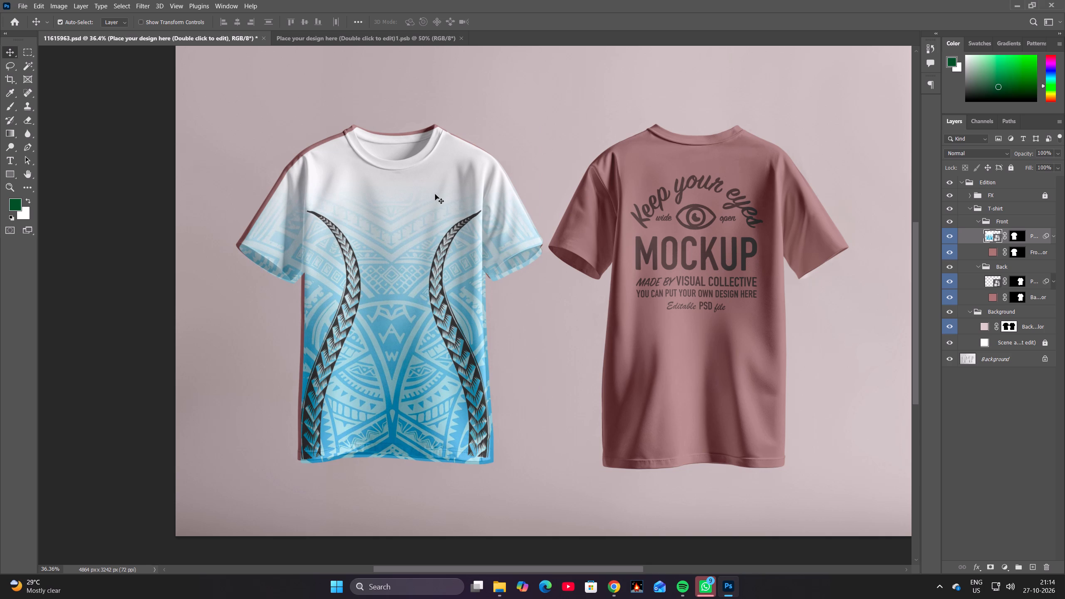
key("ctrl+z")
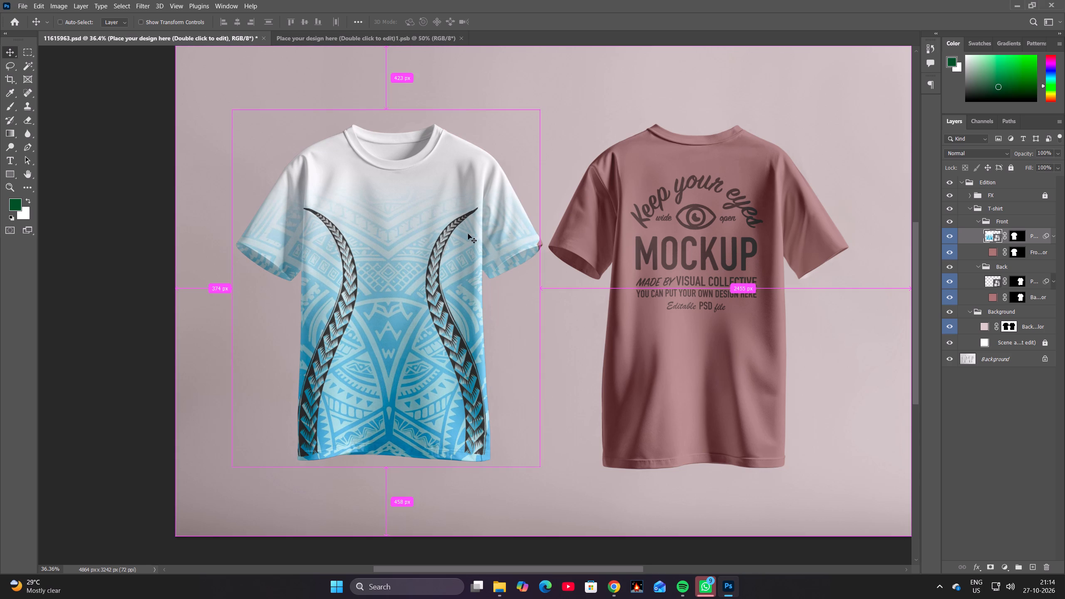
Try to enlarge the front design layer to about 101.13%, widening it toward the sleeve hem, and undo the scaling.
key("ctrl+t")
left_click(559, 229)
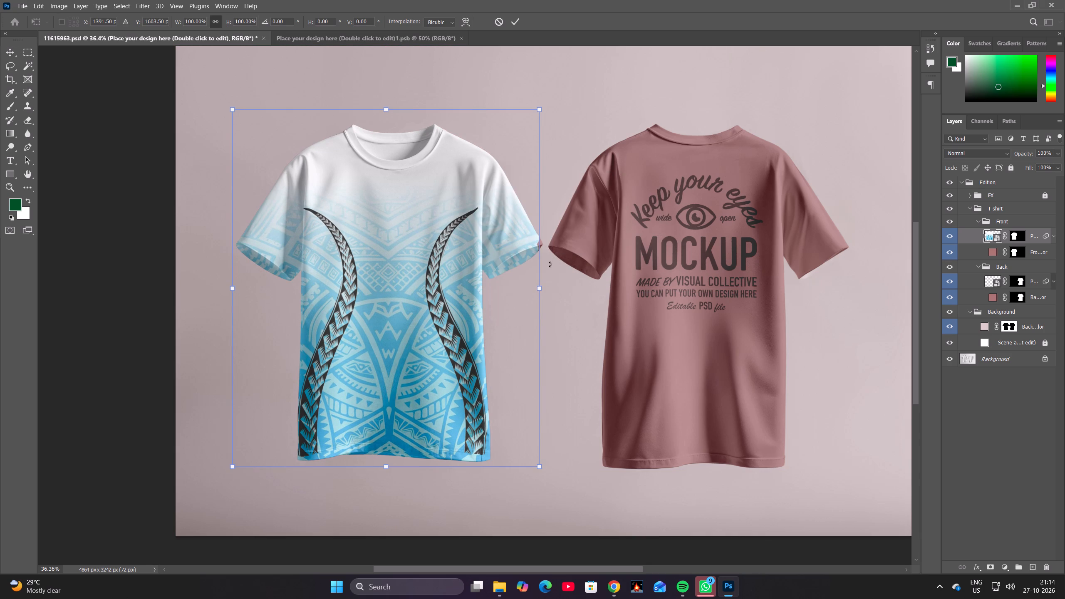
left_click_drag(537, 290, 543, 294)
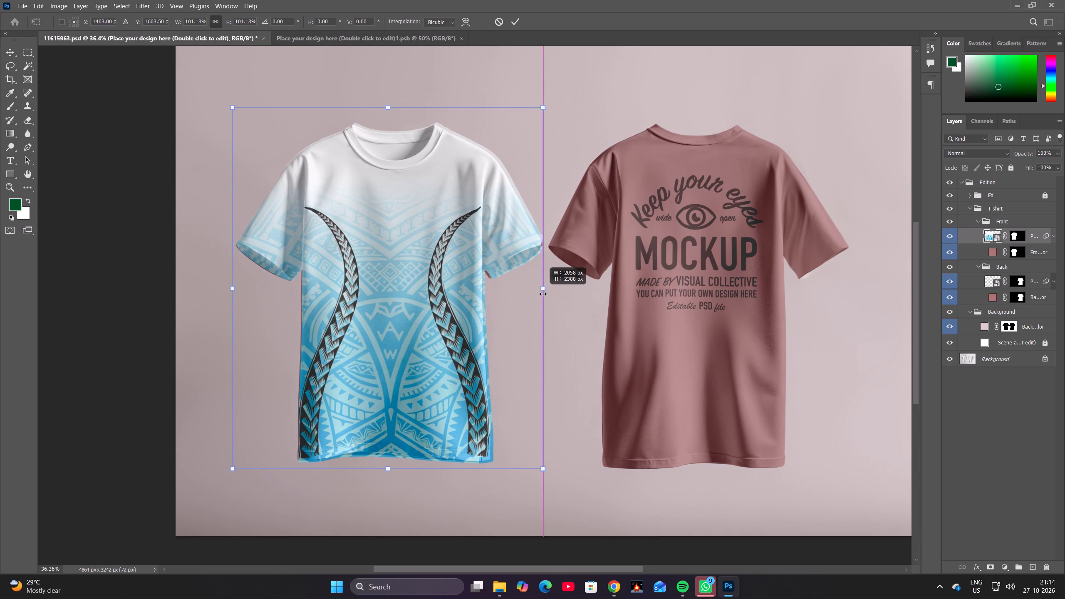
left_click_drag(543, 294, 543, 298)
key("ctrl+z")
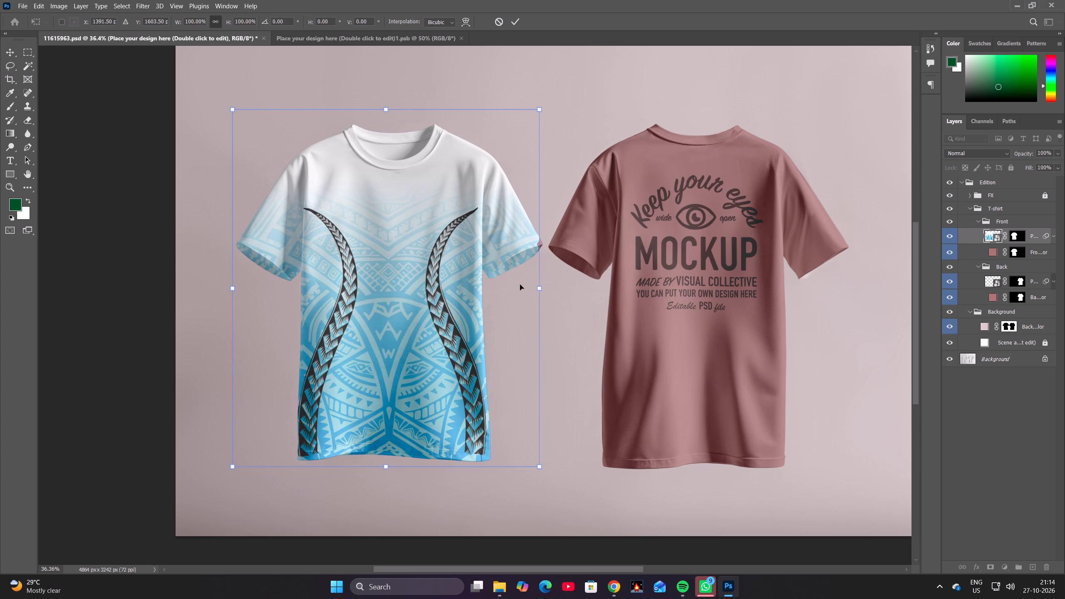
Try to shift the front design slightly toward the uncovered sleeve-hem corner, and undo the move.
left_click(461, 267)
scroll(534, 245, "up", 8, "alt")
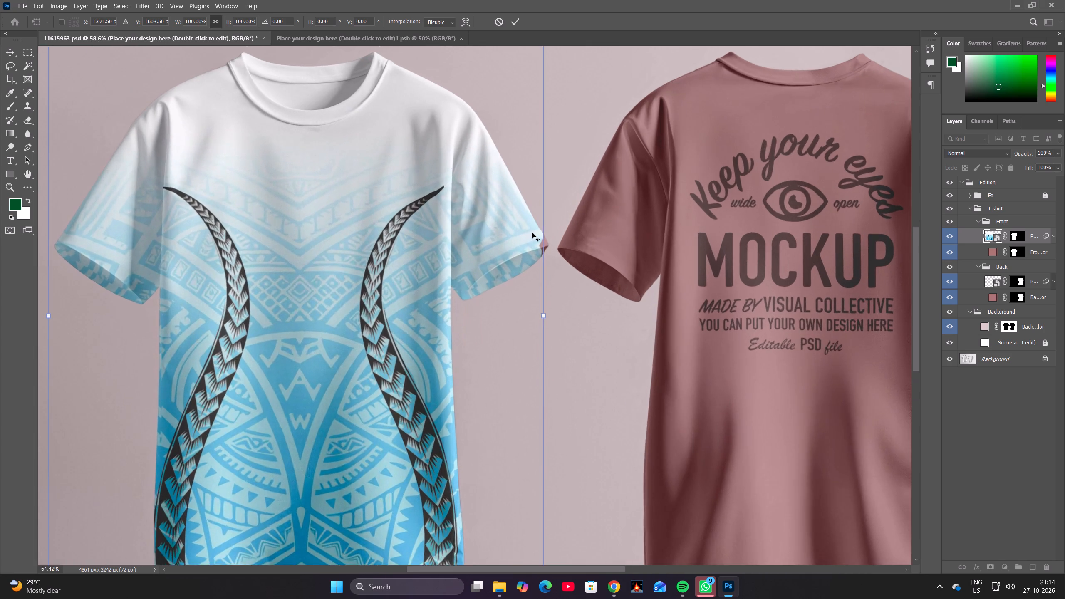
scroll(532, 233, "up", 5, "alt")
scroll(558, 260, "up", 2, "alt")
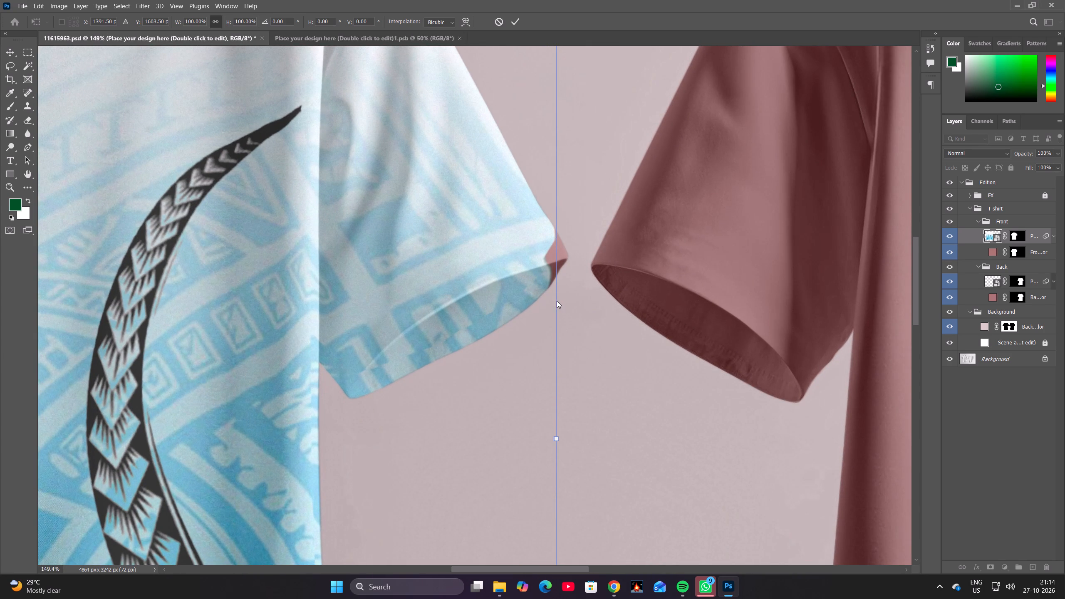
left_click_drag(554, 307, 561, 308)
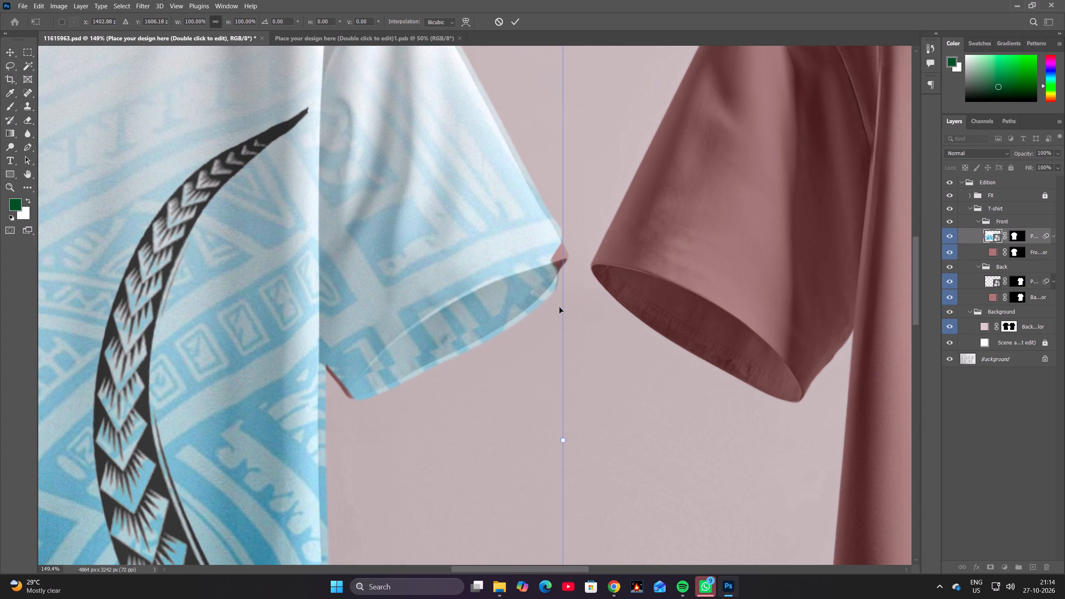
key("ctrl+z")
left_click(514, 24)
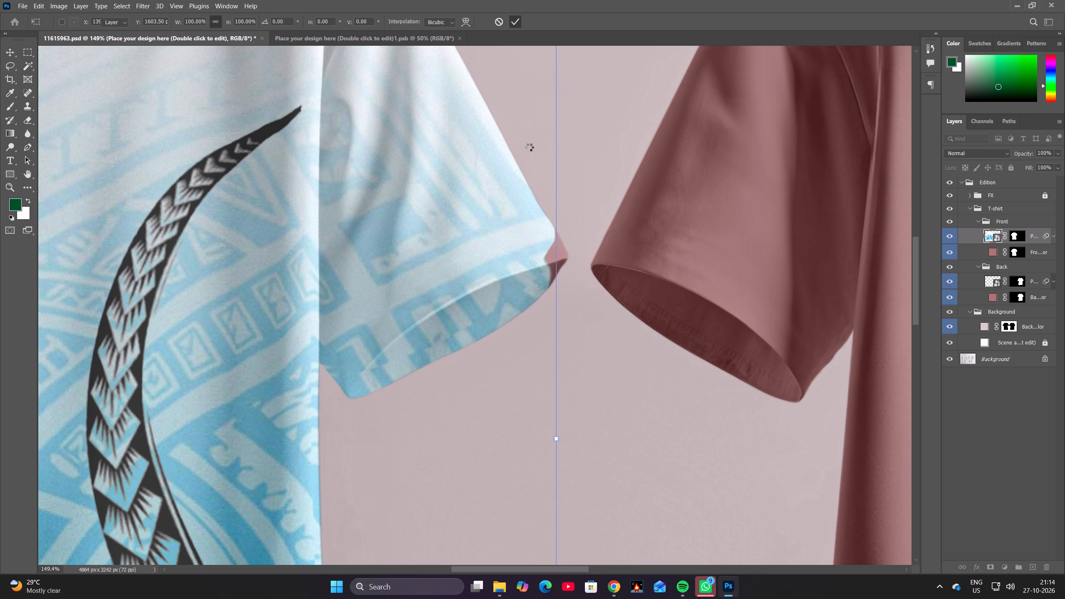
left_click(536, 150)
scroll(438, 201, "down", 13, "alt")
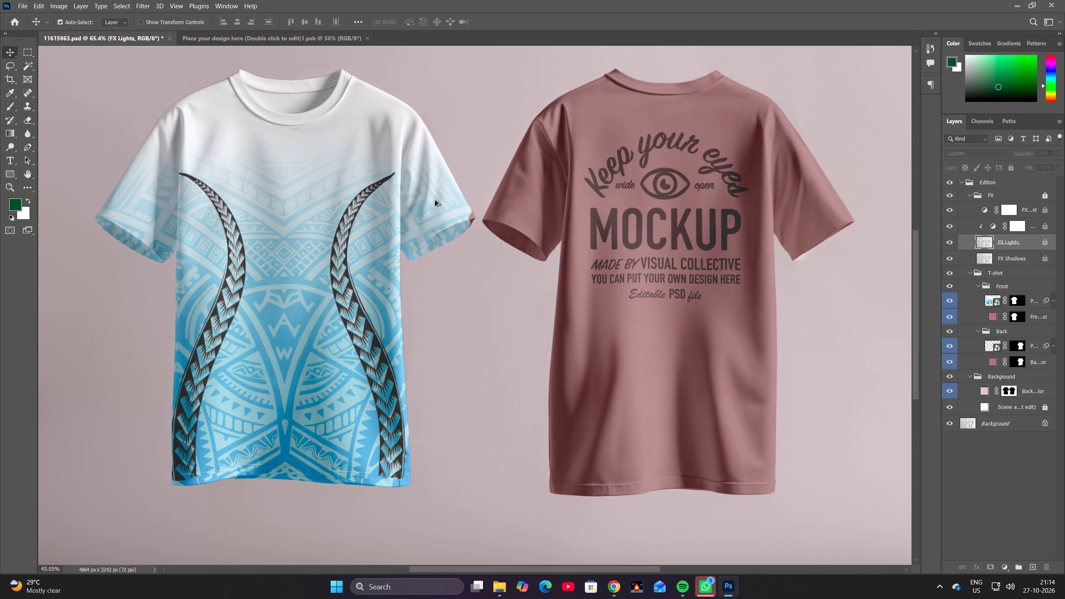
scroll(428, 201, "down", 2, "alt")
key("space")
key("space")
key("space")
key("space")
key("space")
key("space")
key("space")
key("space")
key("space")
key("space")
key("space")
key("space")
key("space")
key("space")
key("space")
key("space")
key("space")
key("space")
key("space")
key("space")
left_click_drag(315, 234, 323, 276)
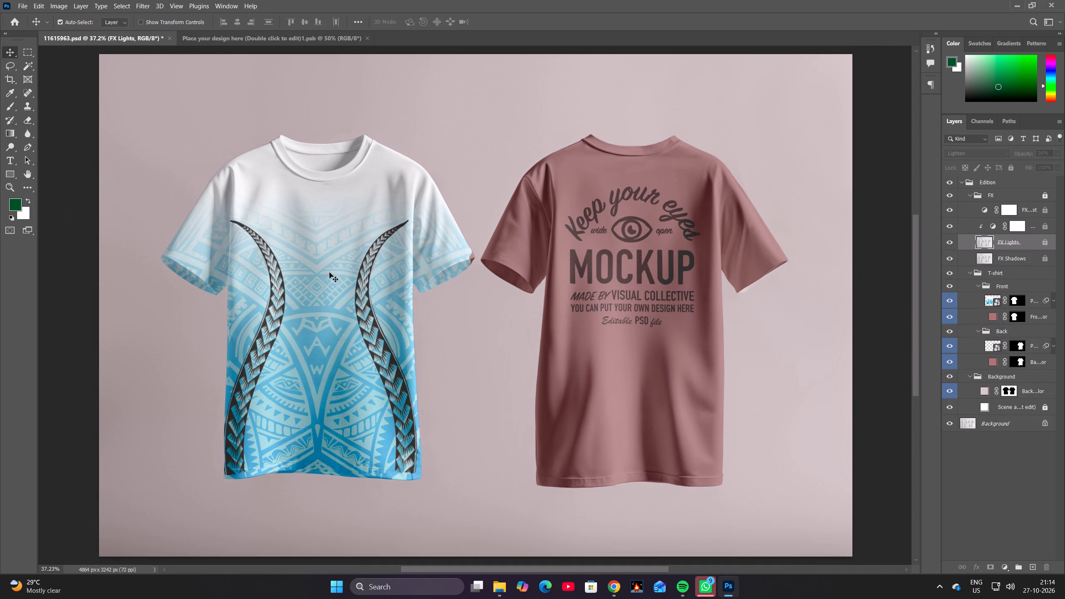
In the front design document, show the Safety zone layer and scale the selected artwork layers to about 100.25%.
left_click(241, 37)
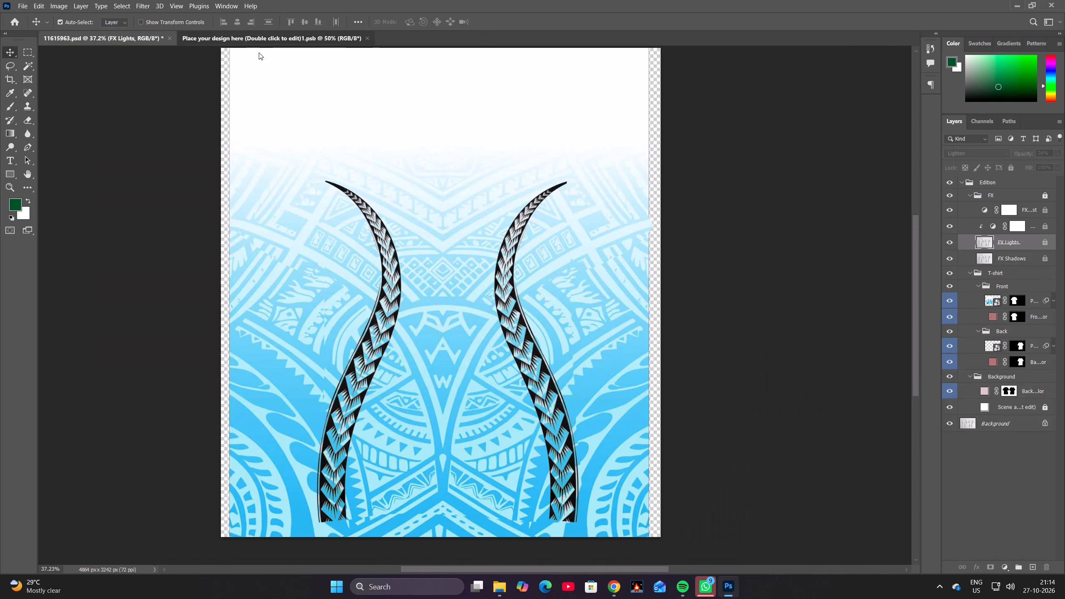
left_click(609, 211)
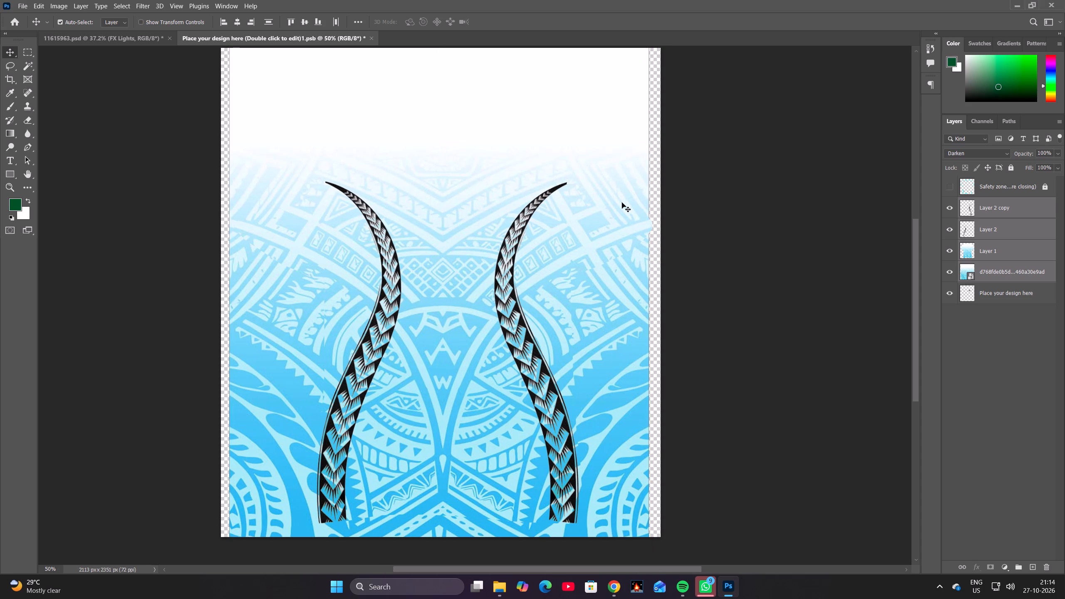
left_click(951, 186)
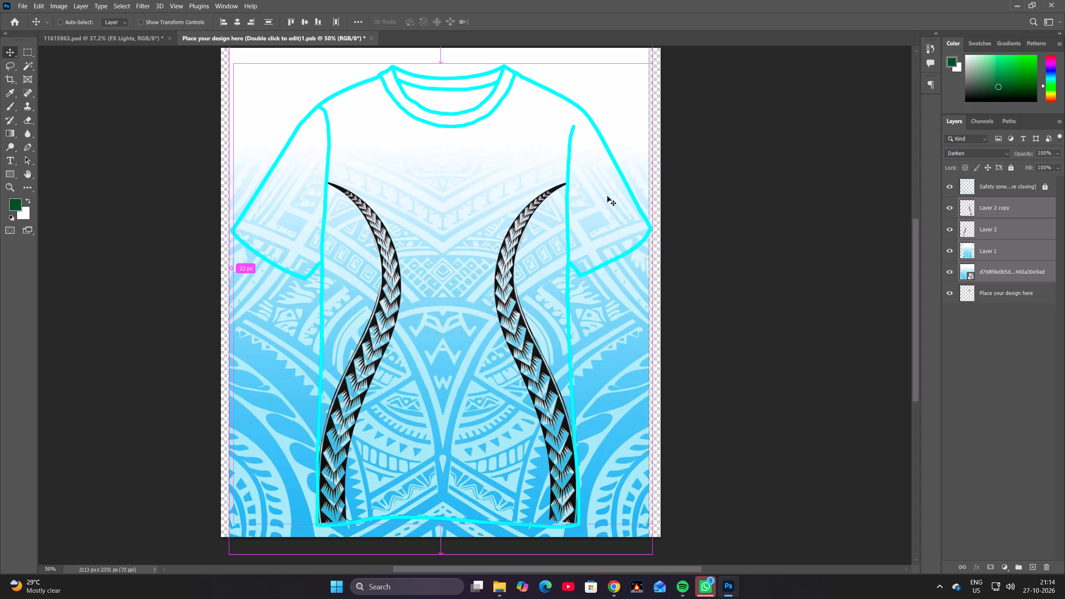
key("ctrl+t")
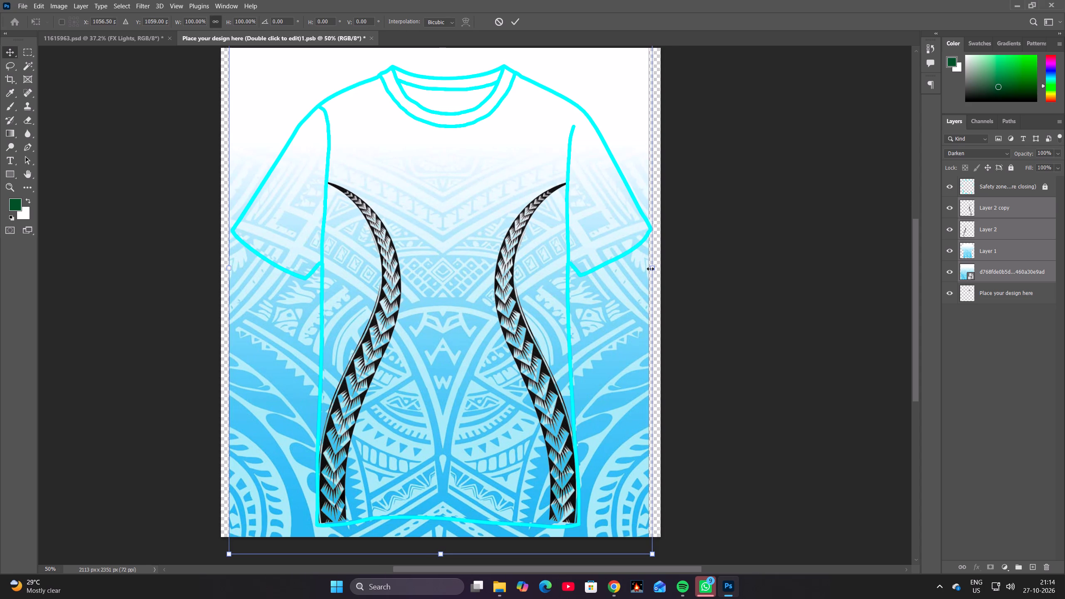
left_click(650, 269, "shift")
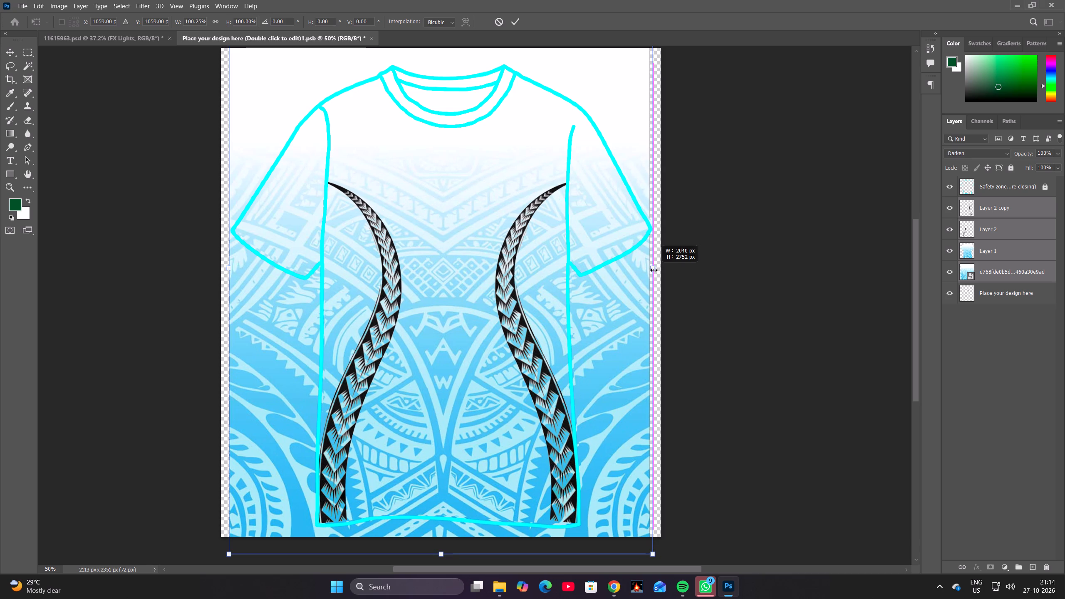
left_click(515, 19)
Save the front design document and view it on the shirt in 11615963.psd.
key("ctrl+s")
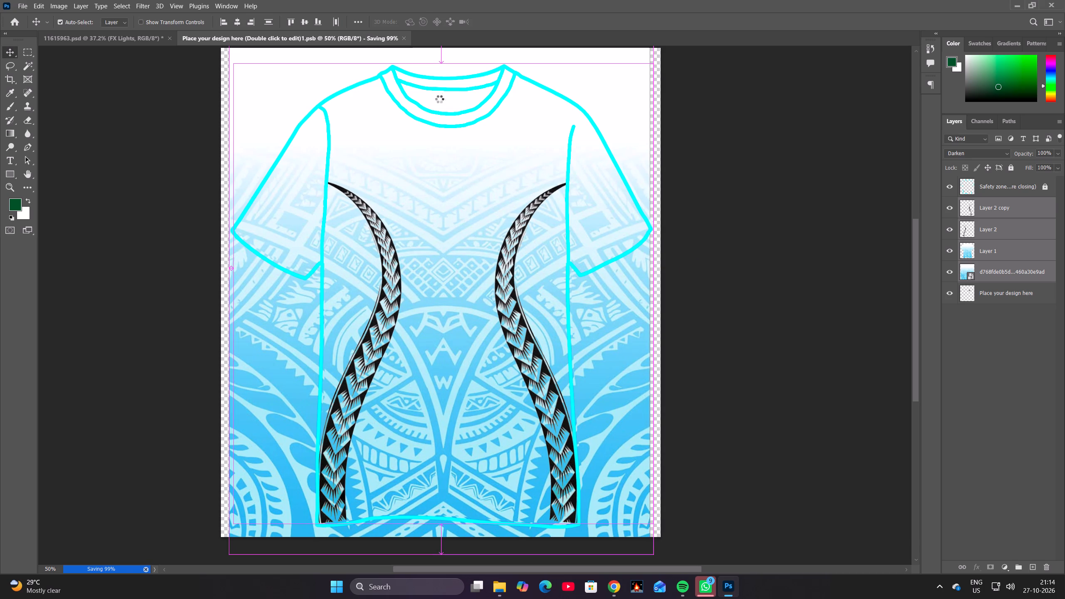
left_click(128, 35)
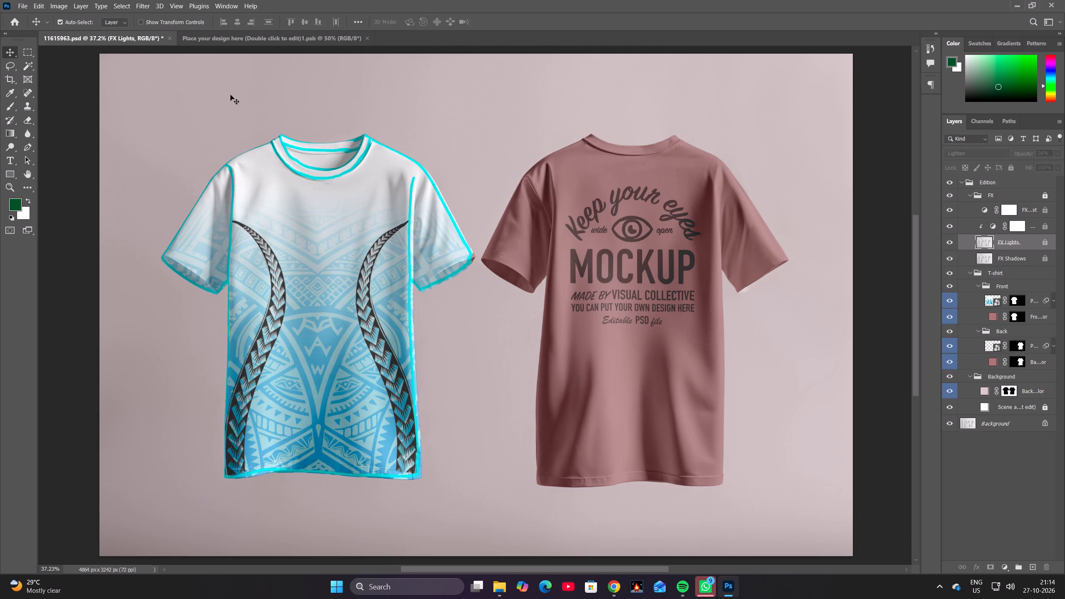
Hide the Safety zone layer in the front design, save it, and view the updated mockup.
left_click(300, 43)
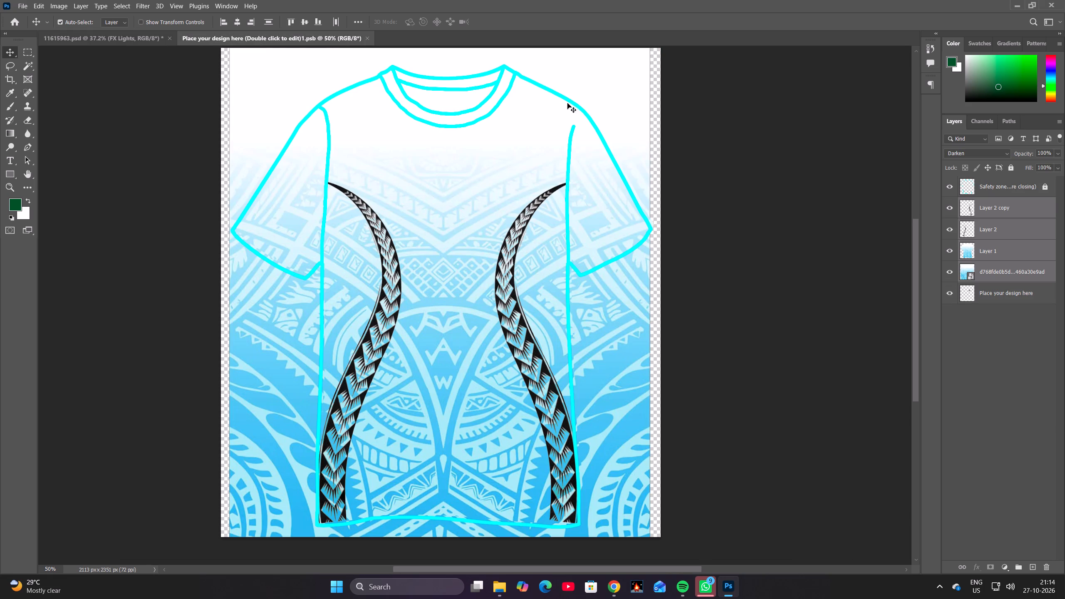
left_click(949, 183)
key("ctrl+s")
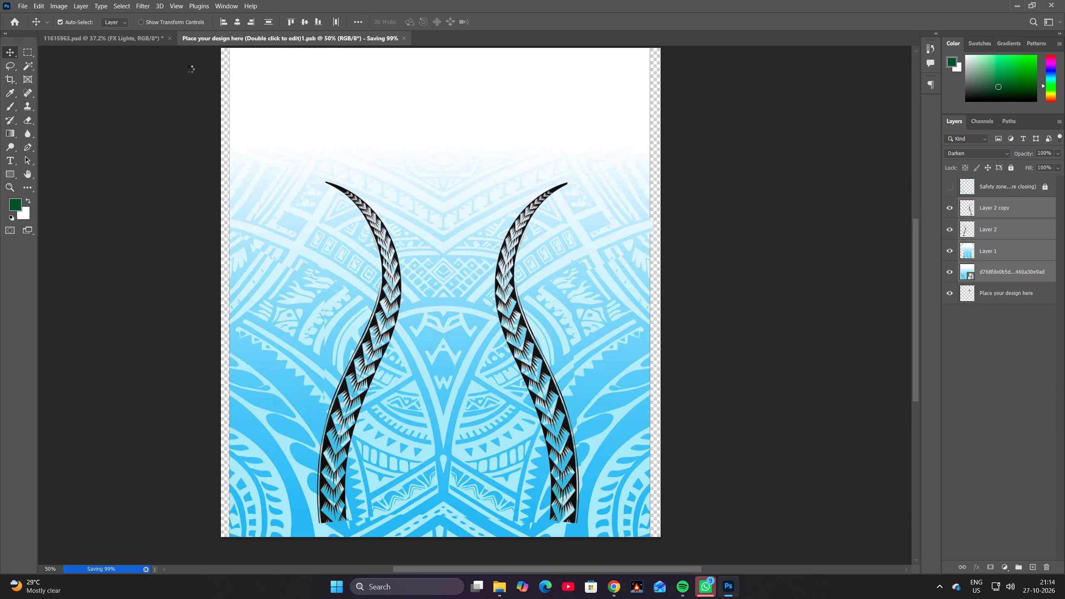
left_click(110, 37)
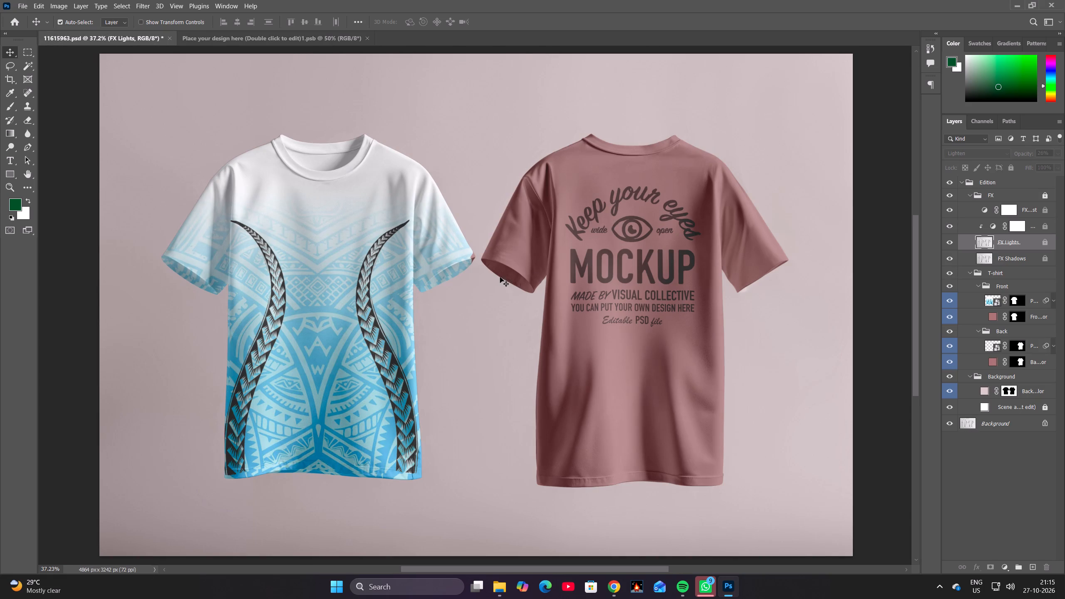
Move the front design layer on the shirt to about X 1410, Y 1621.5 px, covering the sleeve hem beside the back shirt.
scroll(465, 253, "up", 12, "alt")
left_click_drag(466, 248, 474, 251)
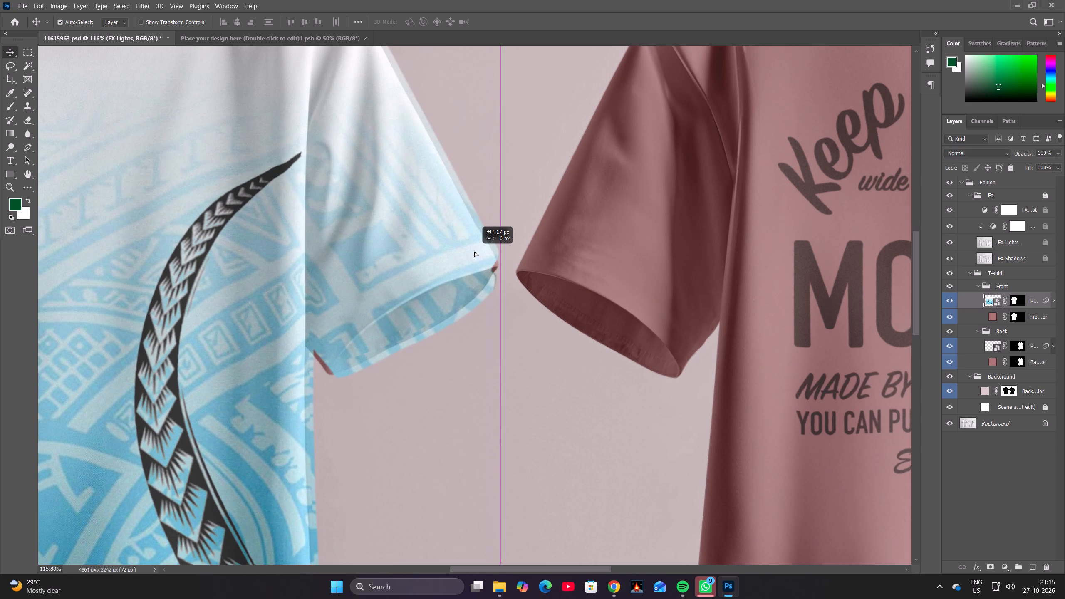
left_click_drag(474, 251, 472, 255)
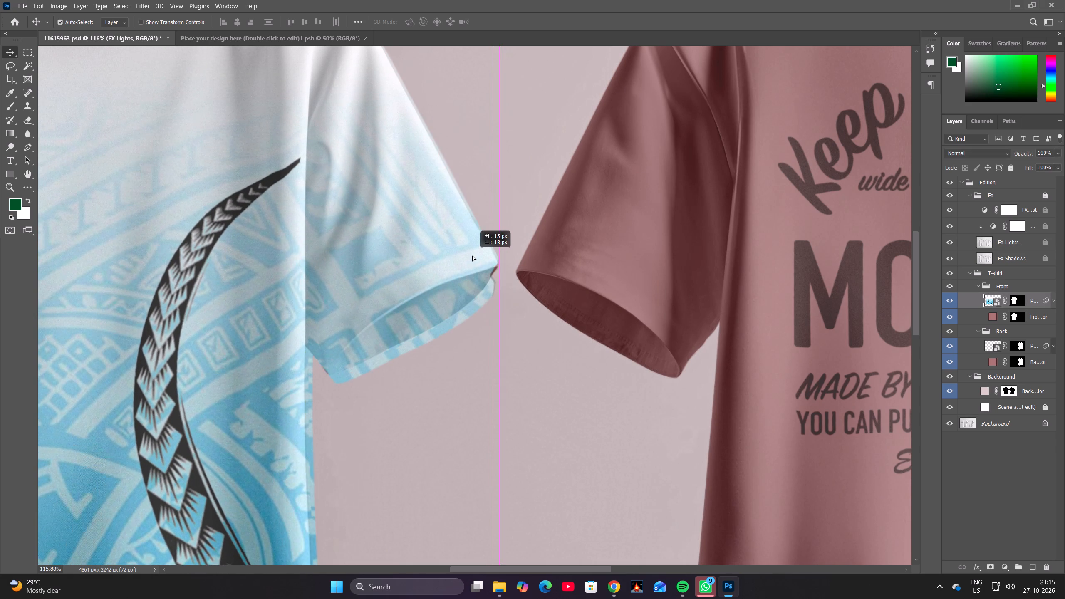
left_click_drag(472, 255, 475, 257)
scroll(442, 259, "down", 5, "alt")
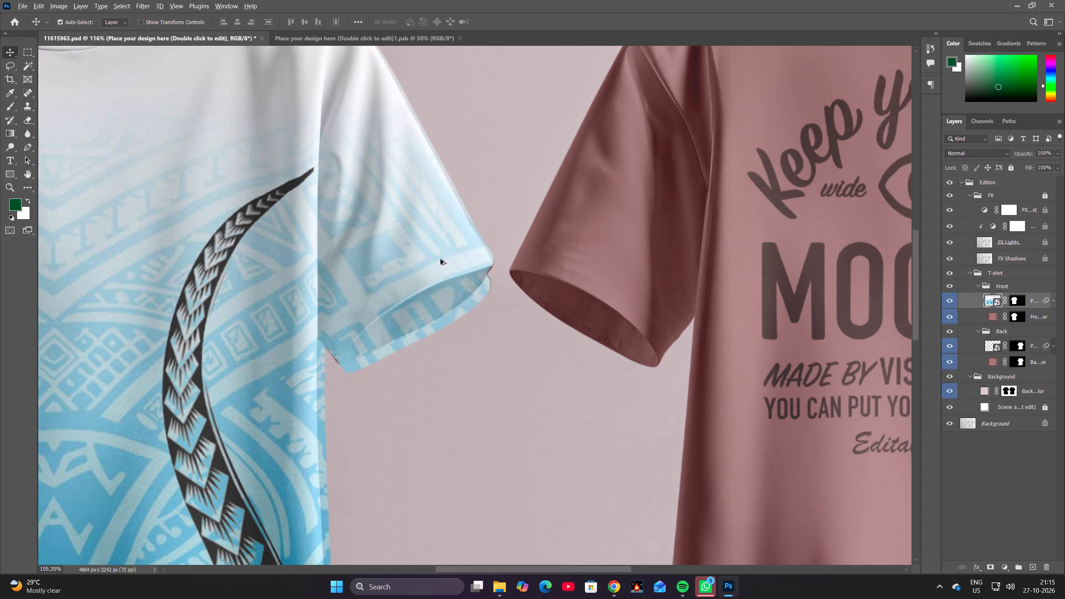
scroll(438, 258, "down", 5, "alt")
left_click_drag(297, 246, 292, 245)
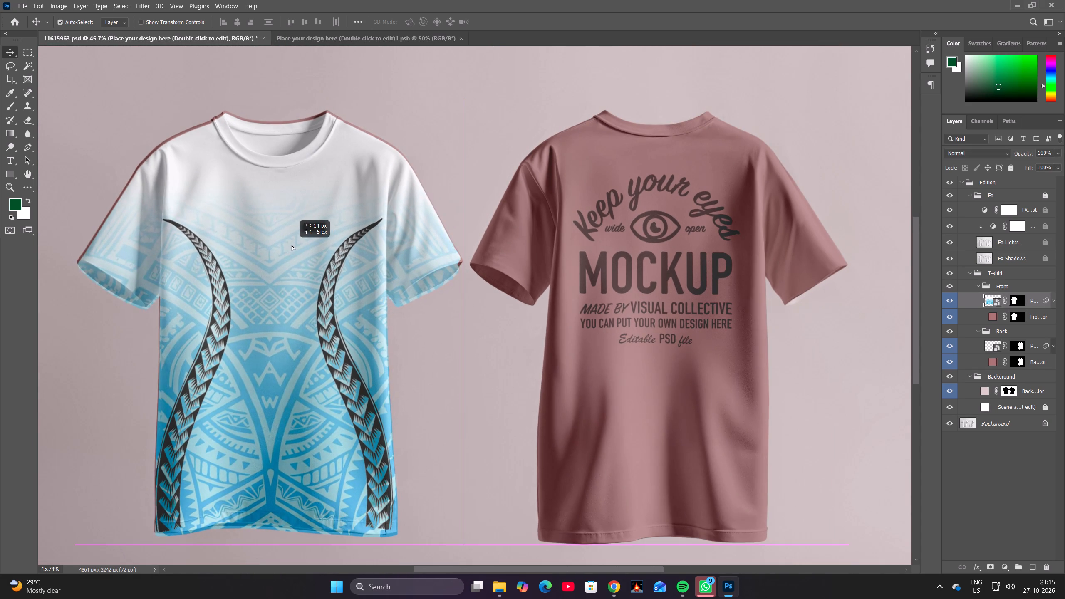
left_click_drag(292, 245, 292, 242)
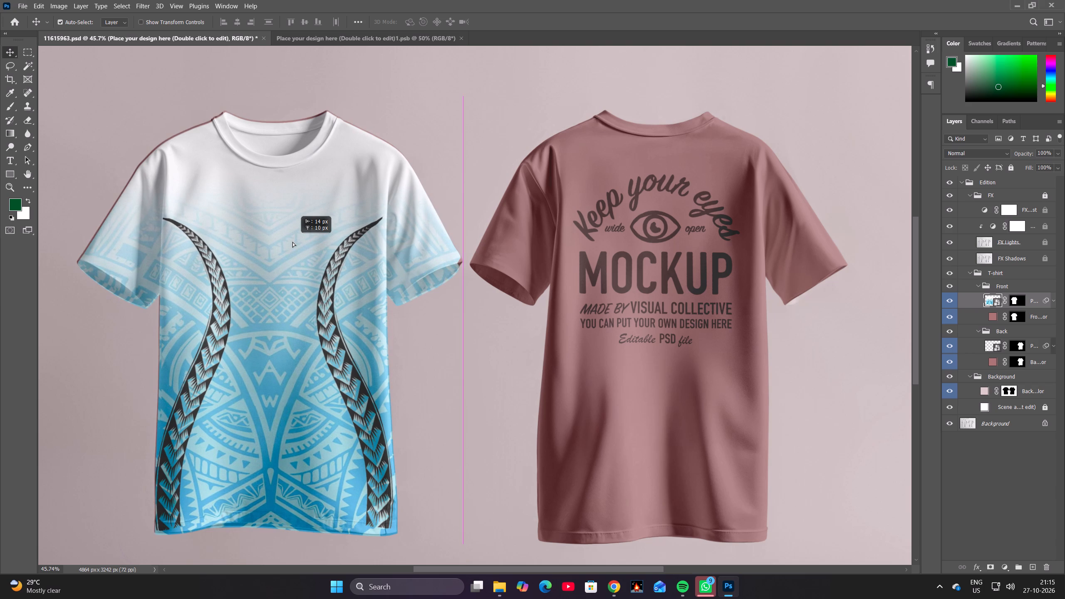
left_click_drag(292, 242, 292, 242)
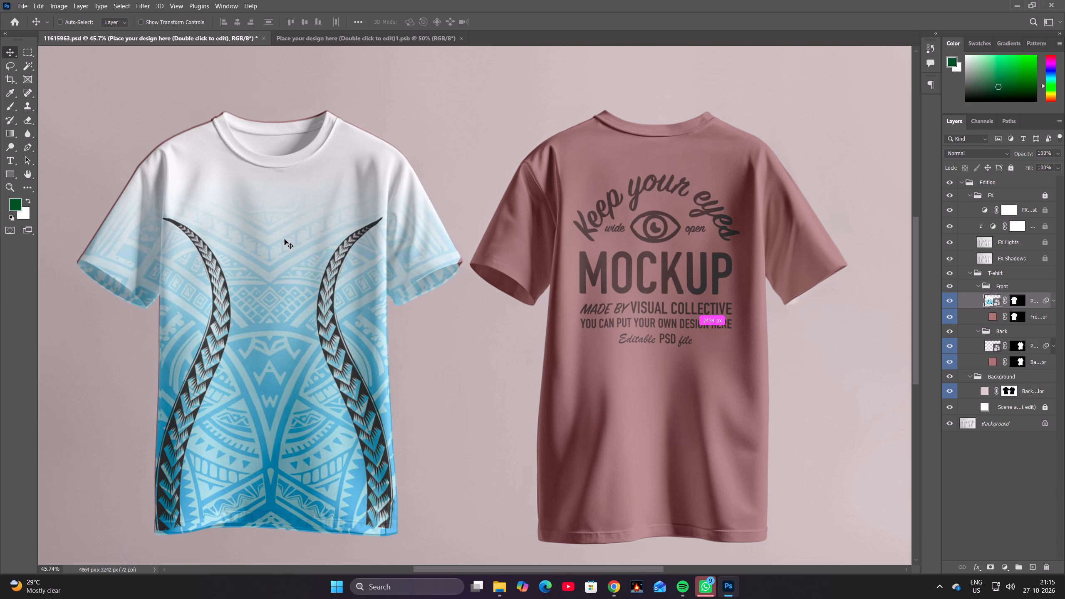
Start a free transform of the front design layer and try to switch it to warp mode.
key("ctrl+t")
left_click(562, 227)
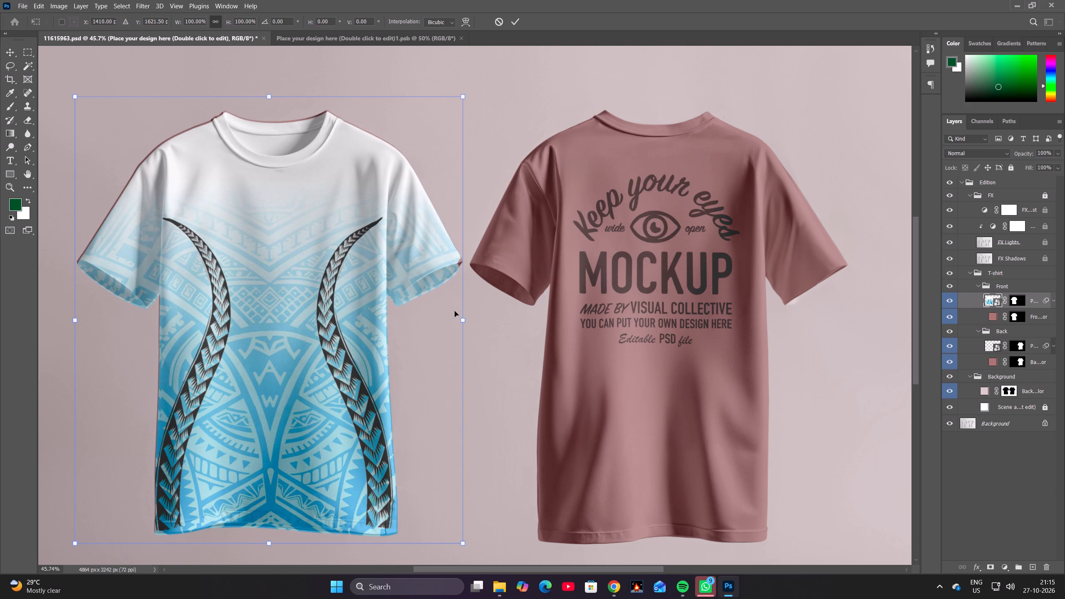
left_click(465, 24)
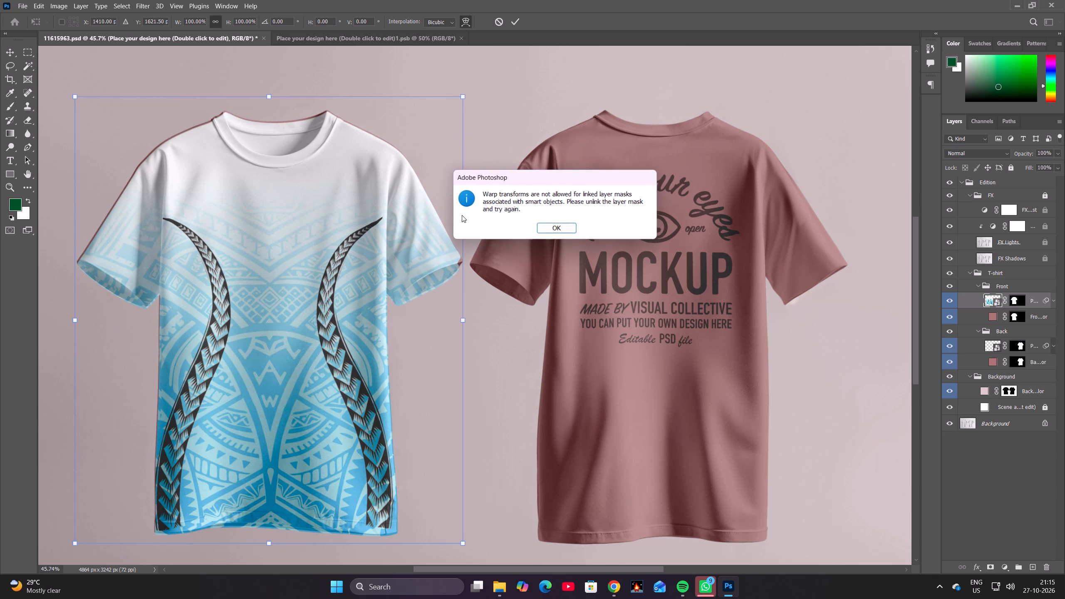
left_click(547, 227)
Scale the front design to about 101.52% and reposition it at about X 1394.5, Y 1608.6 px over the shirt.
left_click(465, 324)
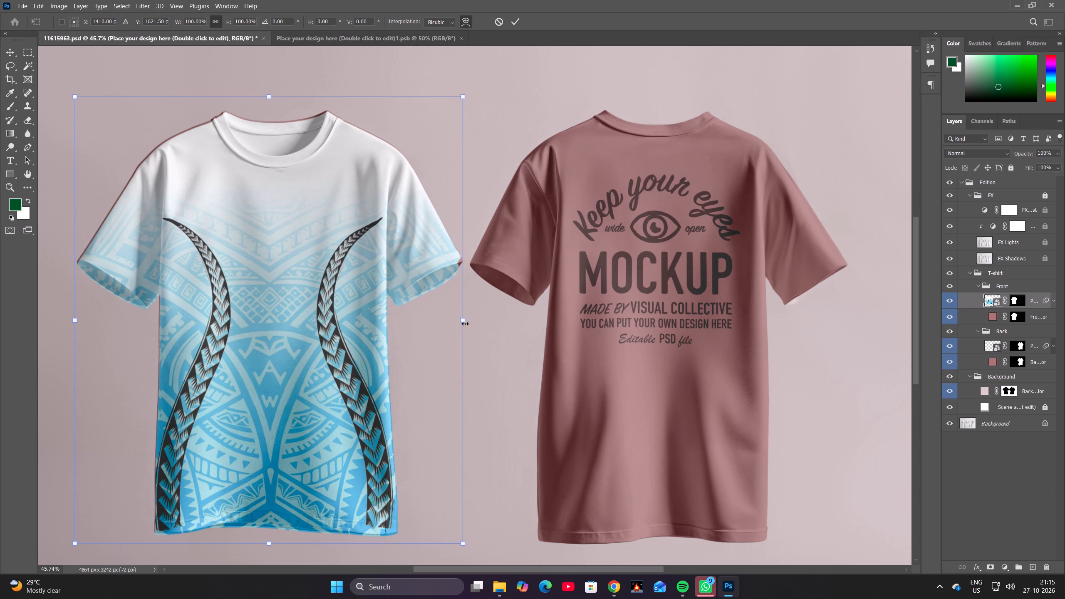
left_click_drag(463, 321, 469, 319)
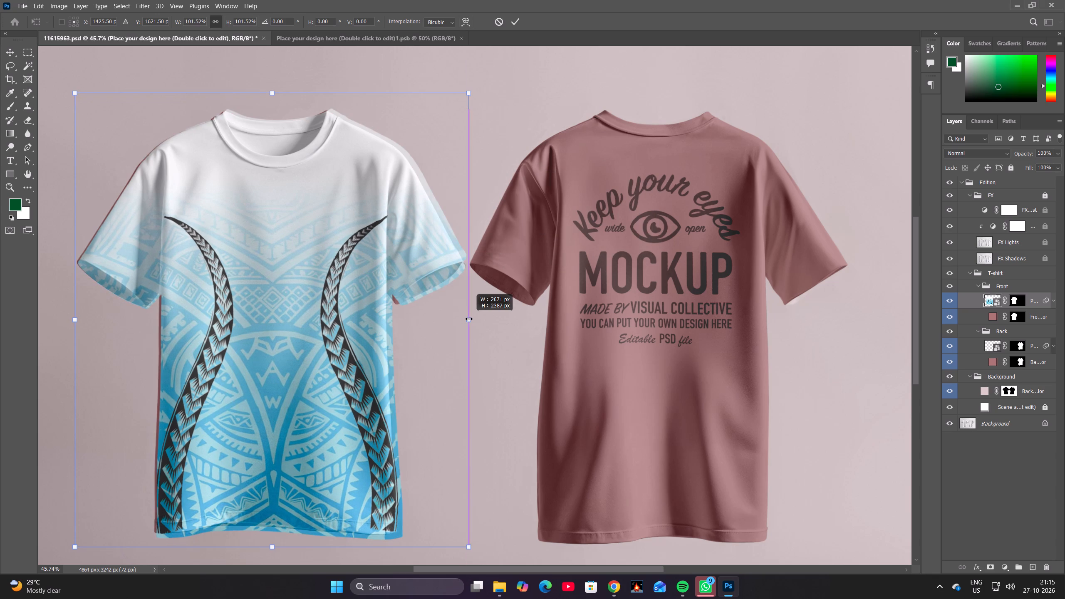
left_click_drag(469, 319, 469, 317)
left_click_drag(404, 315, 392, 303)
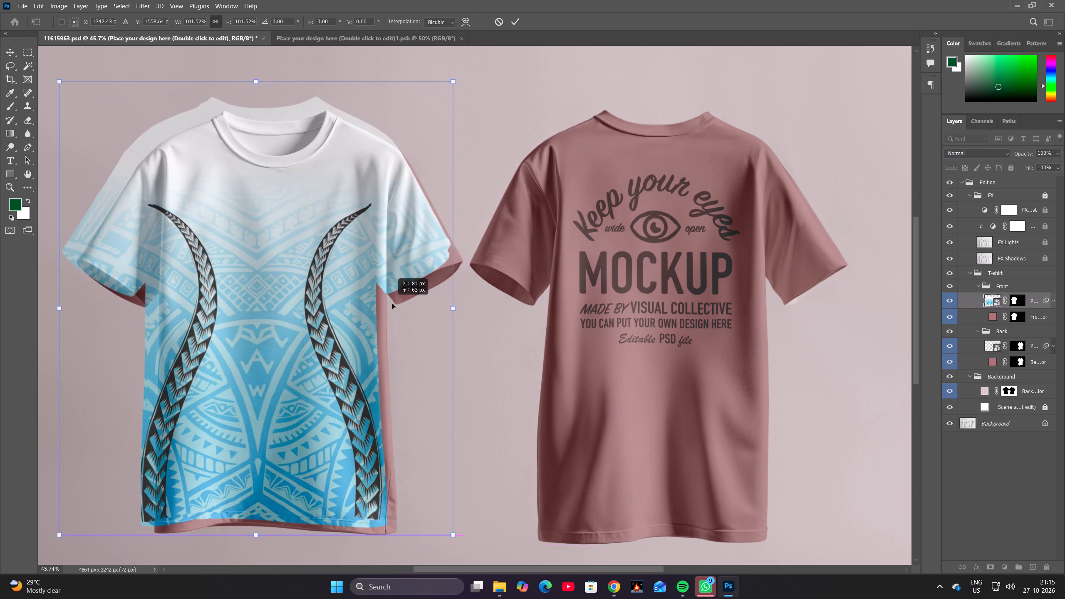
left_click_drag(392, 303, 395, 311)
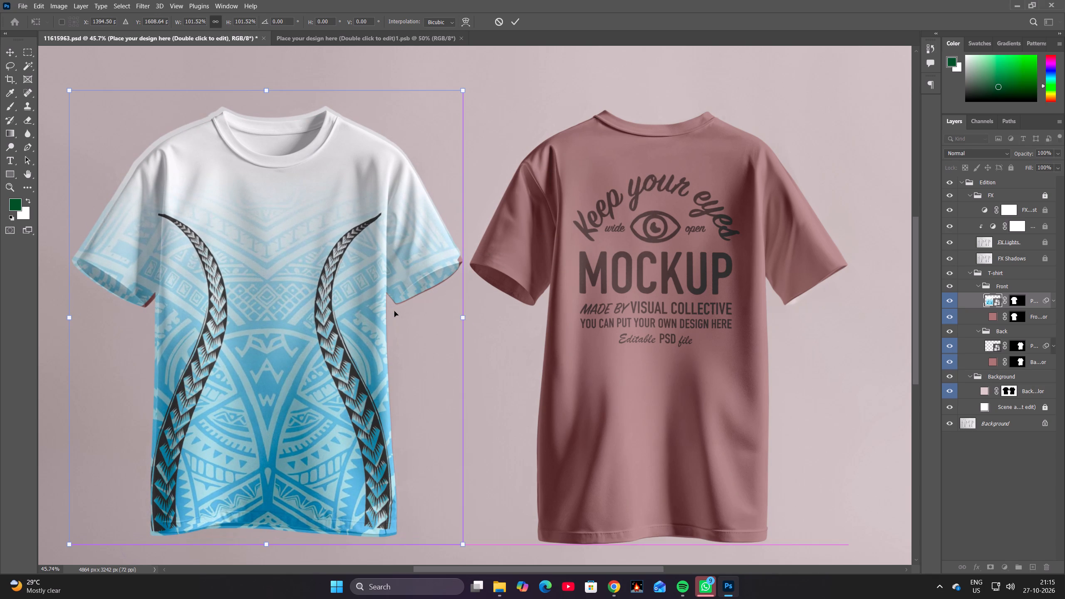
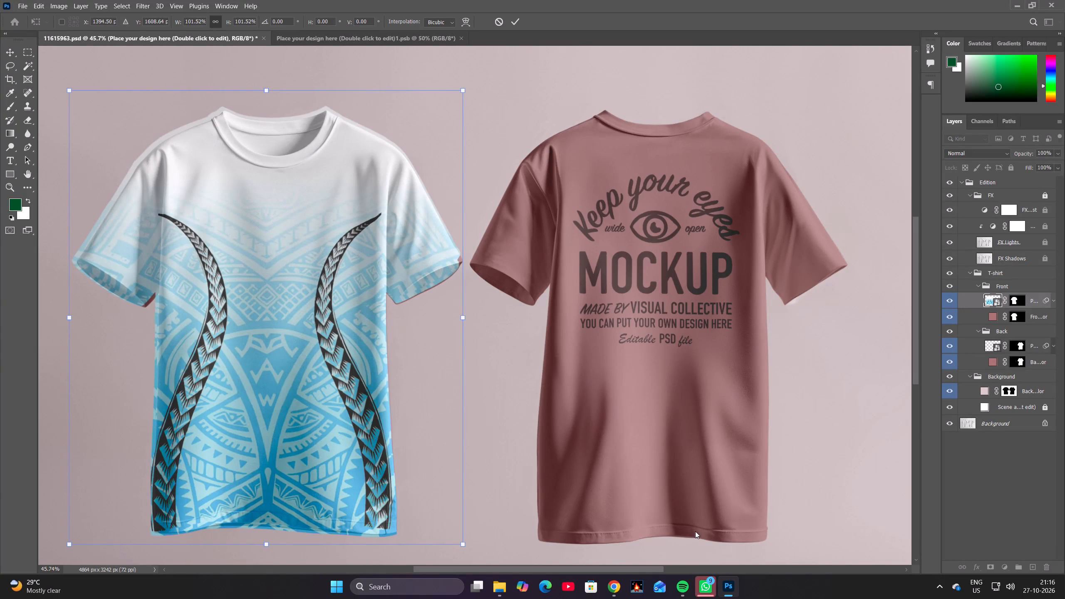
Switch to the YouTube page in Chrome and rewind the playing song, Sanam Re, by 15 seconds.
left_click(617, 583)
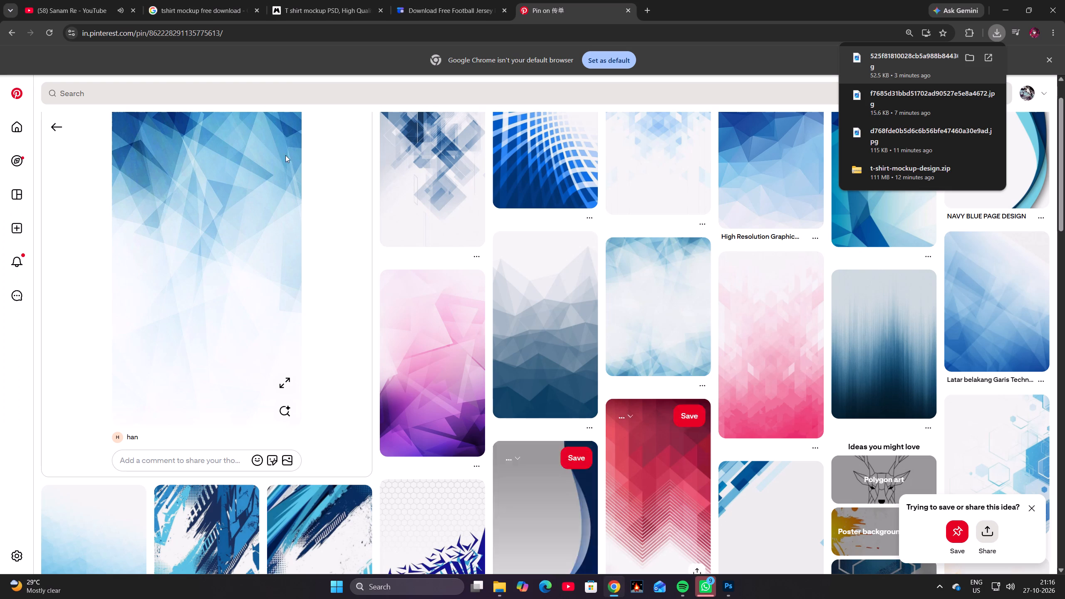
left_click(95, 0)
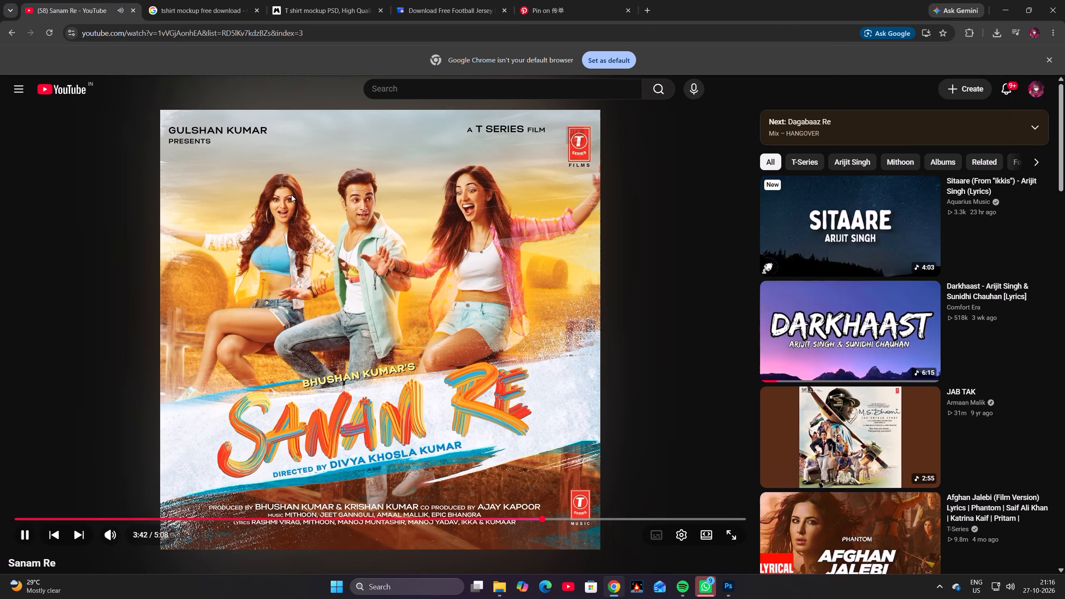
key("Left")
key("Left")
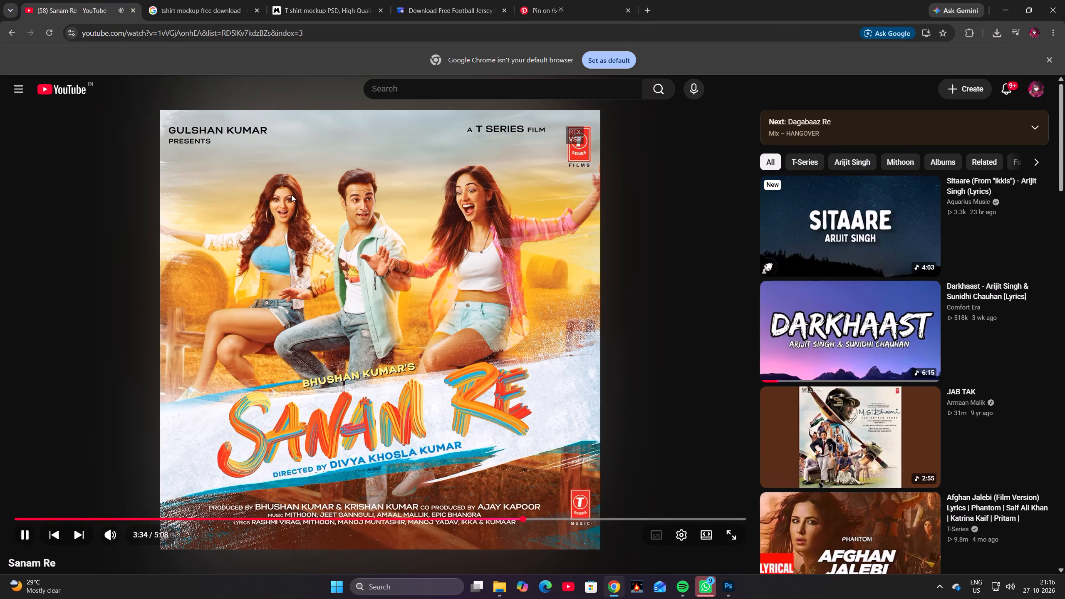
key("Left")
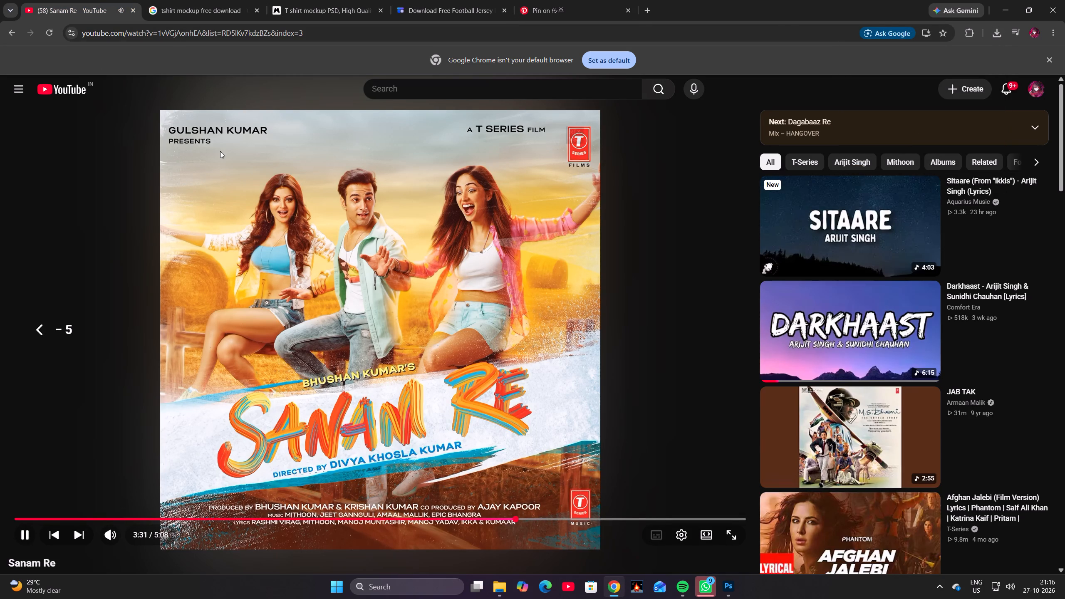
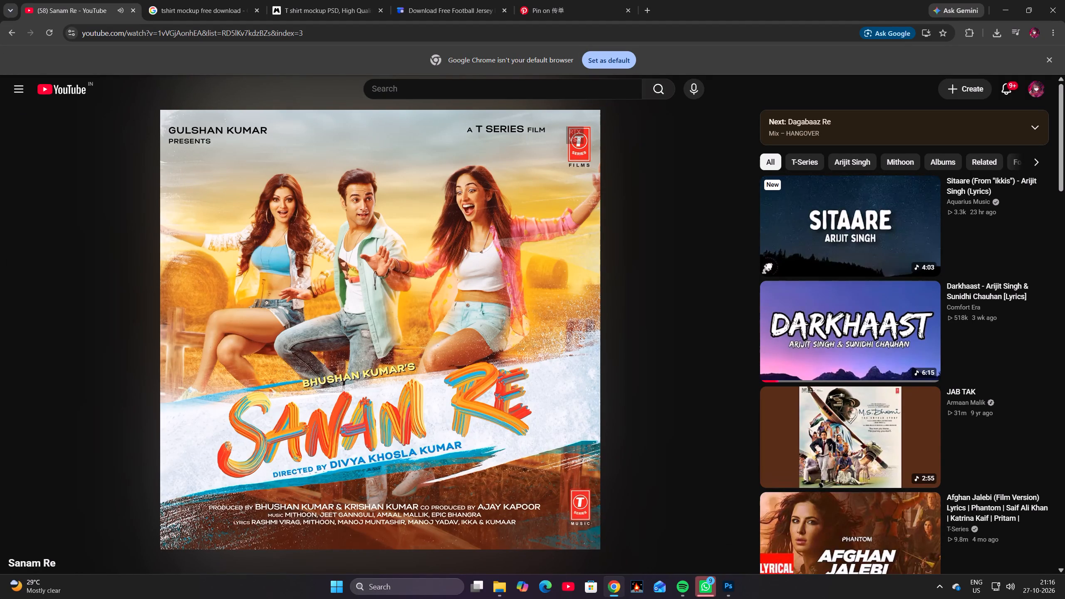
Browse the Pinterest page of related blue and white abstract pattern backgrounds for design ideas.
left_click(423, 3)
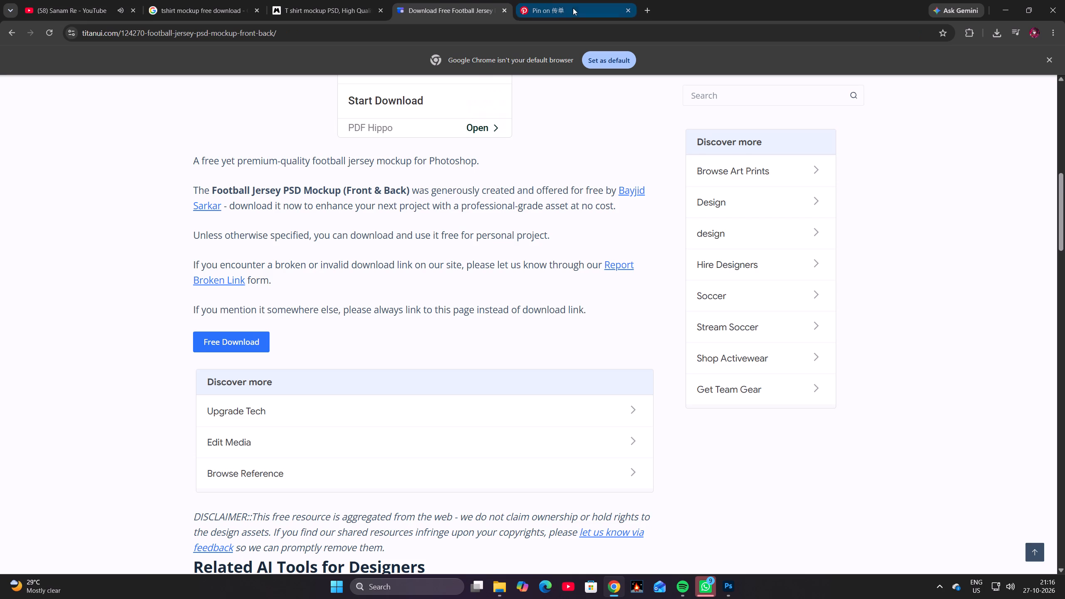
left_click_drag(565, 7, 562, 3)
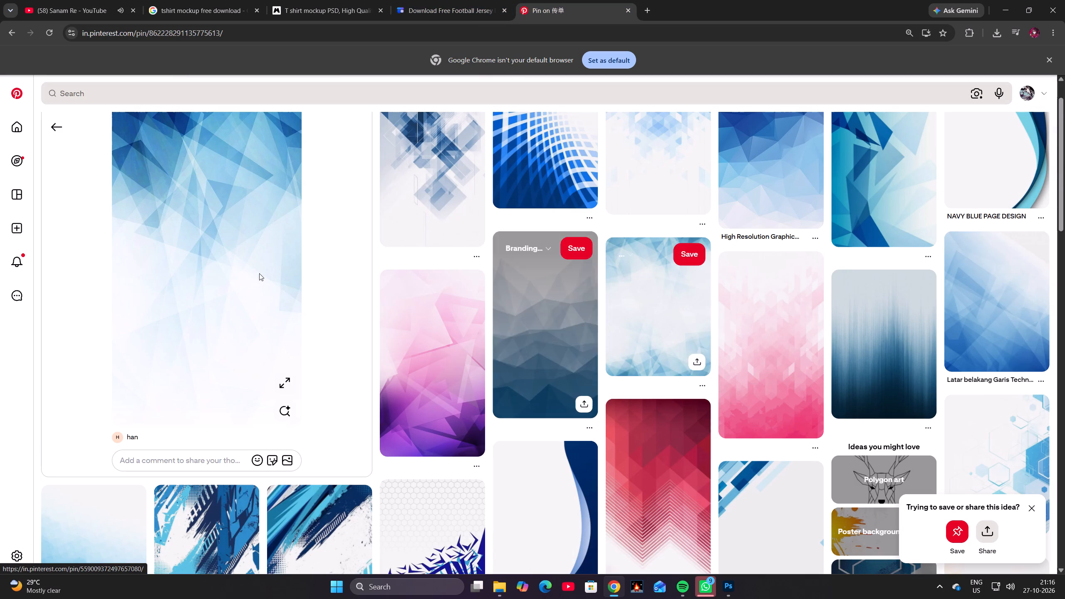
scroll(125, 322, "down", 5)
scroll(222, 340, "down", 2)
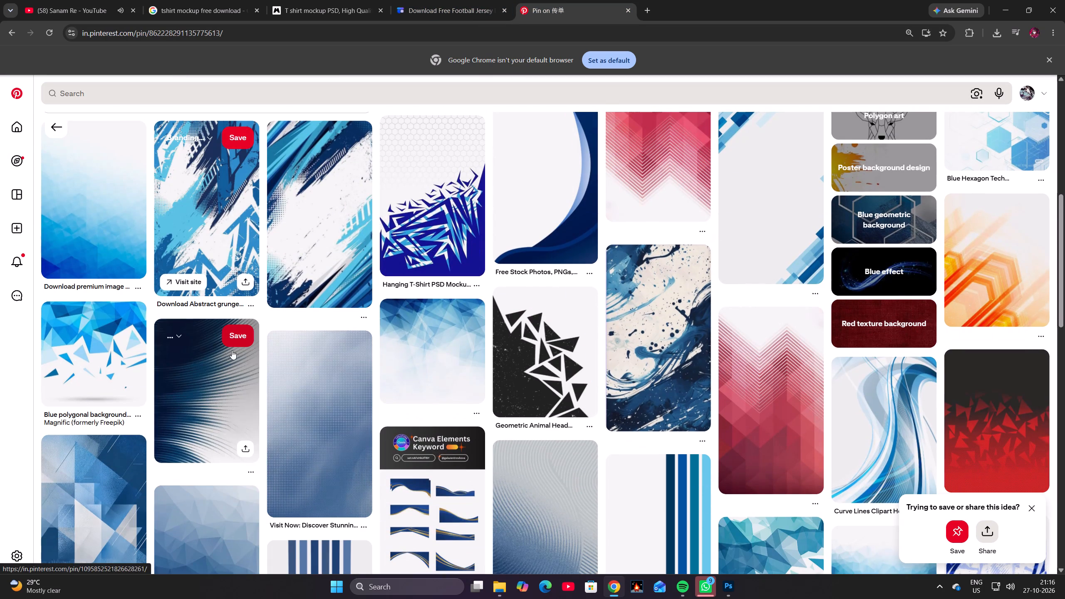
scroll(560, 341, "down", 5)
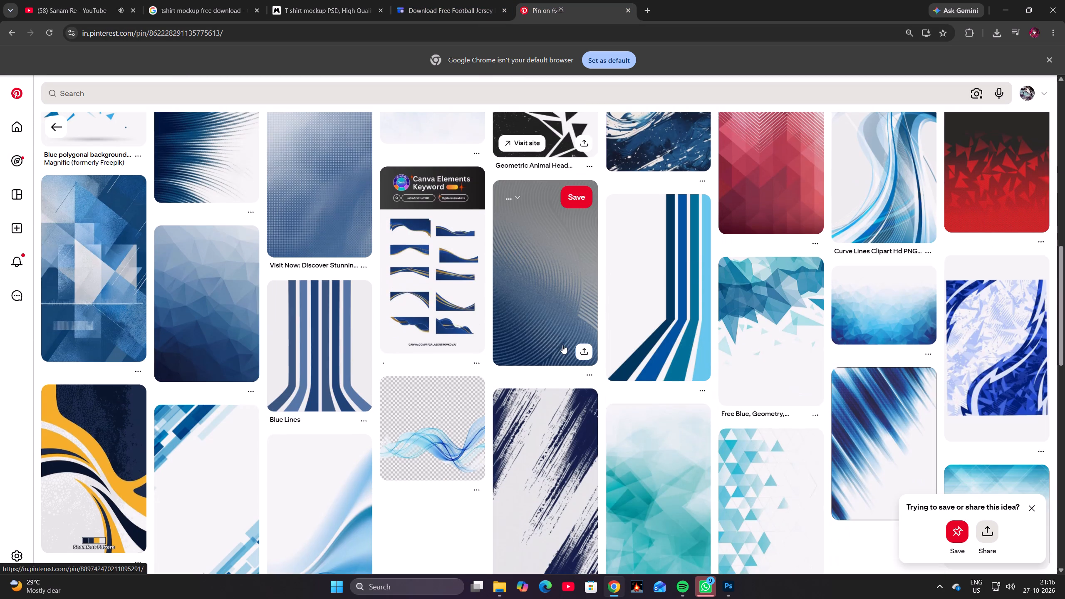
scroll(697, 347, "down", 3)
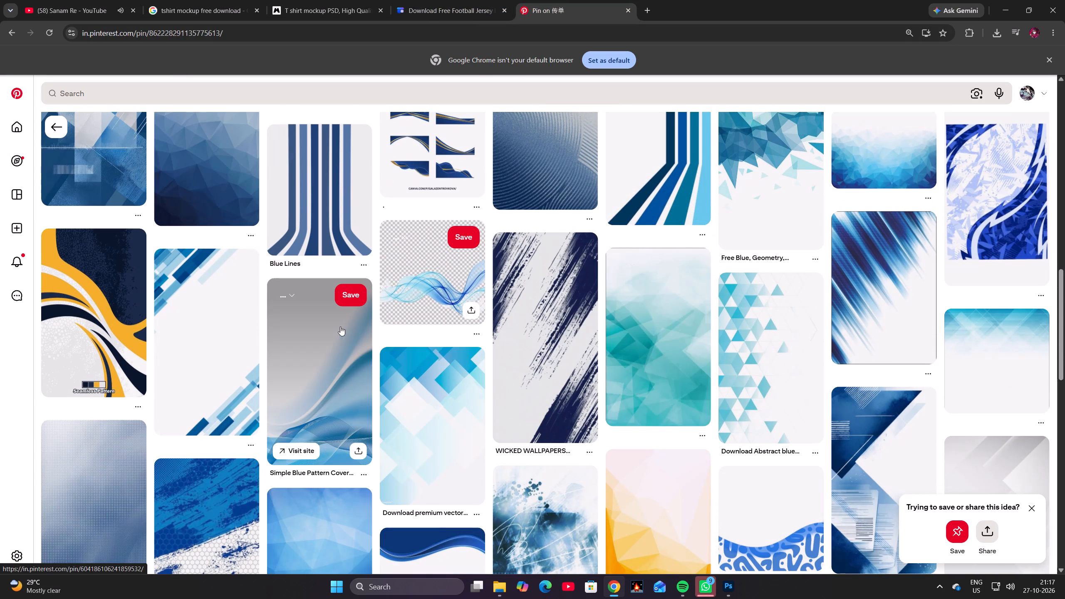
scroll(424, 324, "down", 3)
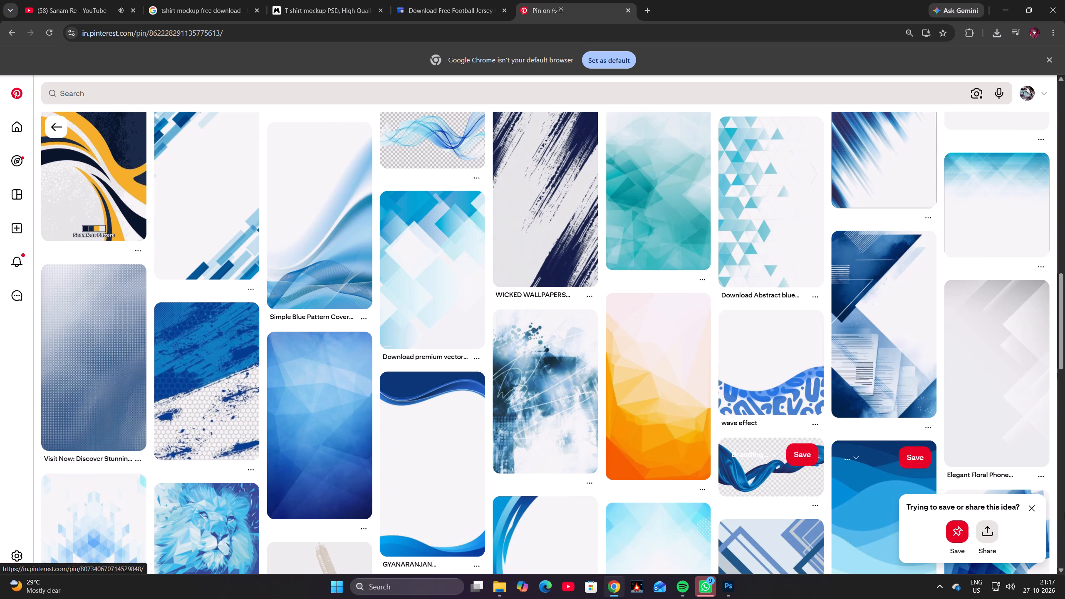
left_click(1030, 507)
scroll(852, 430, "down", 4)
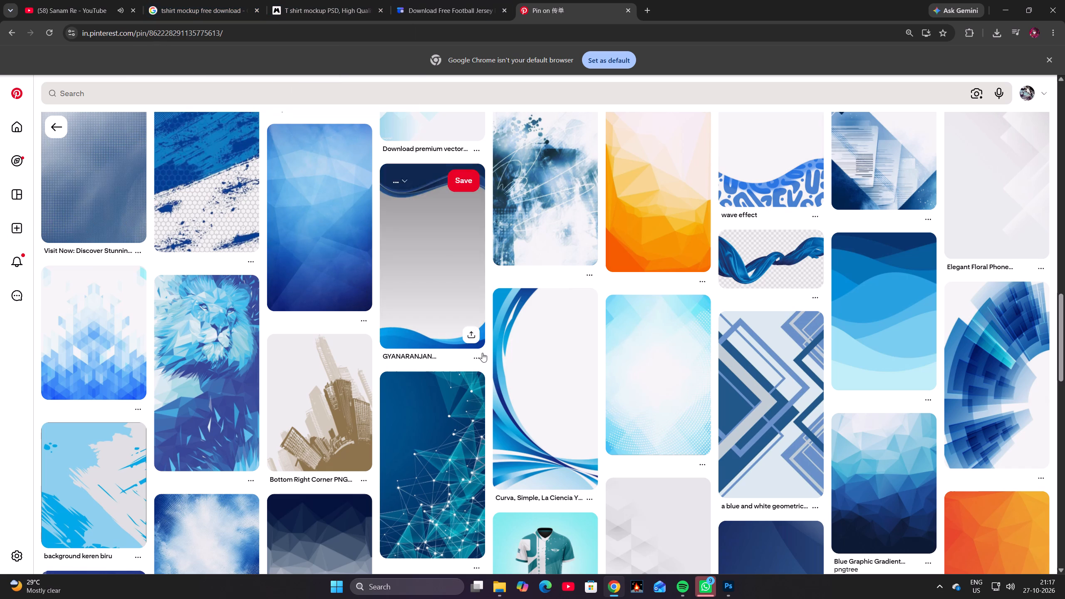
scroll(493, 403, "down", 3)
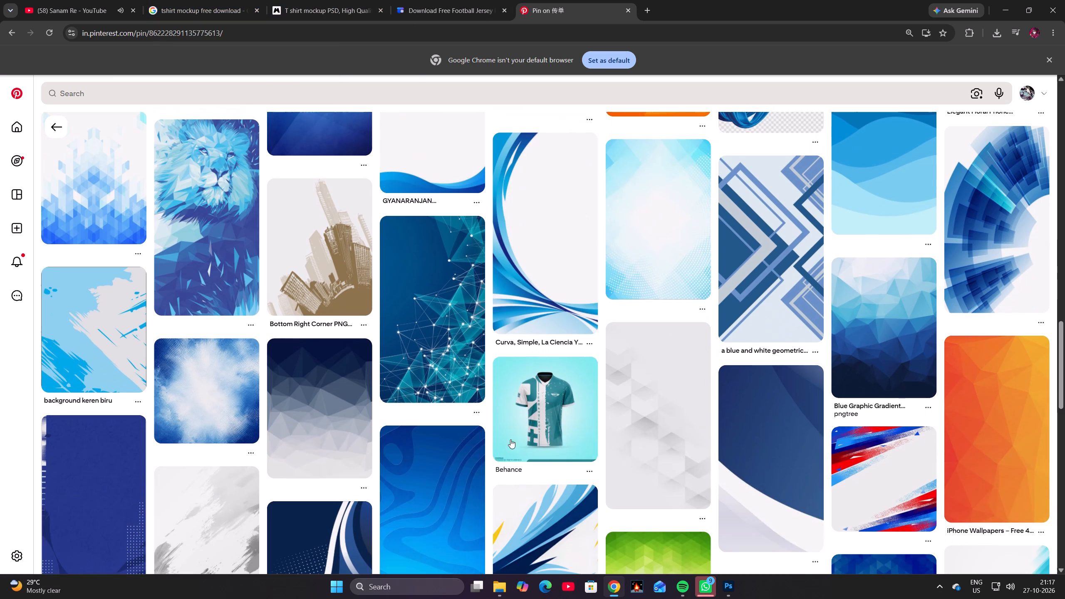
Return to Photoshop and reposition the front shirt design to about X 1413.5, Y 1621 px, applying the transform.
left_click(728, 585)
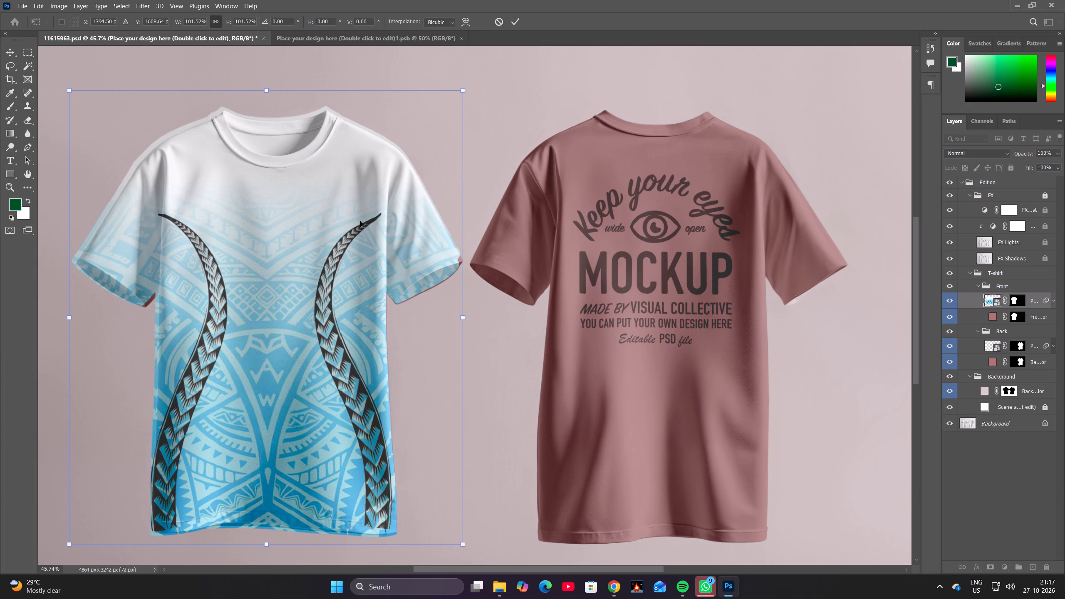
left_click_drag(313, 197, 315, 200)
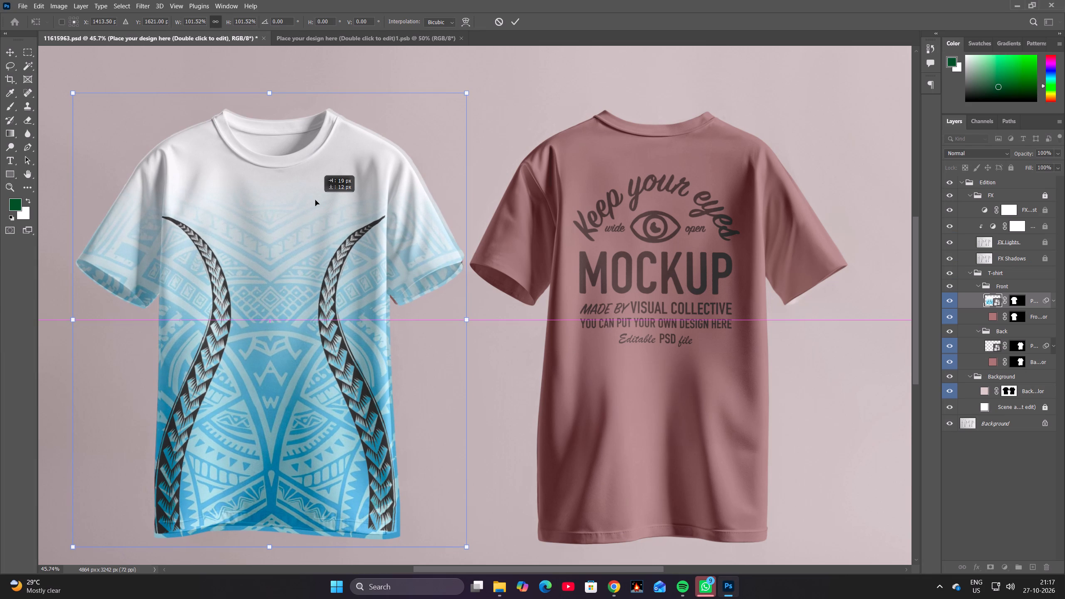
left_click_drag(315, 200, 319, 200)
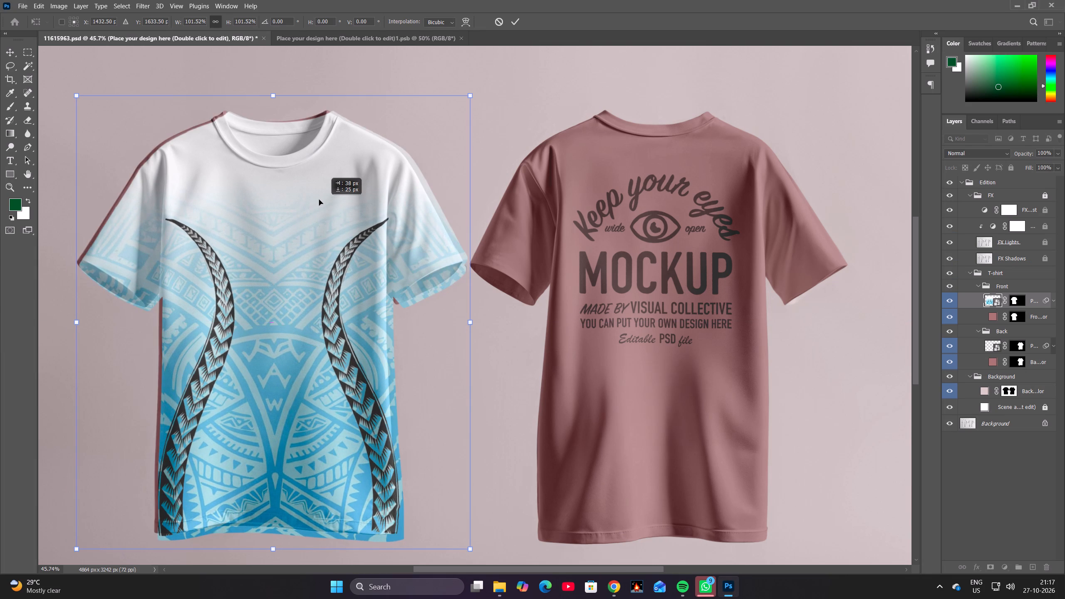
left_click_drag(319, 200, 318, 198)
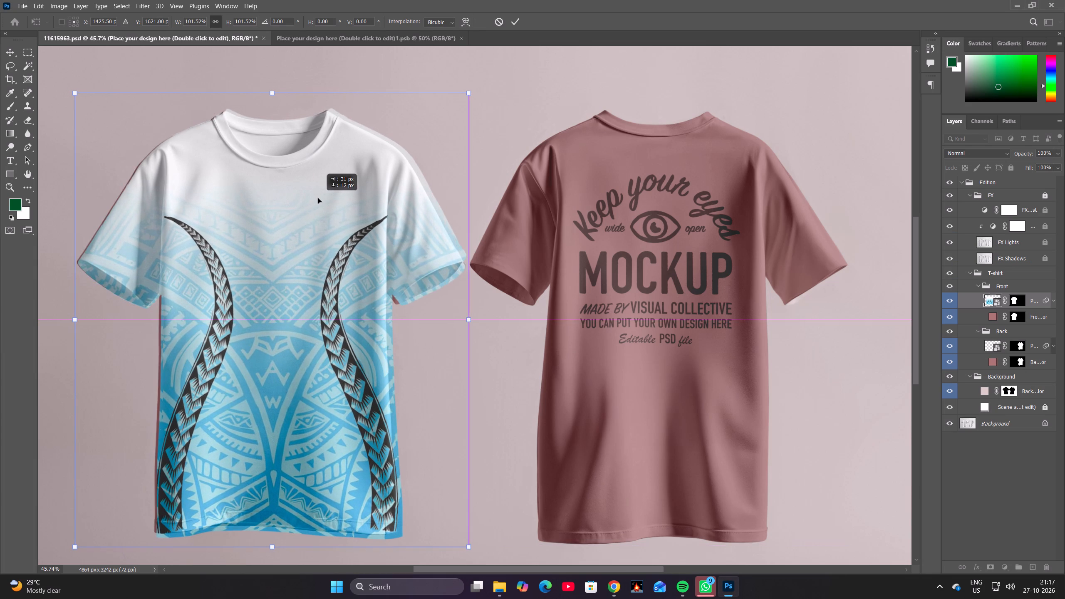
left_click_drag(318, 198, 317, 198)
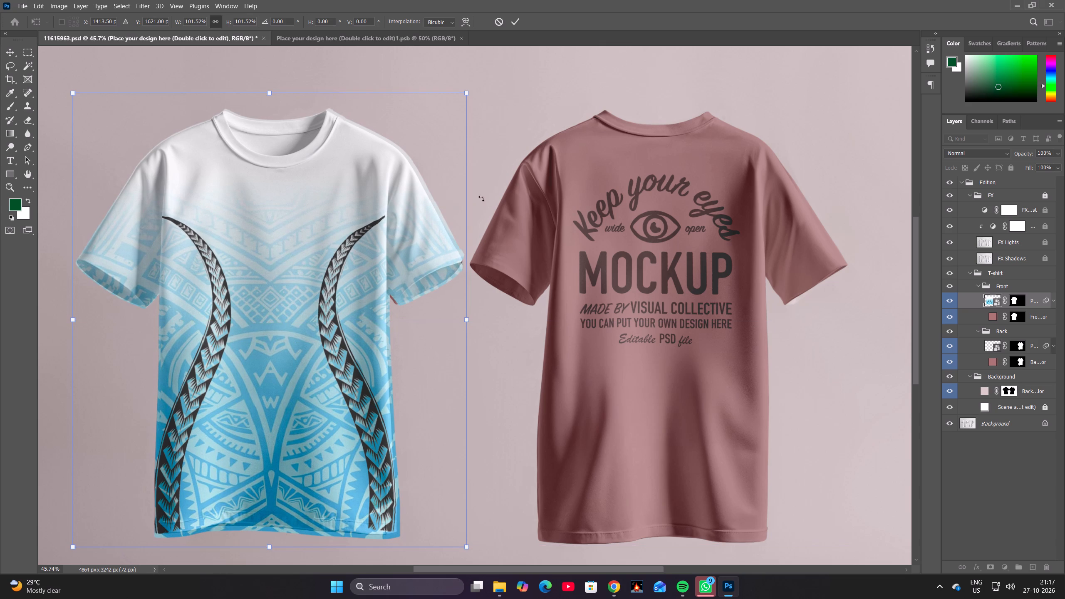
left_click(478, 186)
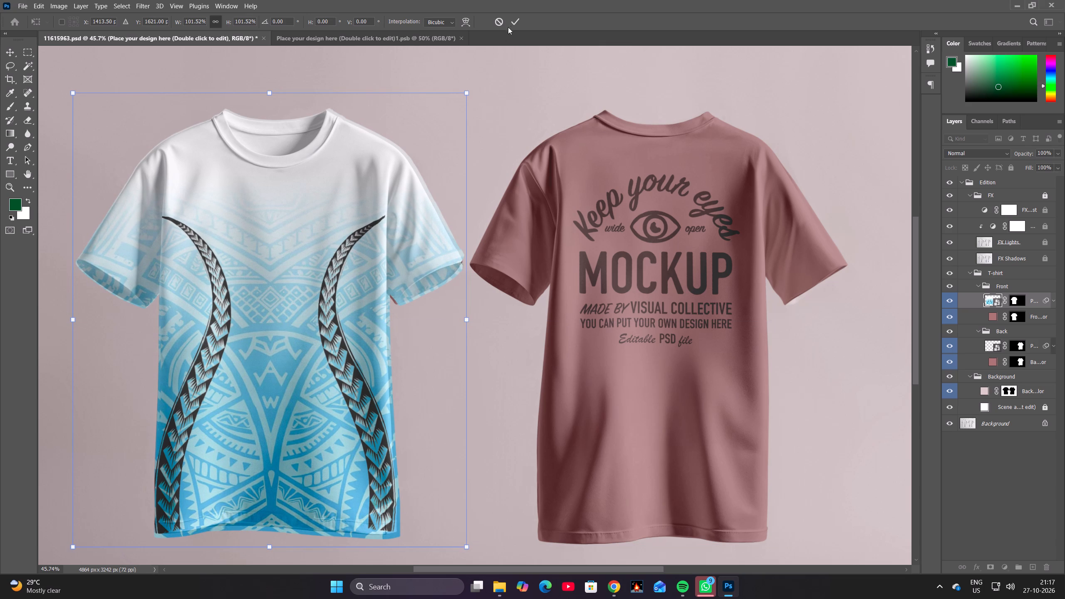
left_click(515, 21)
Hide the front colour layer beneath the tribal design so no red fabric shows around the shirt's edges.
key("space")
key("space")
key("space")
key("space")
key("space")
key("space")
key("space")
key("space")
key("space")
key("space")
key("space")
key("space")
key("space")
key("space")
left_click_drag(385, 267, 404, 209)
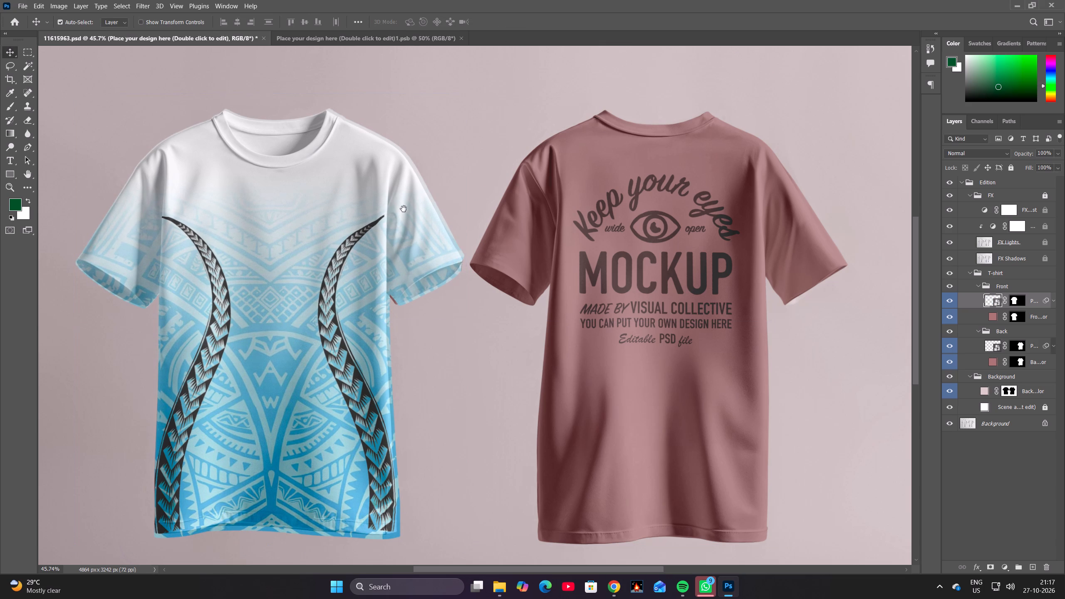
left_click_drag(404, 209, 394, 247)
scroll(395, 225, "up", 13, "alt")
scroll(505, 267, "down", 3, "alt")
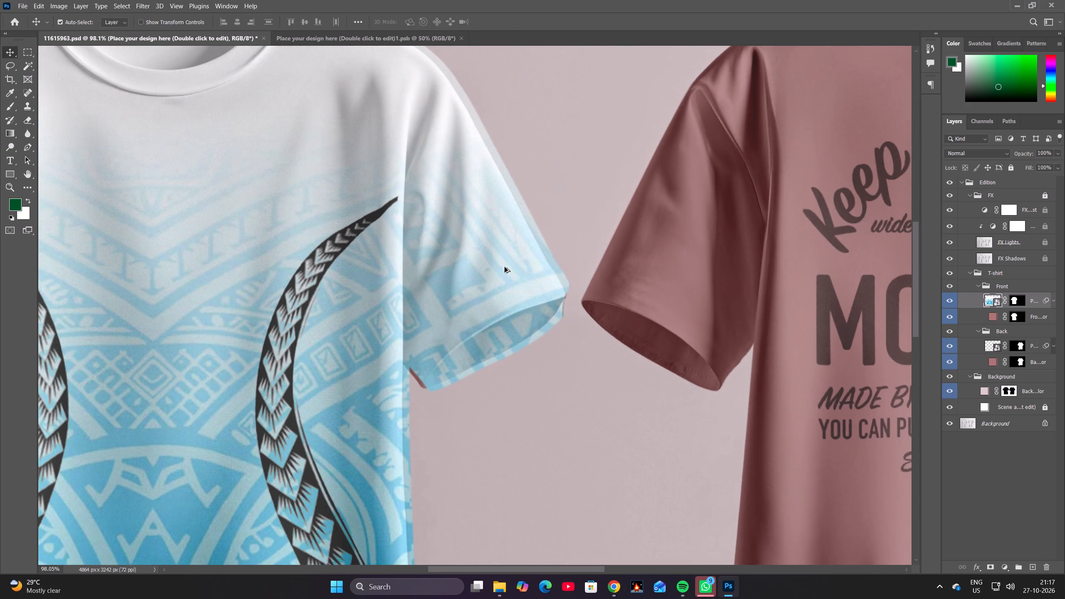
scroll(505, 267, "down", 5, "alt")
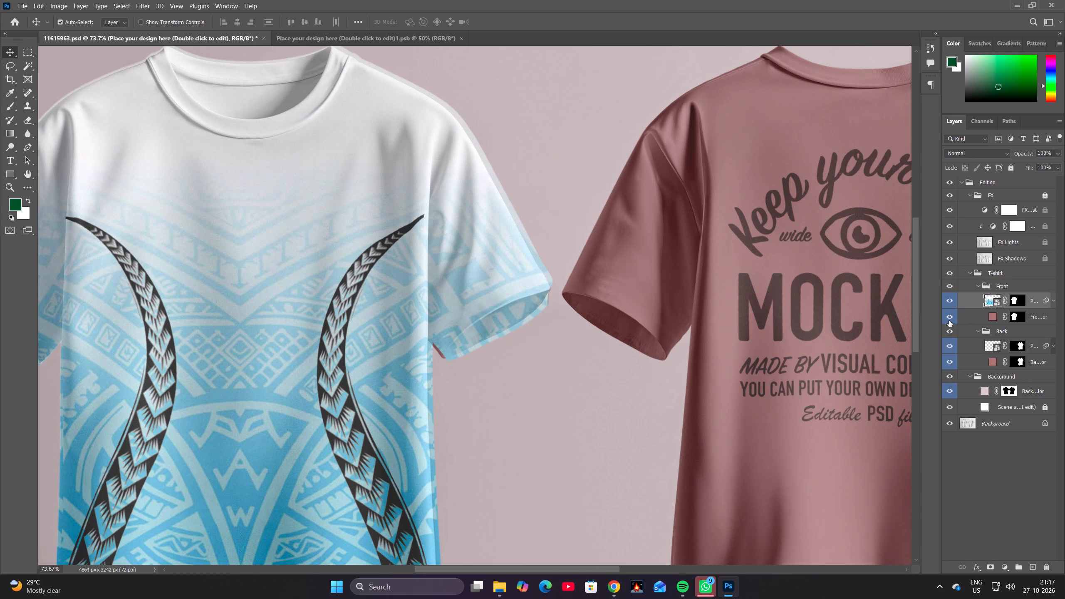
left_click(949, 320)
Inspect the front shirt's sleeve edges, the whole mockup and the collar area.
key("space")
key("space")
key("space")
key("space")
key("space")
key("space")
key("space")
key("space")
key("space")
key("space")
key("space")
key("space")
key("space")
key("space")
key("space")
key("space")
key("space")
key("space")
left_click_drag(638, 298, 641, 277)
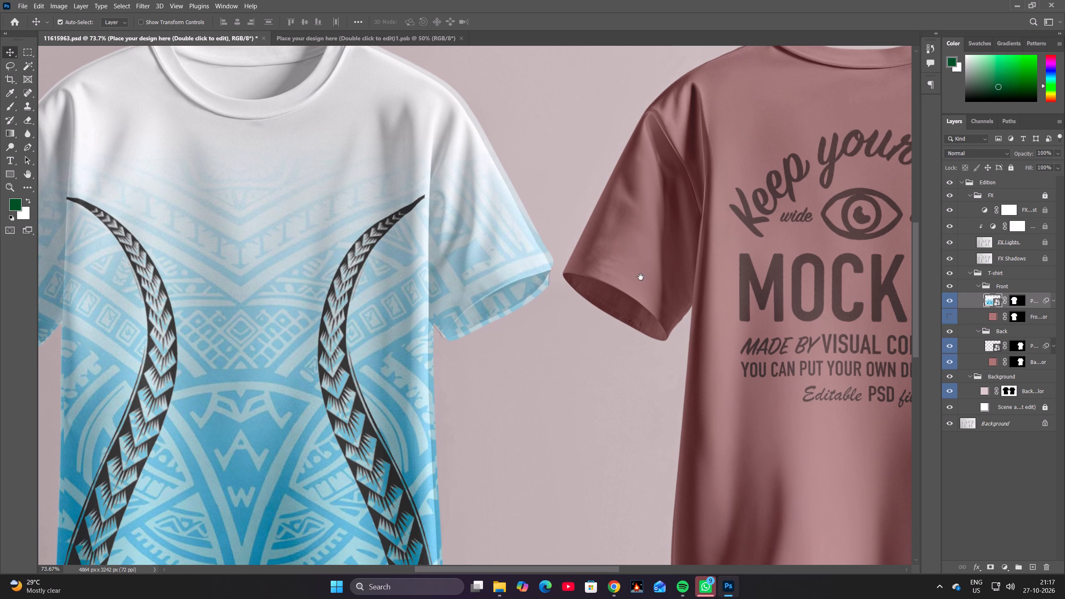
left_click_drag(641, 277, 659, 270)
left_click_drag(524, 235, 516, 238)
left_click(592, 188)
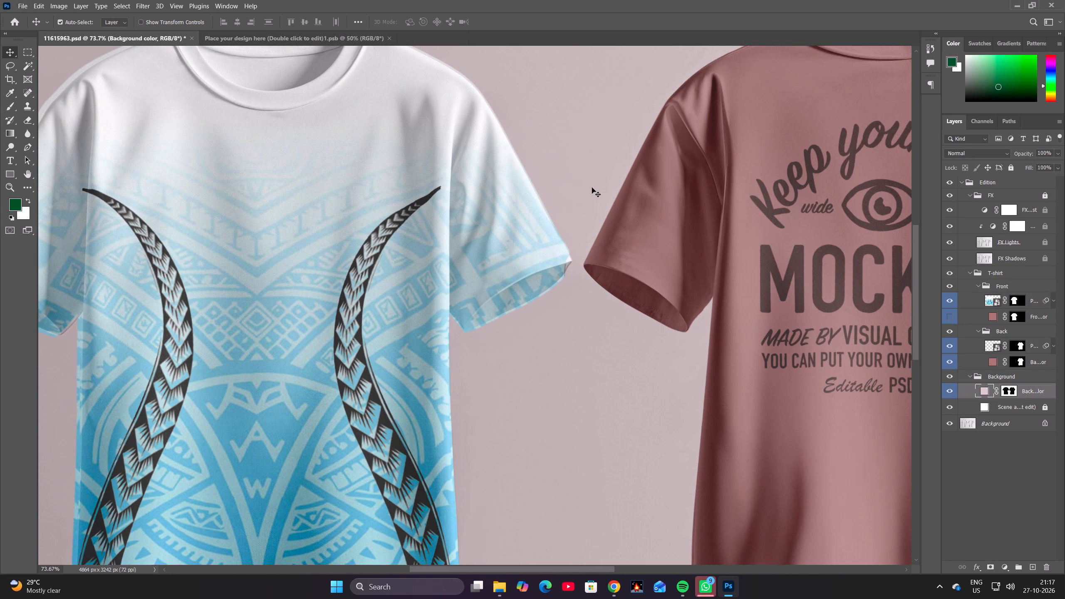
scroll(557, 207, "down", 8, "alt")
key("space")
key("space")
key("space")
key("space")
key("space")
left_click_drag(584, 243, 568, 255)
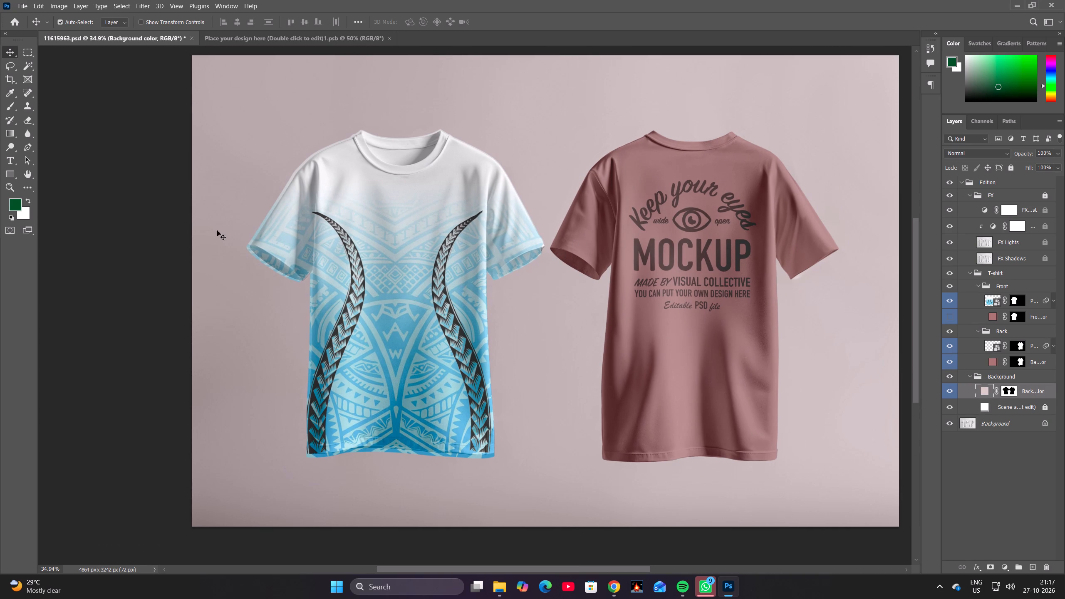
scroll(424, 149, "up", 5, "alt")
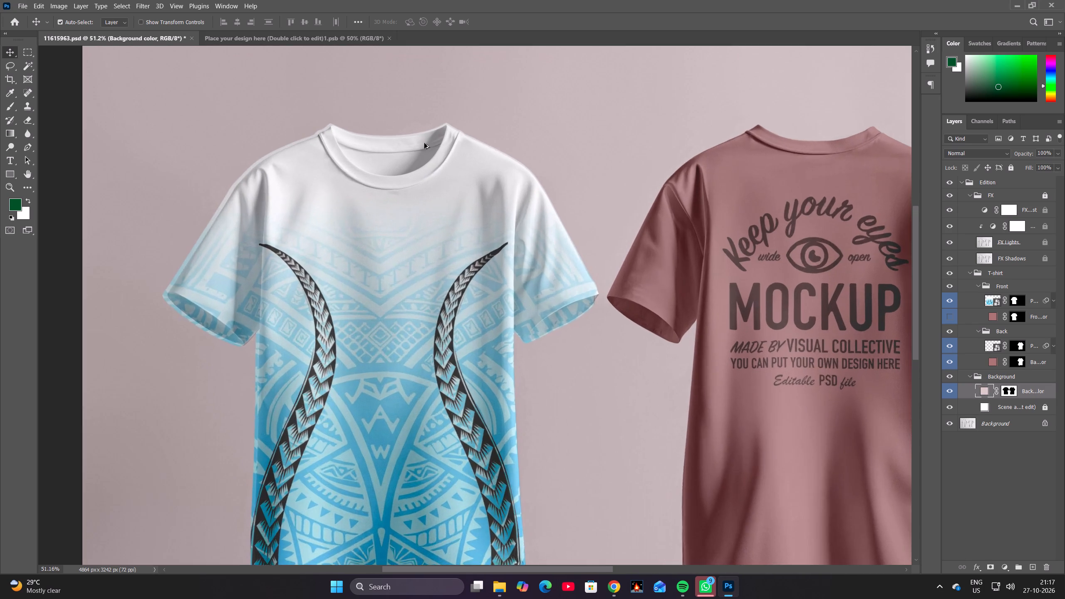
scroll(424, 143, "up", 2, "alt")
Switch to the front design document and show its Safety zone outline layer.
left_click(292, 39)
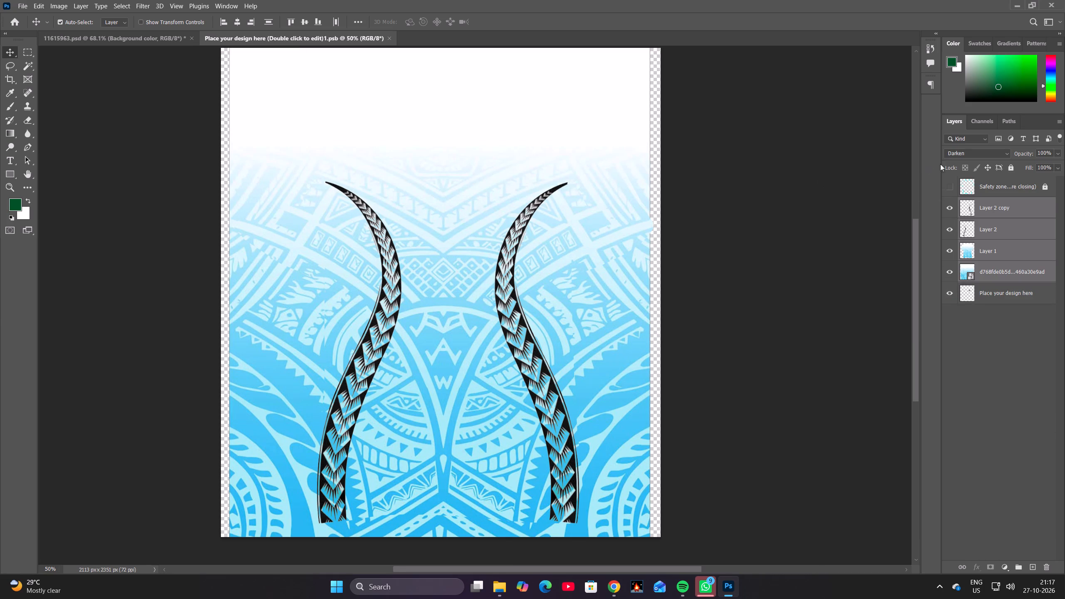
left_click(951, 184)
Add a new empty layer directly above Layer 2 copy in the front design document.
key("space")
key("space")
key("space")
key("space")
key("space")
key("space")
key("space")
key("space")
key("space")
key("space")
left_click_drag(500, 123, 495, 231)
scroll(448, 204, "up", 8, "alt")
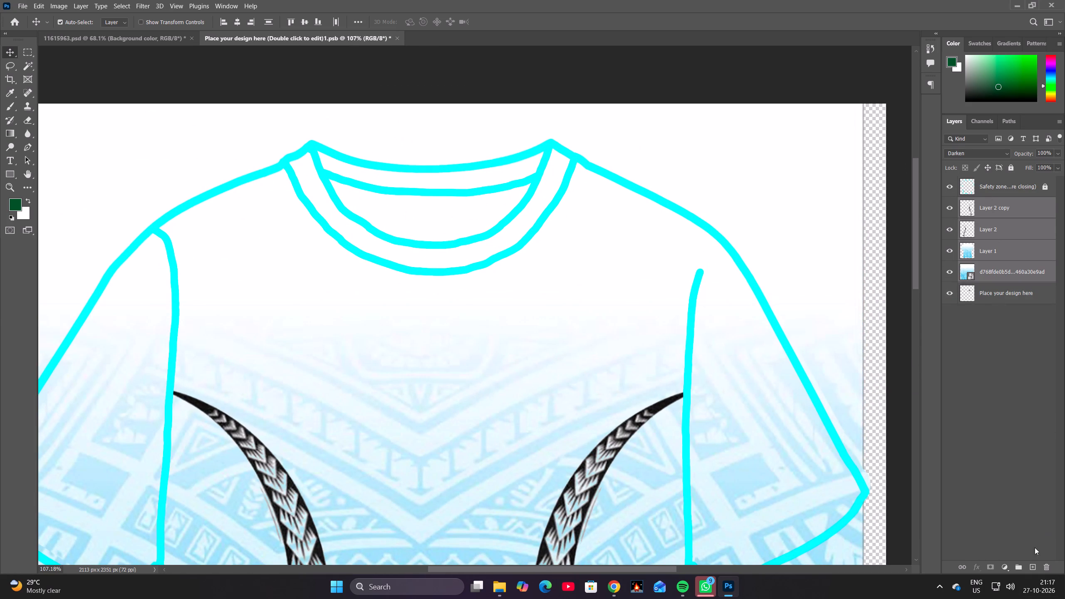
left_click(1032, 565)
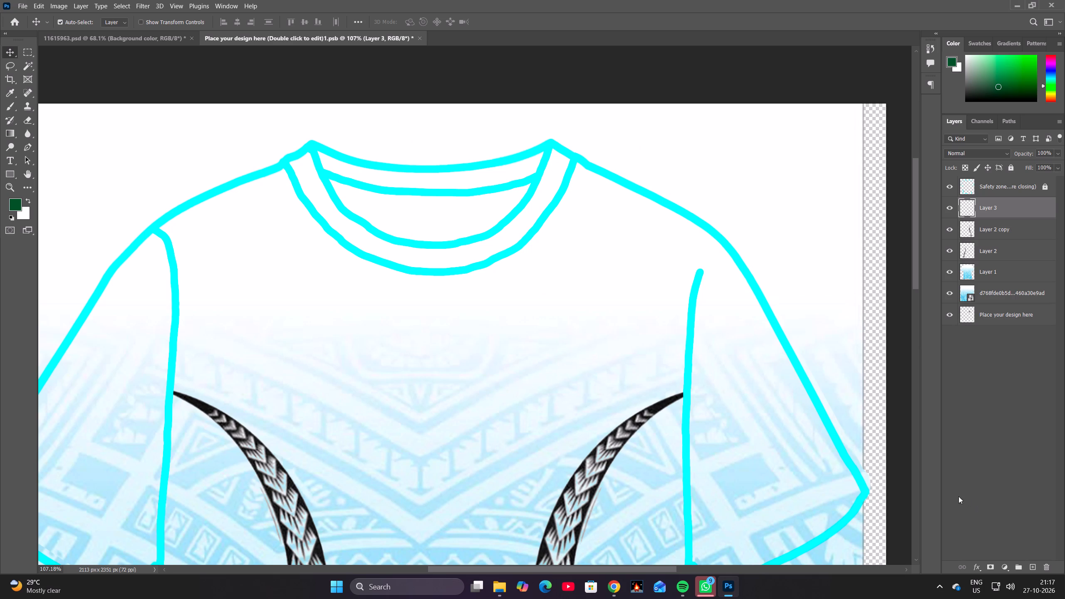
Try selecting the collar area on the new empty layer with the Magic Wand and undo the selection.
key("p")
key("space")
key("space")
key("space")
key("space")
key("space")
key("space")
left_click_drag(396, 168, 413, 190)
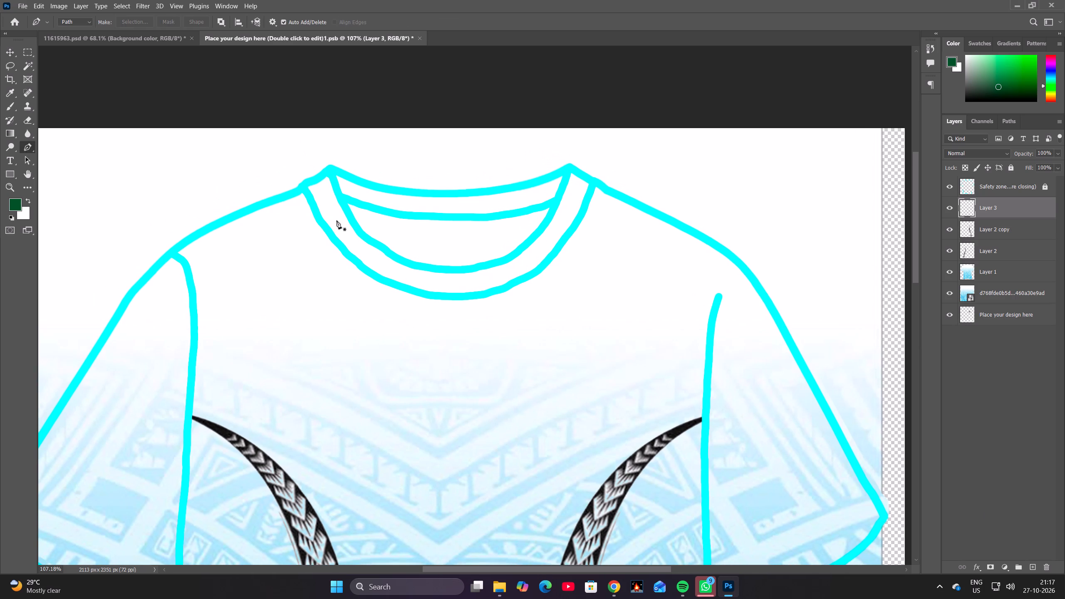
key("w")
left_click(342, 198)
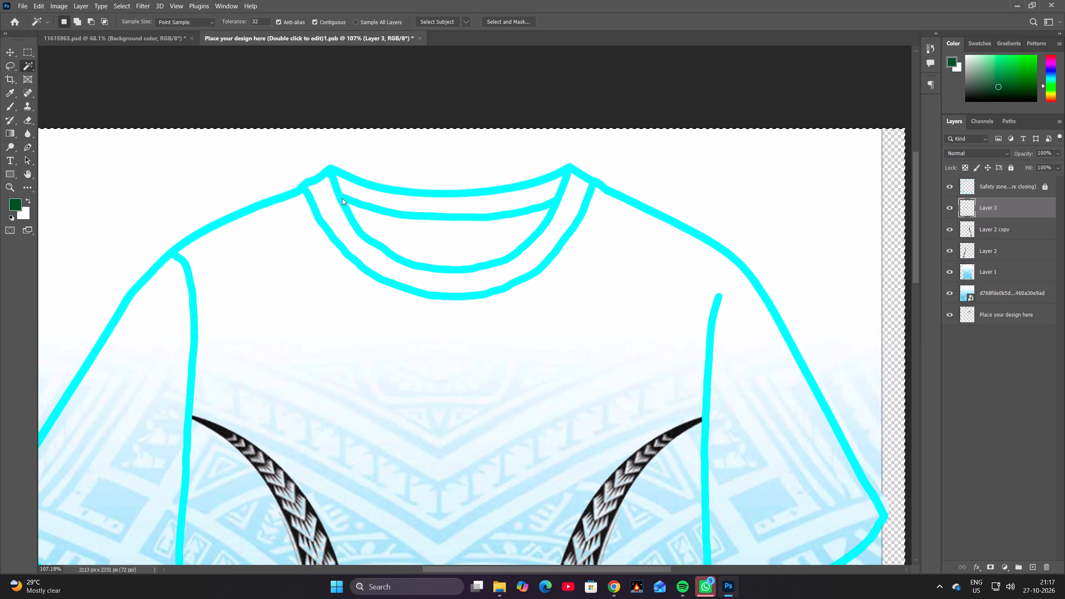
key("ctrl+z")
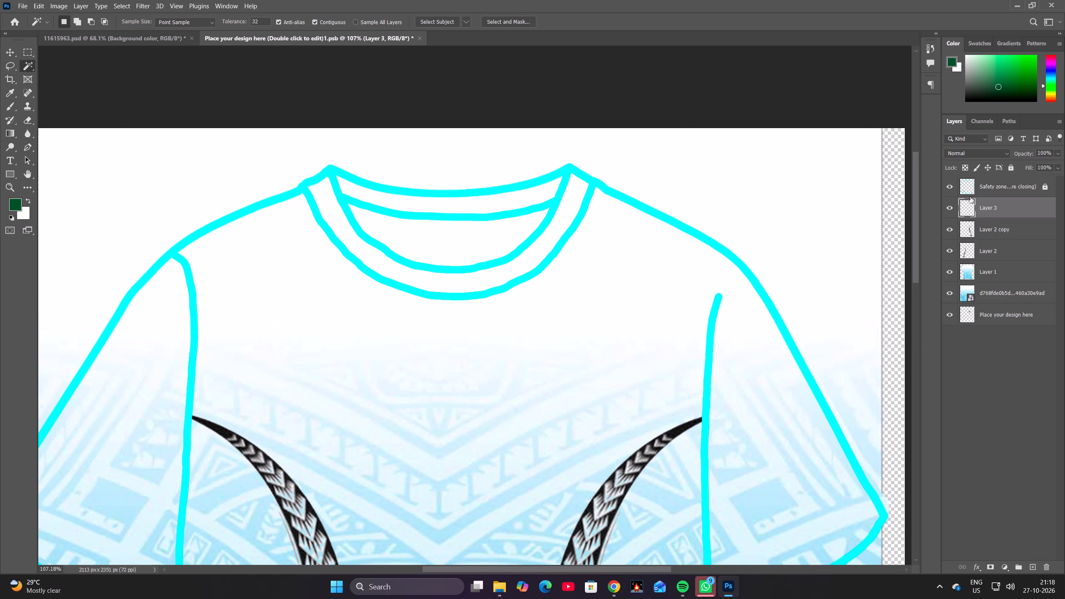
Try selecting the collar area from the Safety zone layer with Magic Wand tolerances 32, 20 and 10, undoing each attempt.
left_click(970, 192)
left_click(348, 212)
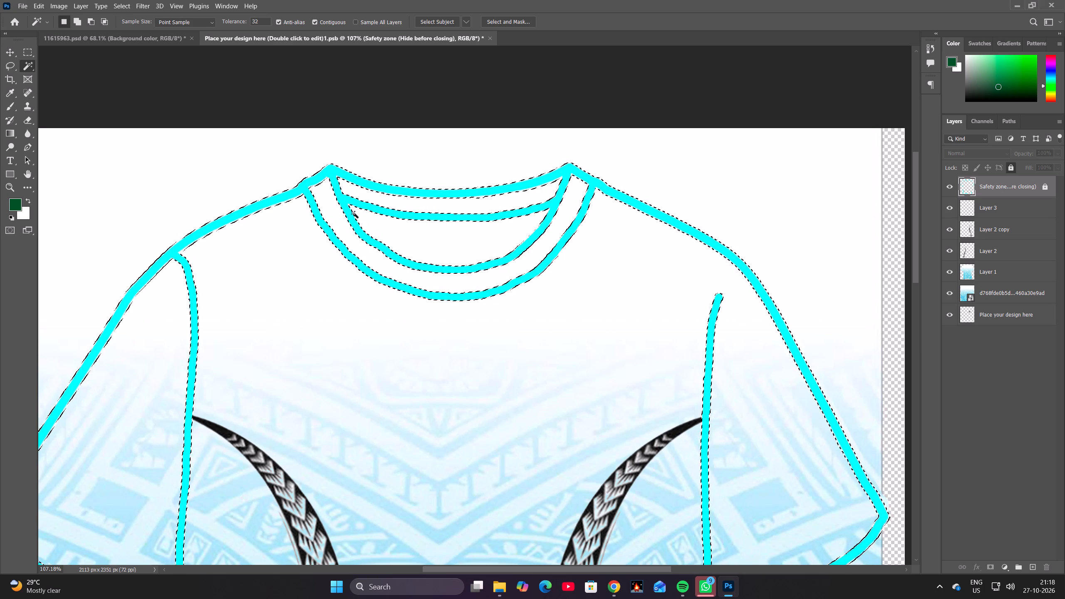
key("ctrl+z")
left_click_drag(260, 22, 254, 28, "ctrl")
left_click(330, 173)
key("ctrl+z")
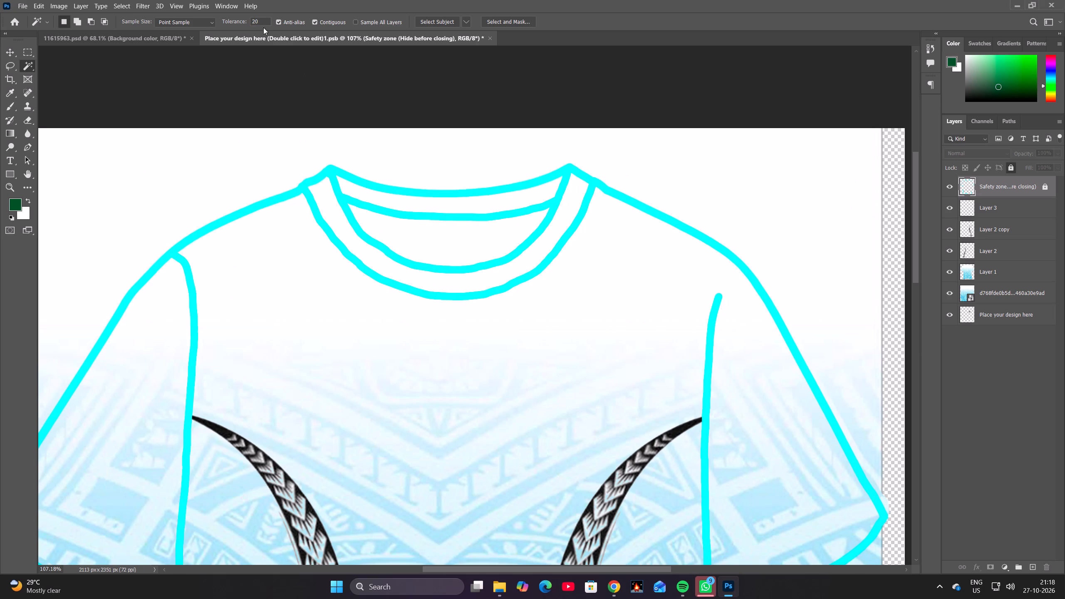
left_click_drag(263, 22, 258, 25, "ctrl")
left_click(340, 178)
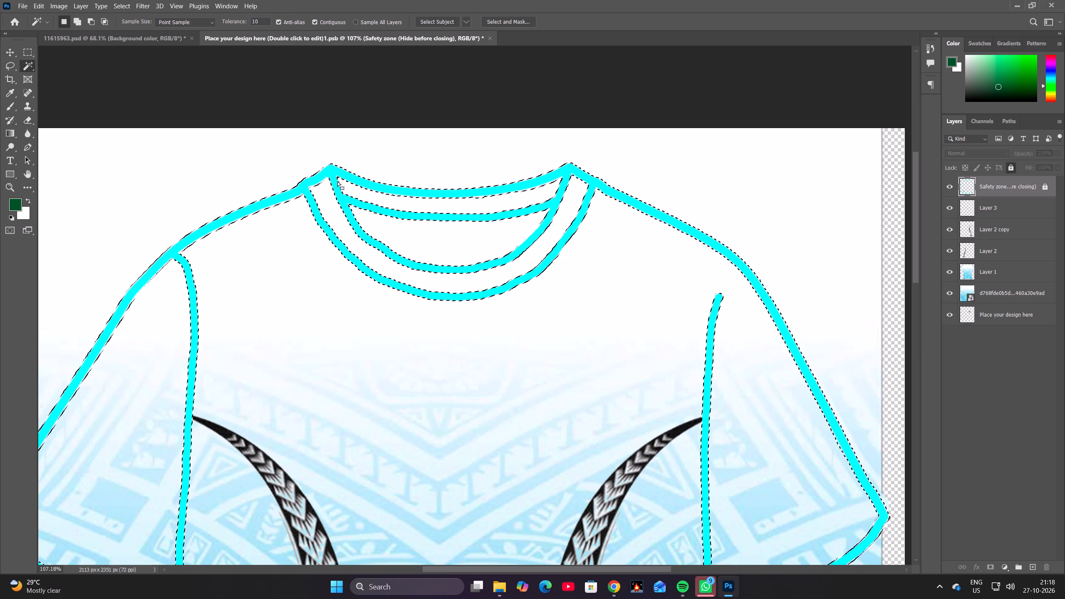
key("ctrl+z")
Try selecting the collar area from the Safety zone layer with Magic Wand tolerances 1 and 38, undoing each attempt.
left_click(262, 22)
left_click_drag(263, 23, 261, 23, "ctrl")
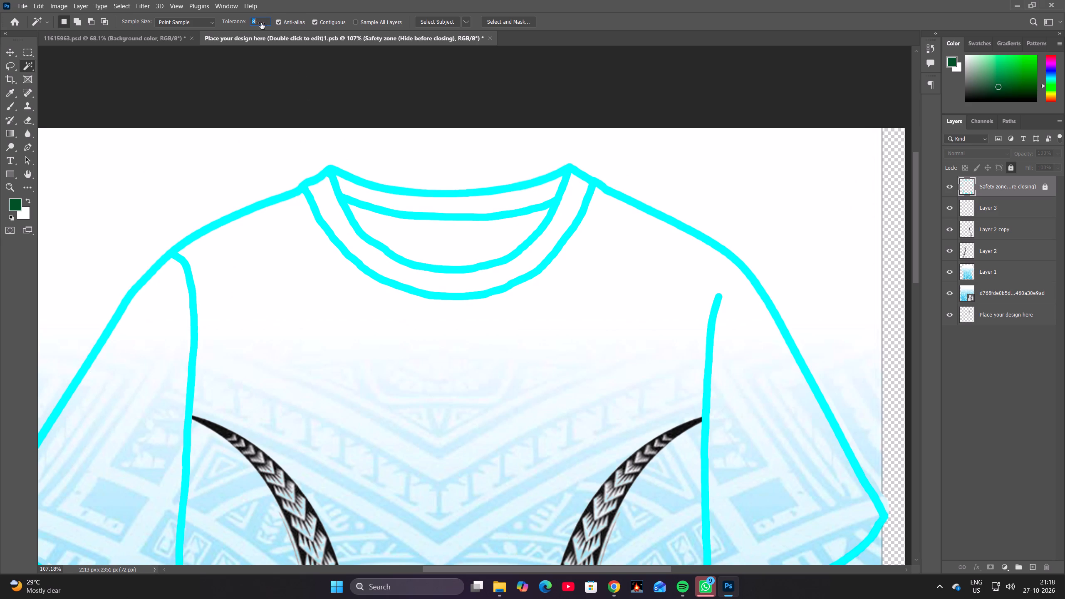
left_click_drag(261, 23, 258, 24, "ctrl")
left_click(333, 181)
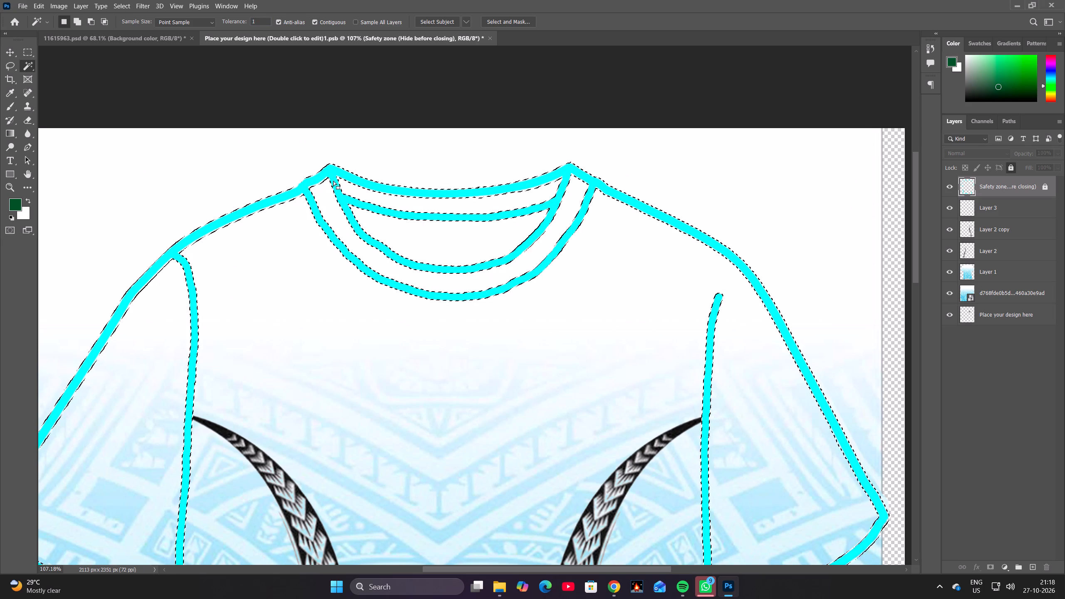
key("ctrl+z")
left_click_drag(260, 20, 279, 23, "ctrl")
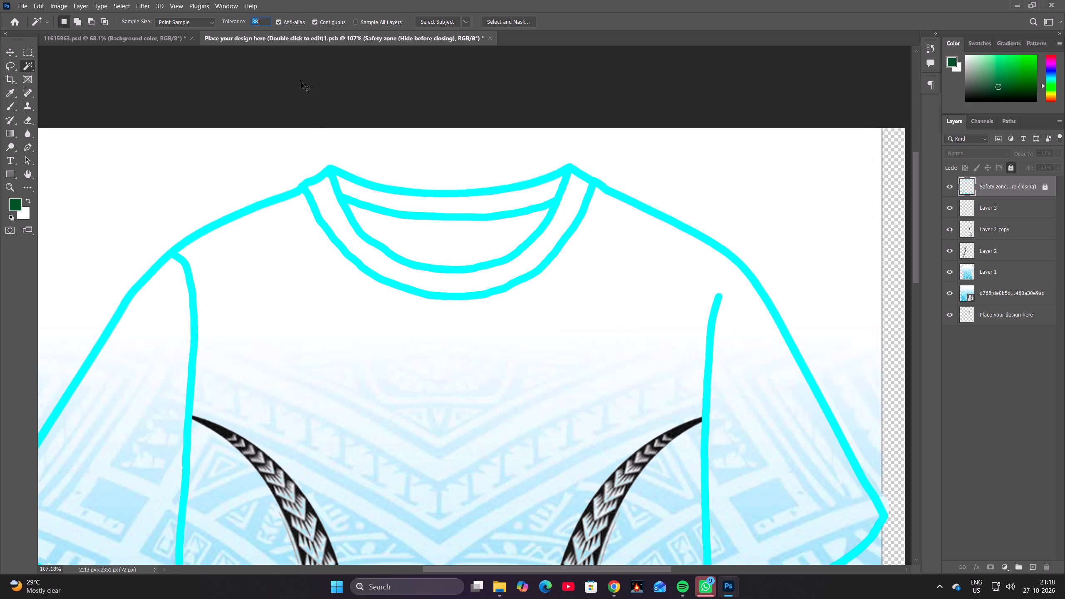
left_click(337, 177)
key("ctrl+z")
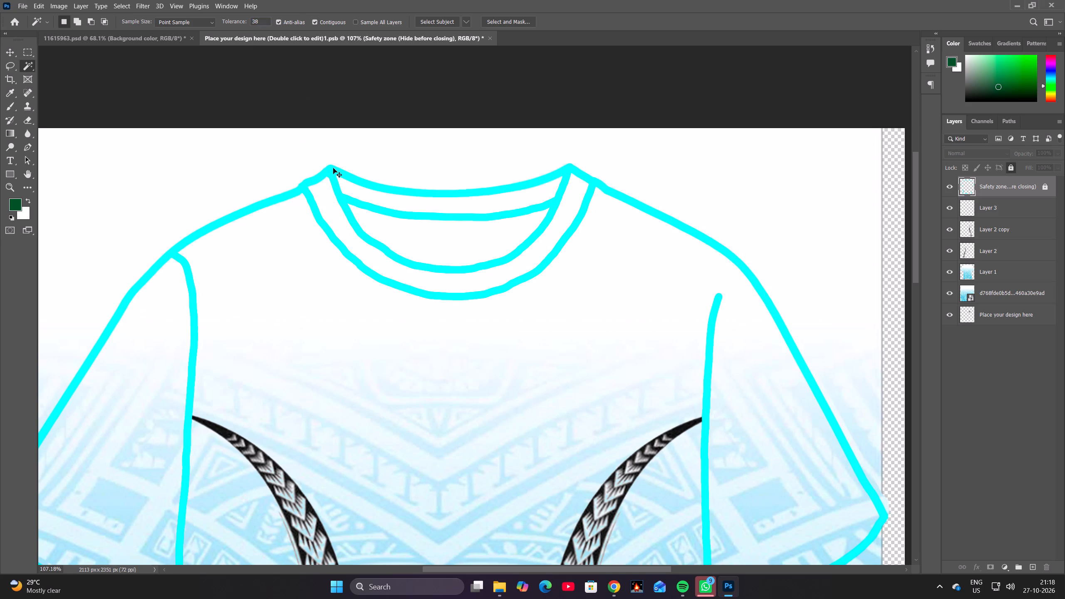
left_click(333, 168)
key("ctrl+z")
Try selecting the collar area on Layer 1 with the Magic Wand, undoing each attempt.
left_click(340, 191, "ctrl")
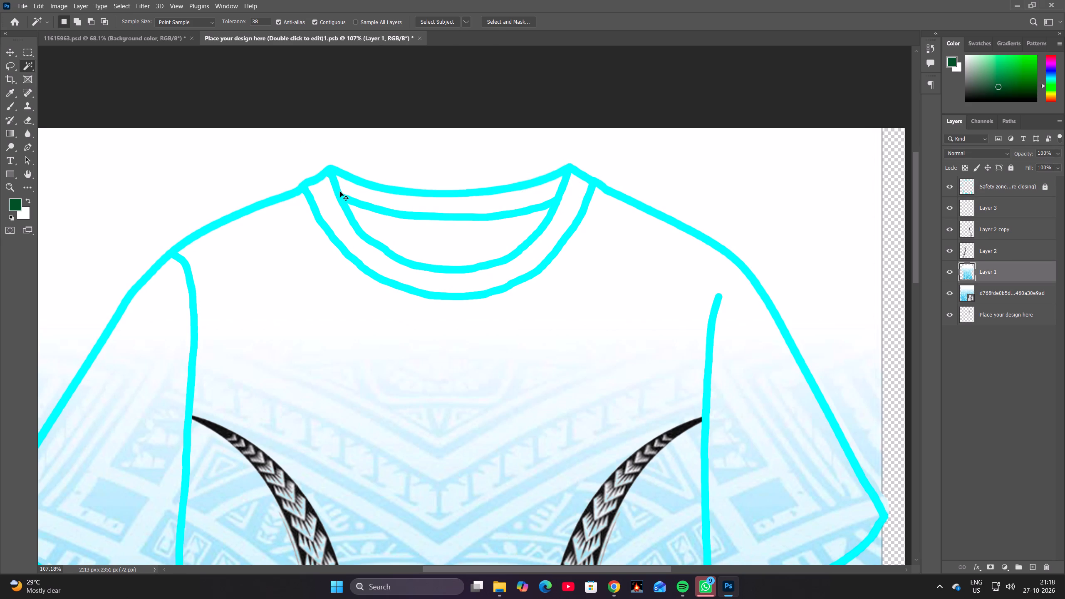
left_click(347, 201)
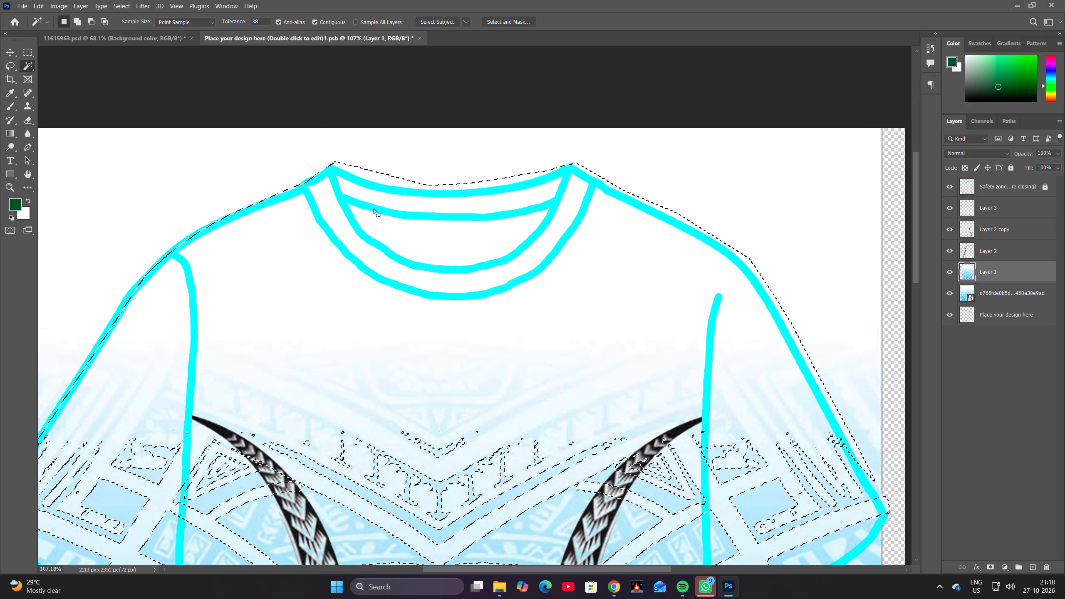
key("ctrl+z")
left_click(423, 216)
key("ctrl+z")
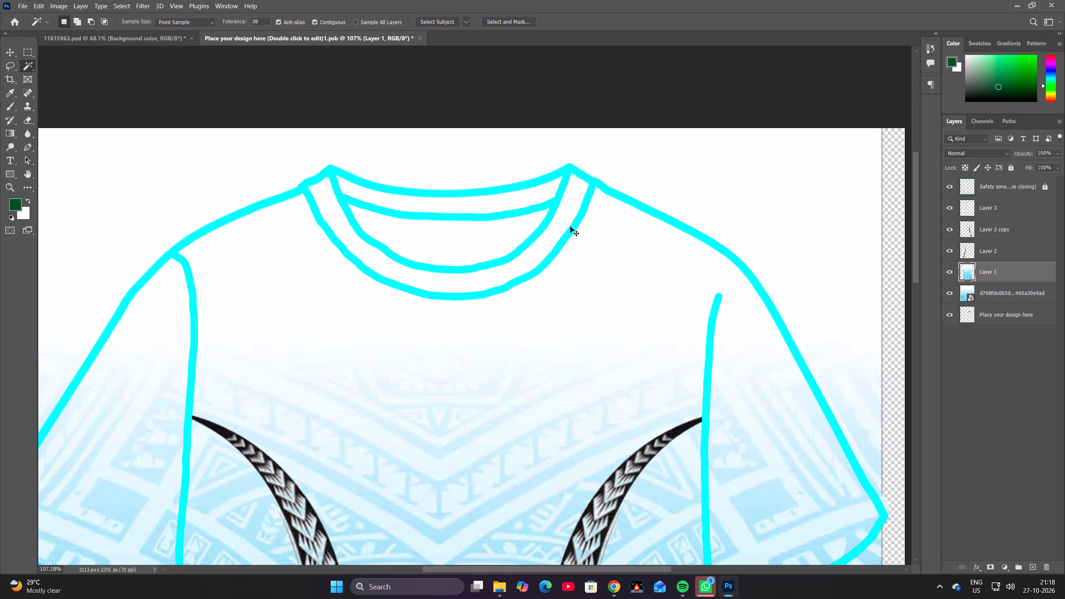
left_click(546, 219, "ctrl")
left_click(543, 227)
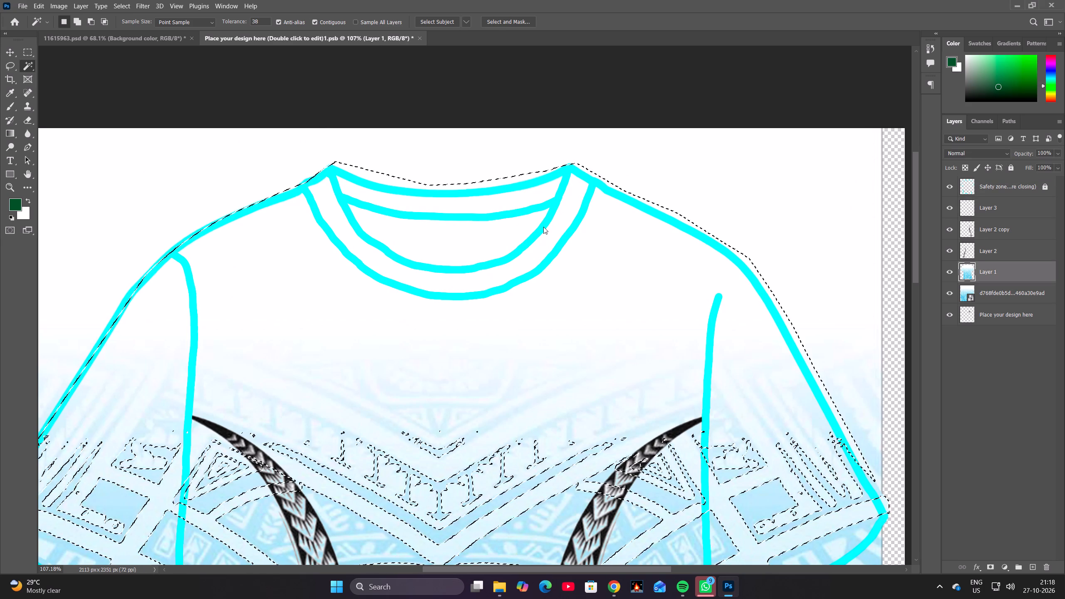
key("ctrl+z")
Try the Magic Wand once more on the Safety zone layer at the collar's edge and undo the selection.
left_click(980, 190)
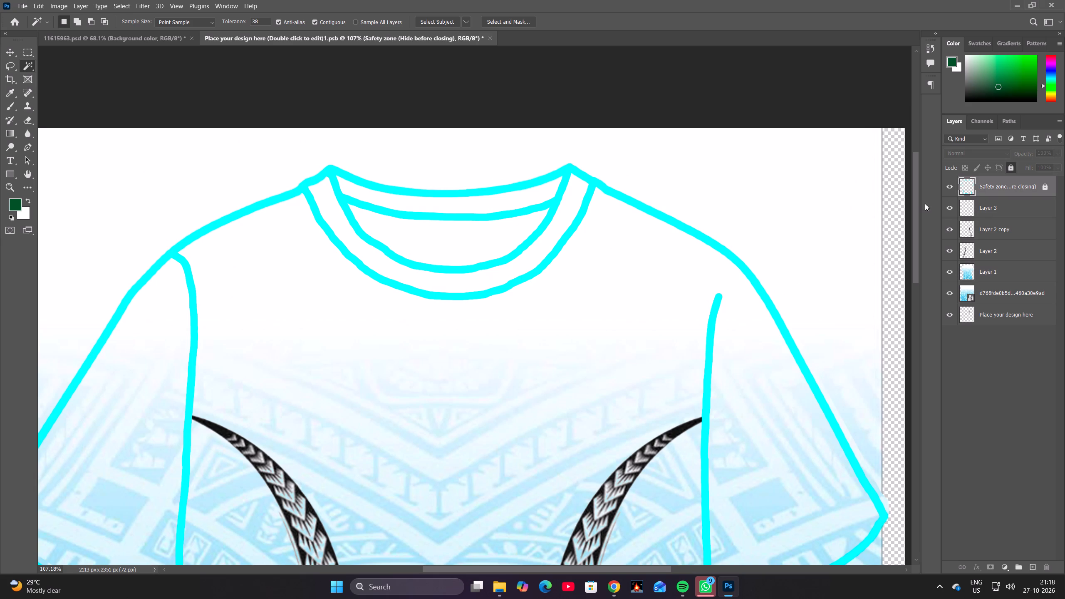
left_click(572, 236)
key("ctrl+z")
Start a Pen tool path at the collar's left peak and curve it along the back neckline to the right peak.
key("p")
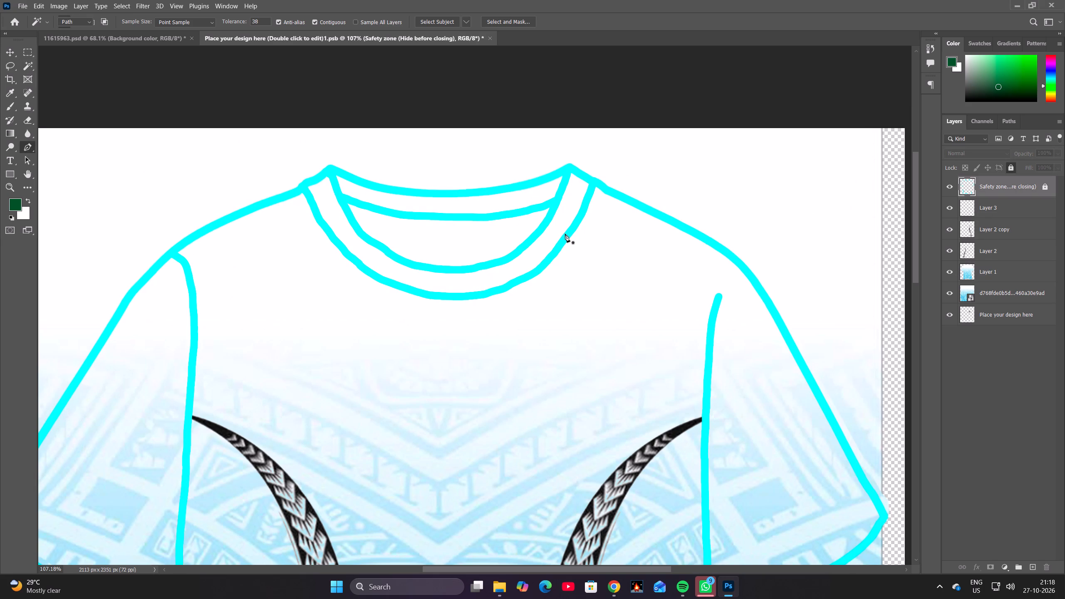
scroll(477, 192, "up", 3, "alt")
key("space")
key("space")
key("space")
key("space")
key("space")
key("space")
key("space")
key("space")
left_click_drag(509, 235, 572, 252)
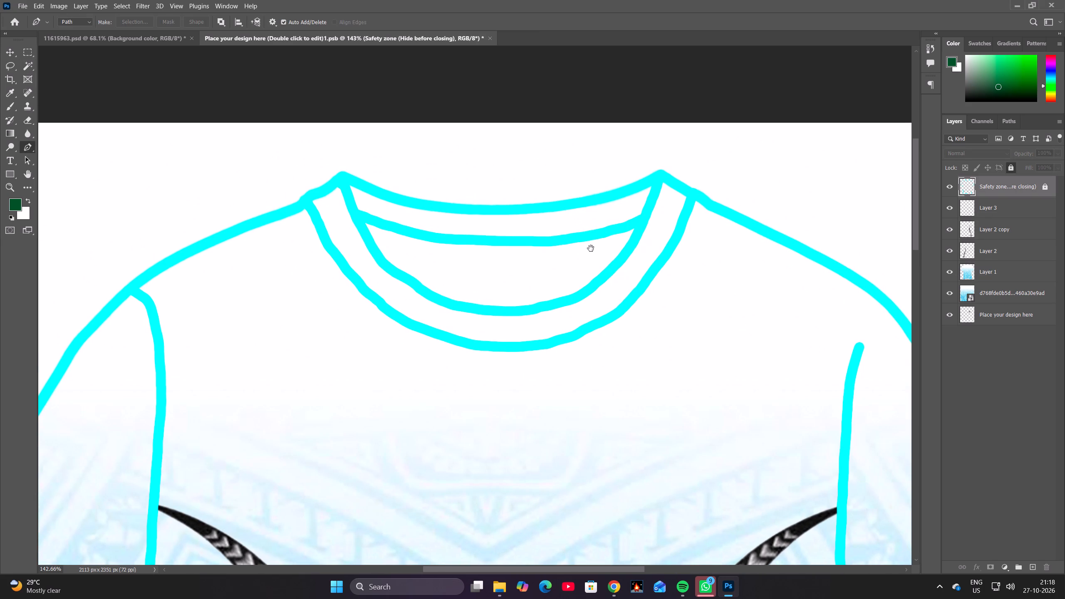
left_click(344, 179)
left_click_drag(521, 209, 596, 204)
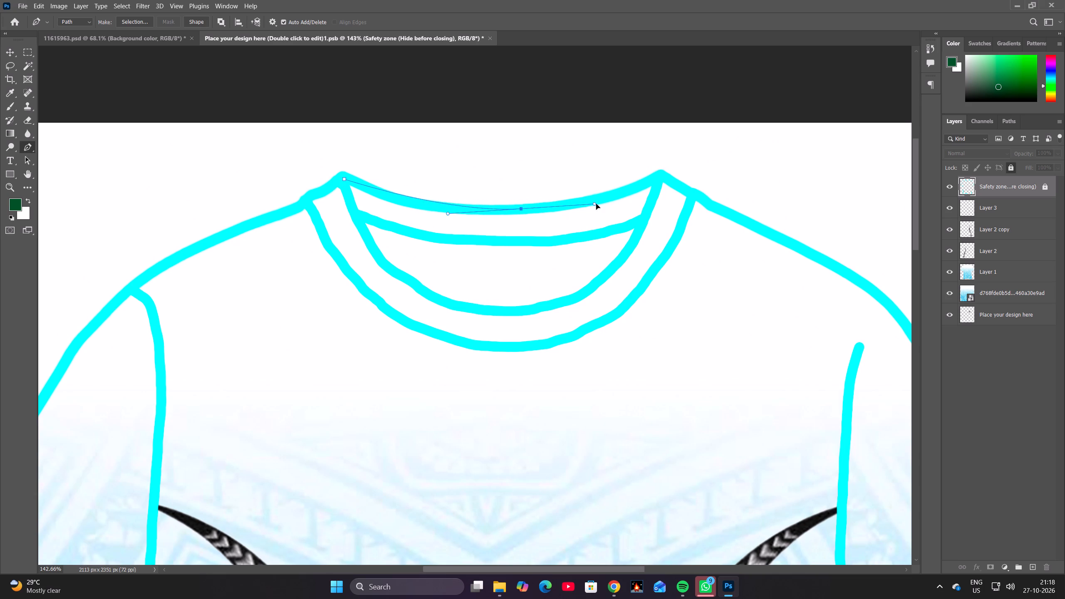
left_click_drag(596, 204, 586, 206)
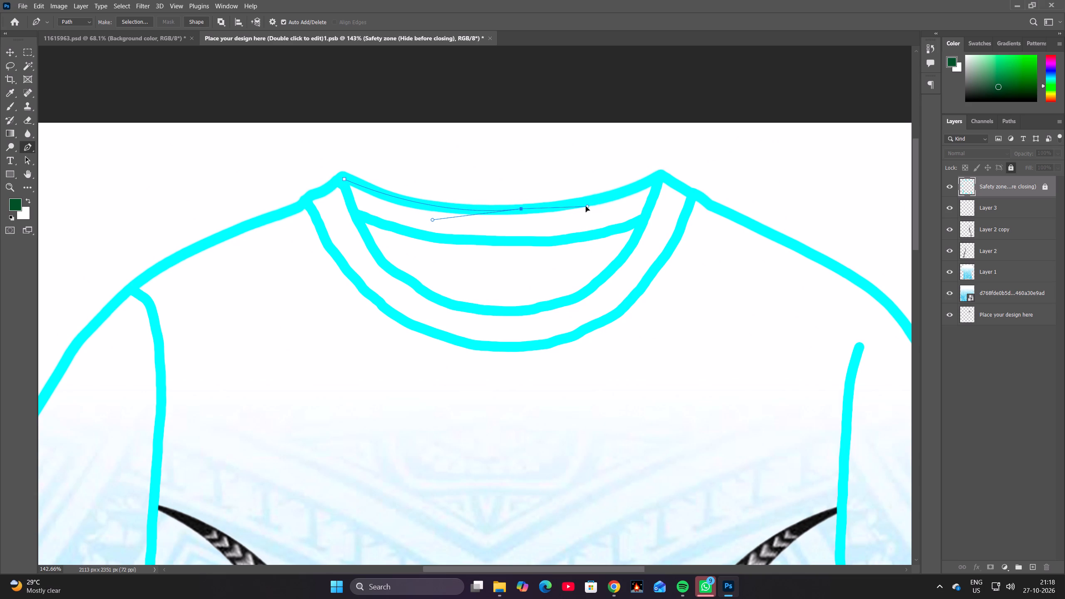
left_click_drag(586, 206, 579, 203)
left_click(579, 203, "alt")
left_click_drag(659, 177, 661, 173)
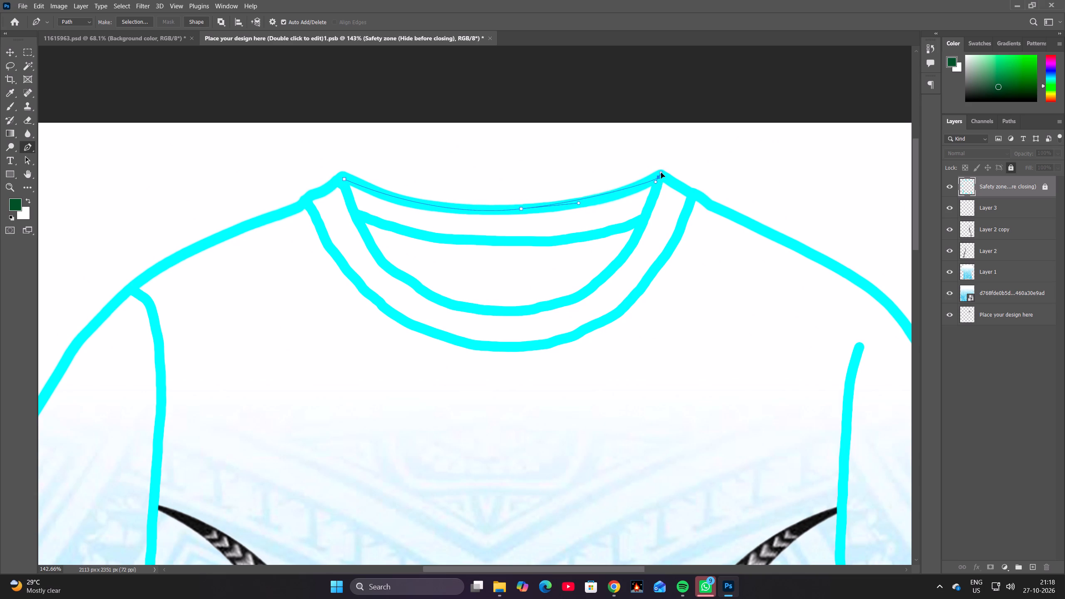
left_click_drag(661, 173, 667, 179)
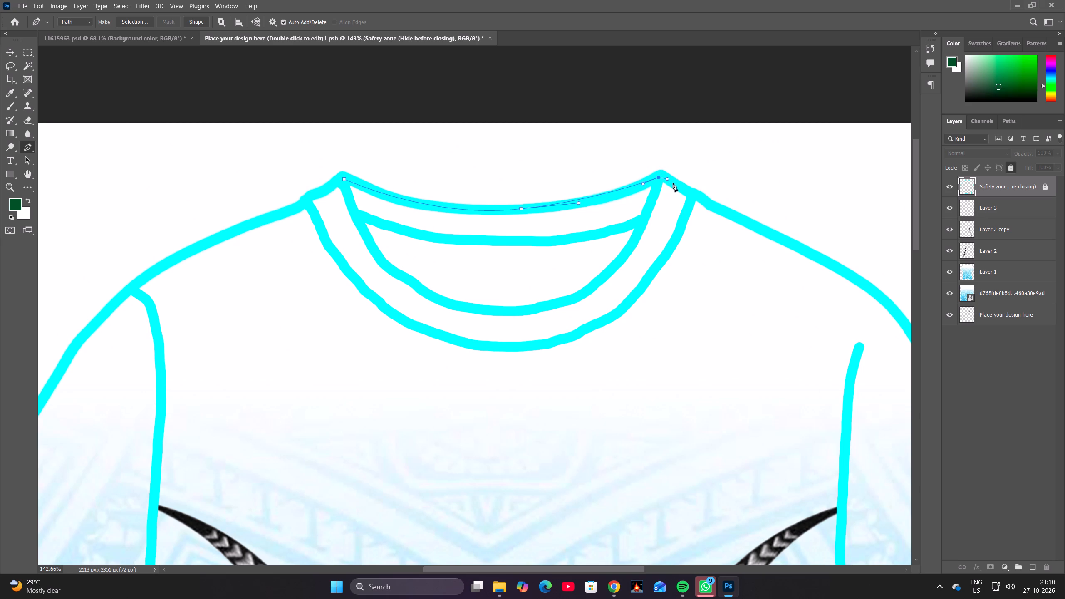
Continue the path over the collar's right shoulder end and down its outer edge to the bottom centre.
left_click(675, 183)
left_click(696, 194)
left_click(687, 214)
left_click(676, 239)
left_click(670, 248)
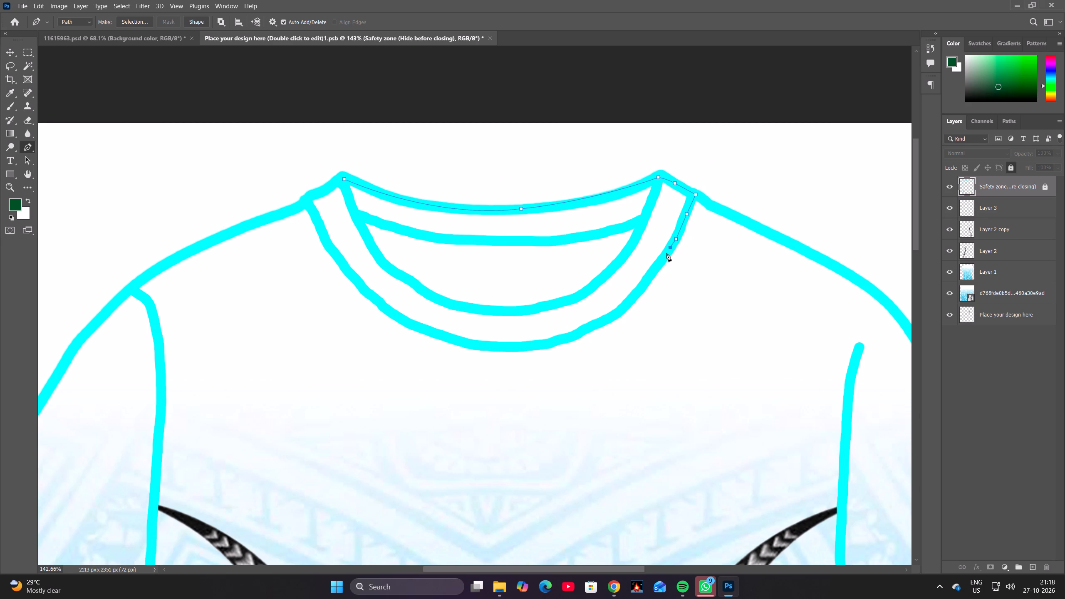
left_click(661, 260)
left_click(656, 266)
left_click(647, 279)
left_click(640, 291)
left_click(625, 306)
left_click(605, 321)
left_click(580, 331)
left_click(567, 339)
left_click(546, 344)
left_click(519, 347)
left_click(485, 349)
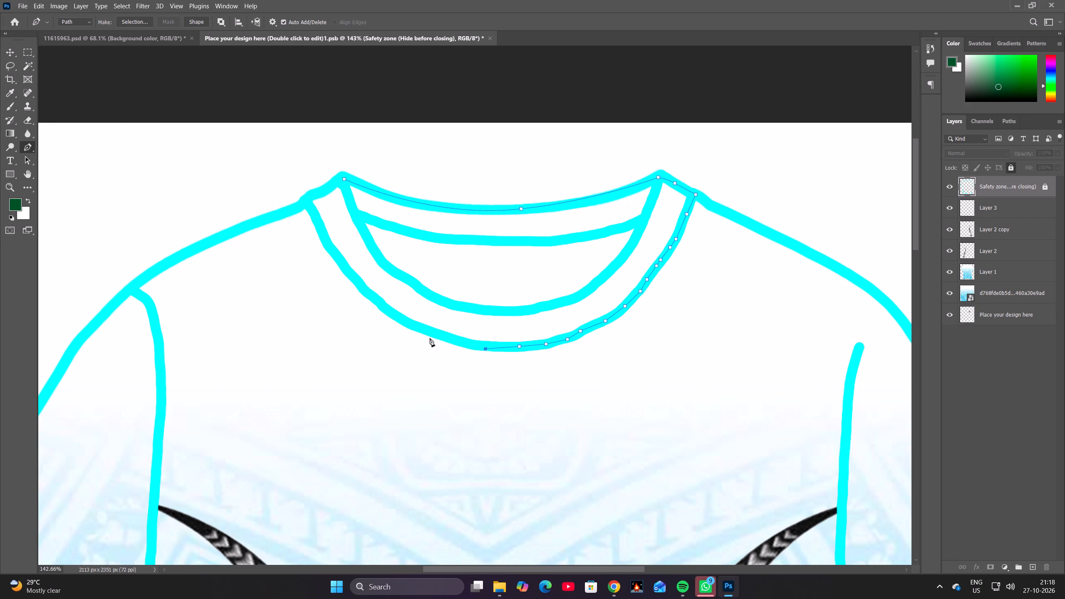
Continue the path up the collar's left outer edge and over the shoulder end to the left peak.
left_click(397, 319)
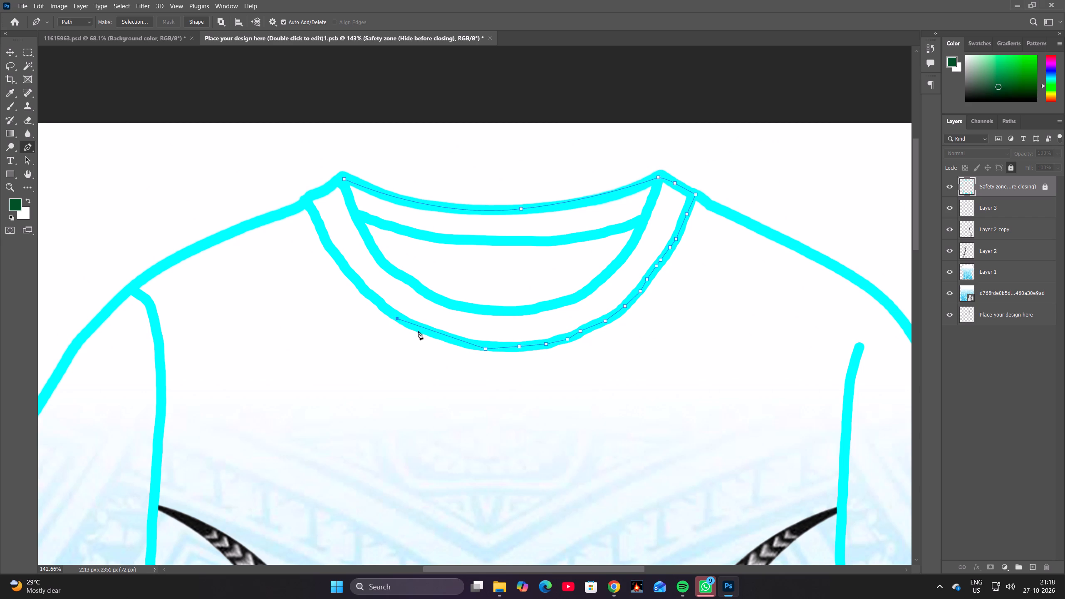
key("ctrl+z")
left_click(454, 340)
left_click(437, 336)
left_click(417, 329)
left_click(394, 316)
left_click(372, 301)
left_click(359, 280)
key("ctrl+z")
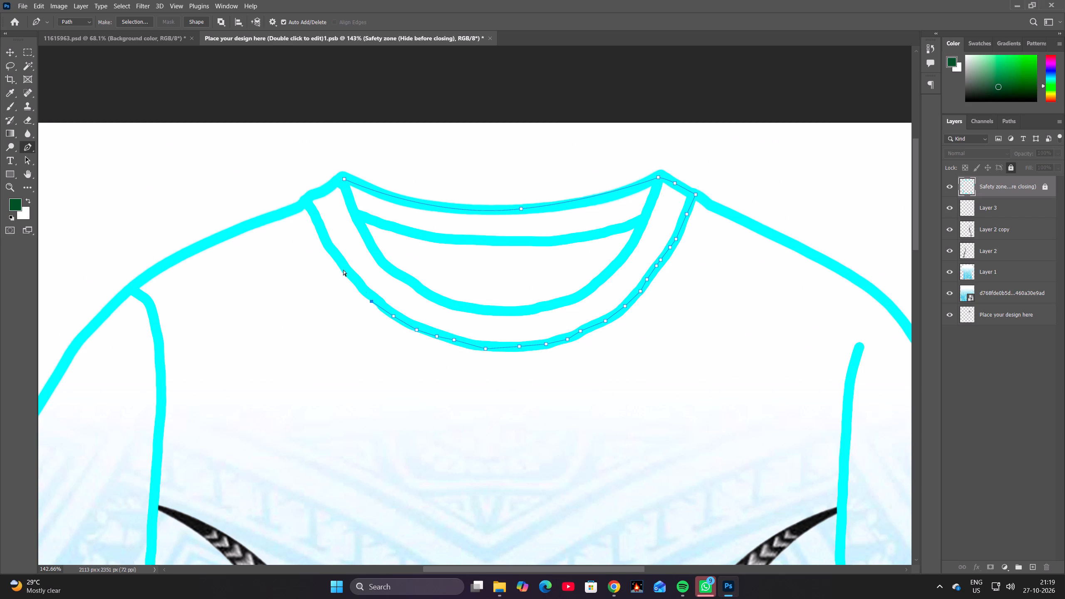
left_click(347, 275)
left_click(328, 249)
left_click(318, 229)
left_click(309, 211)
left_click(305, 199)
left_click(320, 193)
left_click(343, 176)
Trace the collar's inner front edge with path points from the left peak around the bottom to the right peak.
left_click(345, 192)
left_click(351, 212)
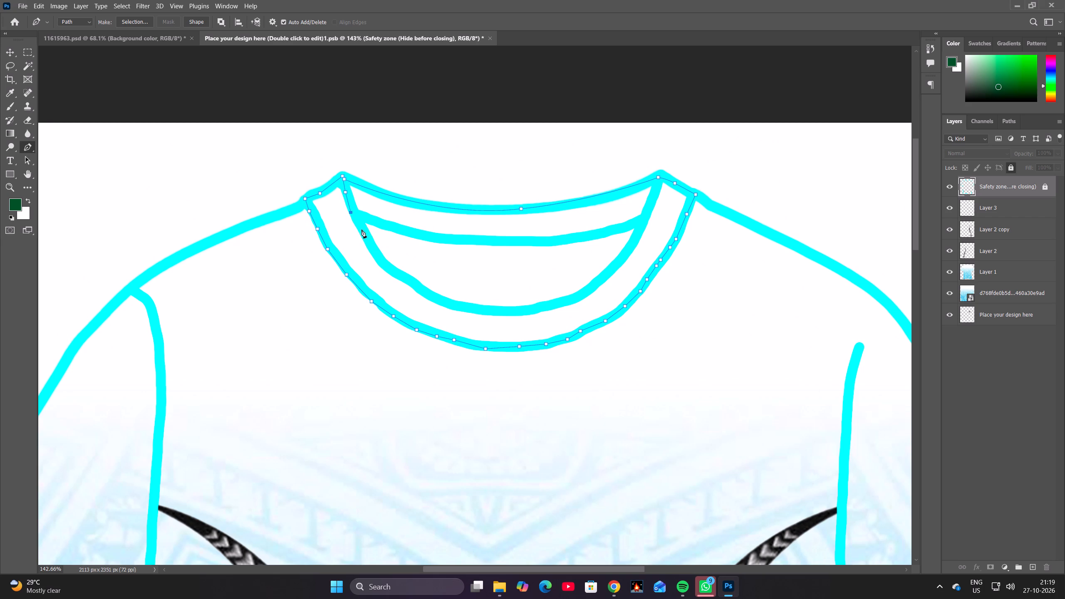
left_click(362, 234)
left_click(385, 264)
left_click(404, 274)
left_click(427, 293)
left_click(482, 310)
left_click(505, 309)
left_click(533, 308)
left_click(556, 302)
left_click(576, 297)
left_click(590, 286)
left_click(608, 271)
left_click(623, 256)
left_click(632, 238)
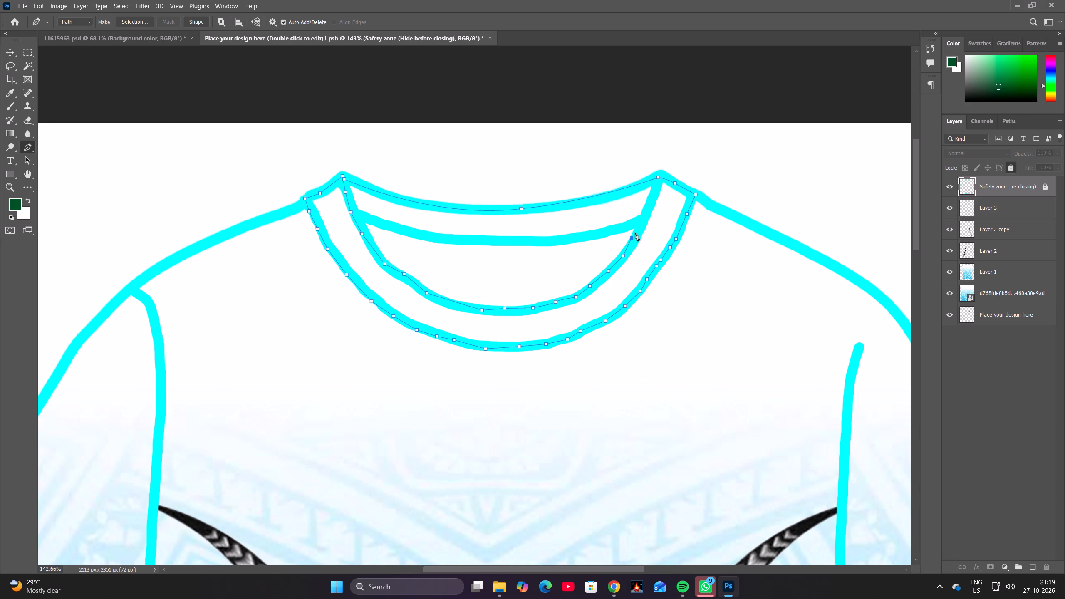
left_click(644, 219)
left_click(653, 198)
left_click(657, 182)
Try adding a point at the left end of the inner back-neck line, undo it, and convert the collar path into a selection.
left_click(367, 218)
key("ctrl+z")
key("ctrl+Return")
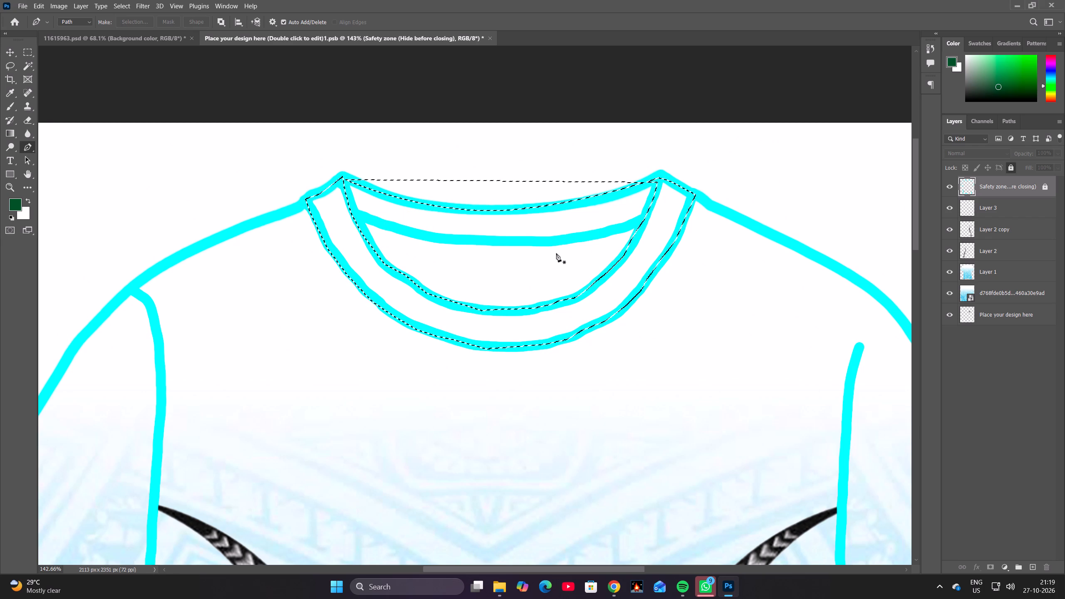
Undo the collar selection and discard the entire collar path traced so far.
key("ctrl+z")
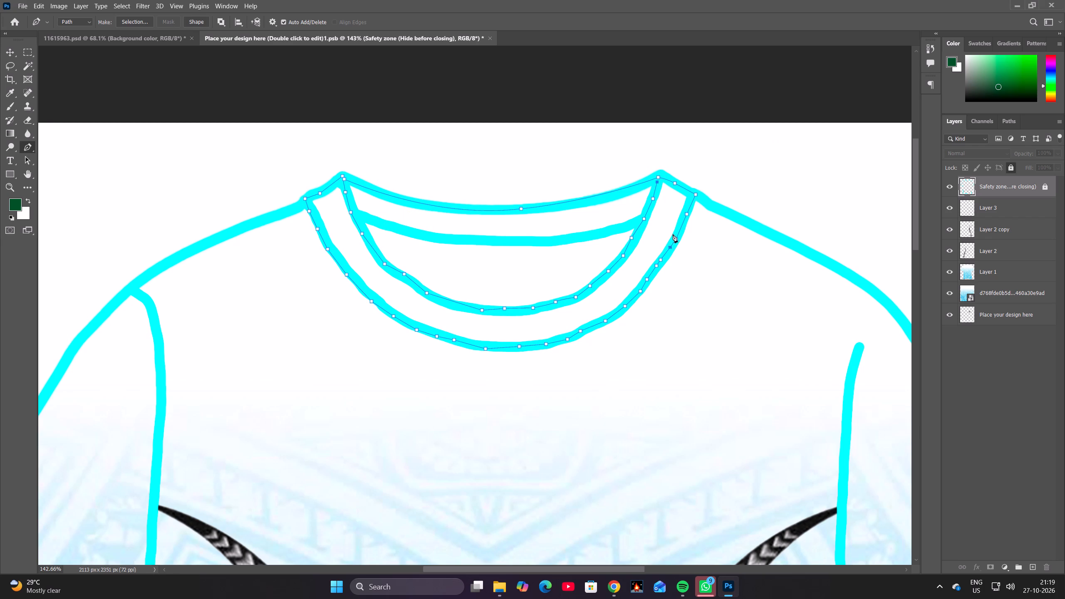
left_click(659, 178)
key("ctrl+z")
key("ctrl+z")
key("ctrl+z")
key("ctrl+z")
key("ctrl+z")
key("ctrl+z")
key("ctrl+z")
key("ctrl+z")
key("ctrl+z")
key("ctrl+z")
key("ctrl+z")
key("ctrl+z")
key("ctrl+z")
key("ctrl+z")
key("ctrl+z")
key("ctrl+z")
key("ctrl+z")
key("ctrl+z")
key("ctrl+z")
key("ctrl+z")
key("ctrl+z")
key("Escape")
key("Escape")
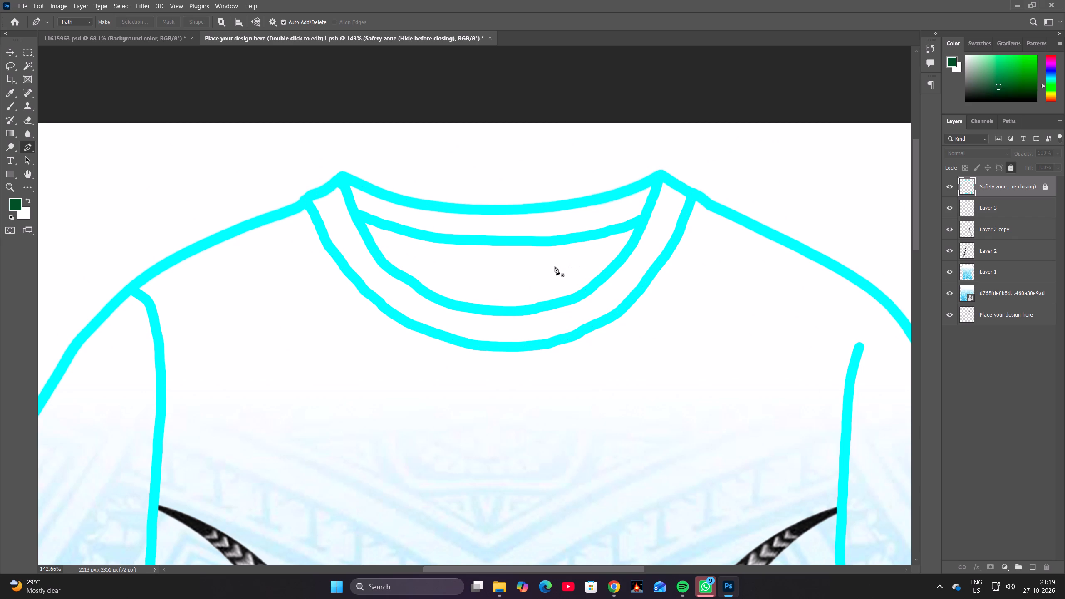
Start a path at the left end of the inner back-neck line and trace it just past the centre.
left_click(358, 217)
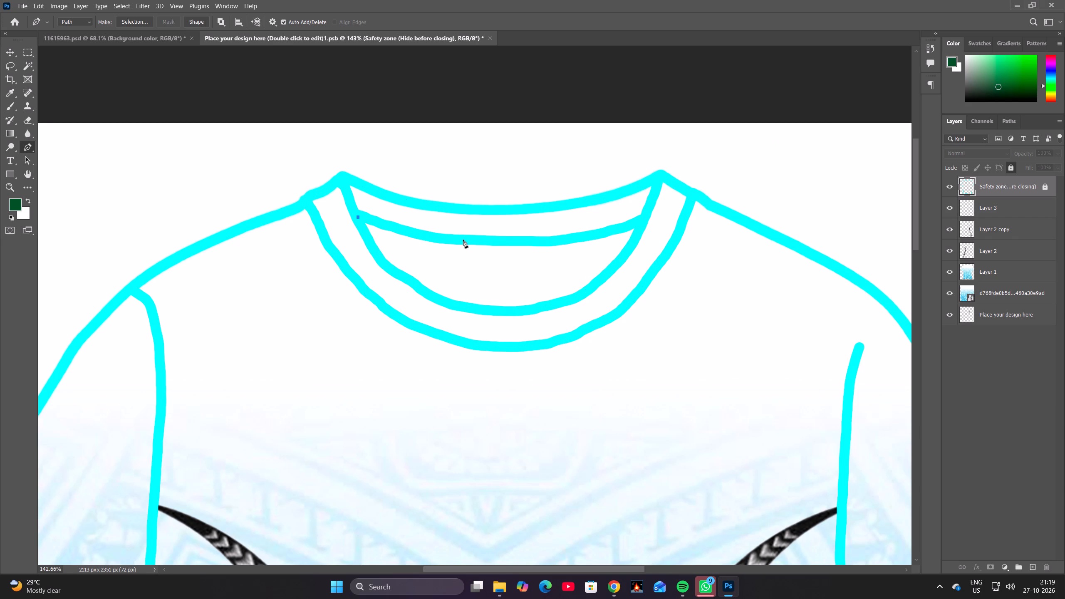
left_click(463, 240)
key("ctrl+z")
left_click(377, 253)
key("ctrl+z")
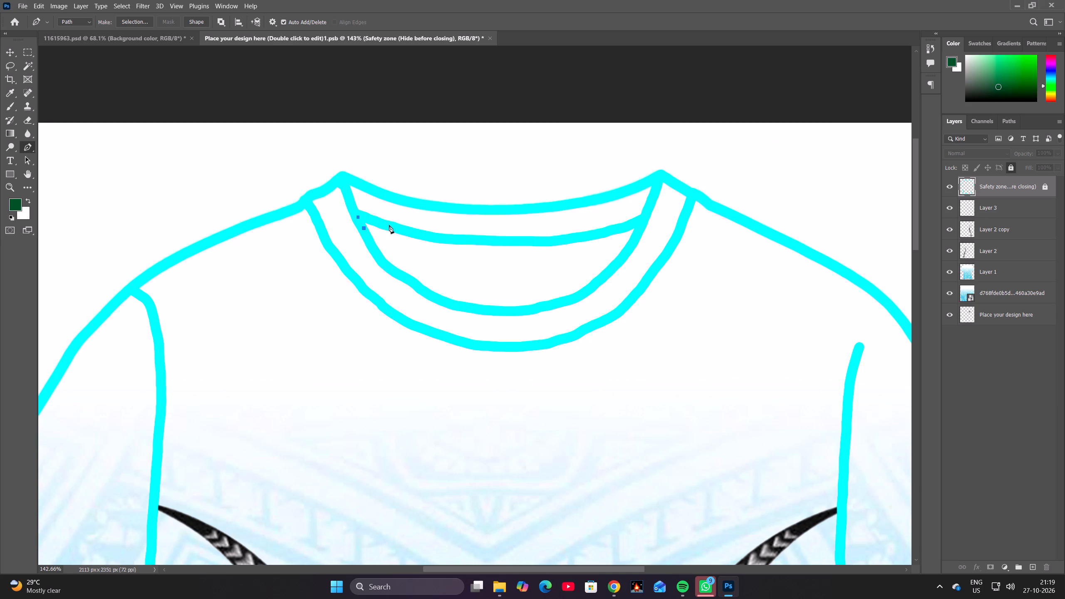
left_click(389, 225)
left_click(418, 233)
left_click(445, 233)
key("ctrl+z")
left_click(447, 239)
left_click(489, 240)
left_click(503, 239)
left_click(537, 240)
Continue the path along the inner back-neck line to its right end at the collar's inner edge.
left_click(580, 240)
key("ctrl+z")
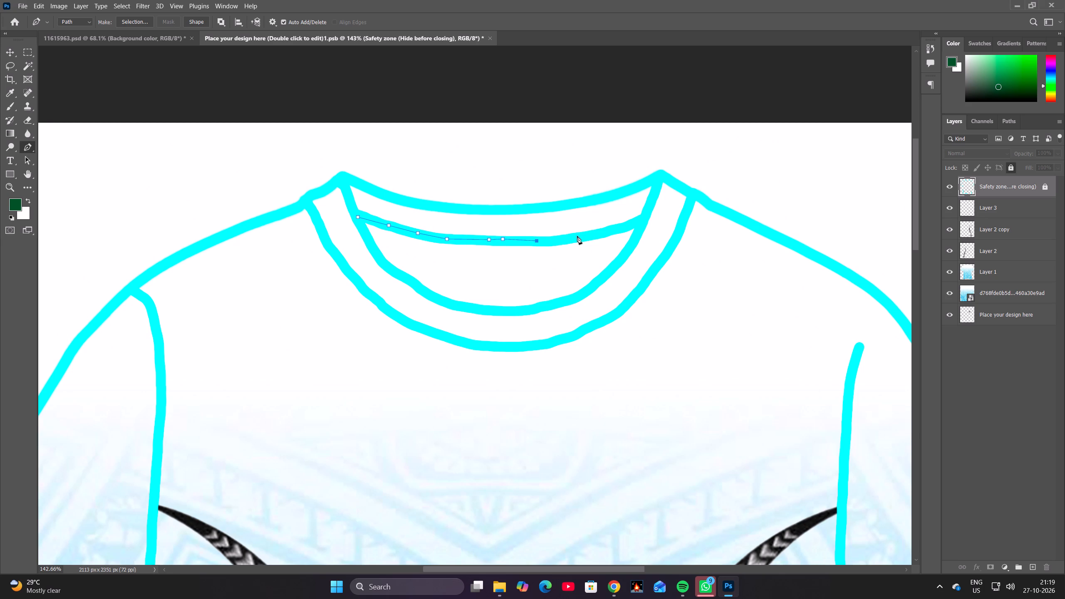
left_click(577, 236)
left_click(609, 233)
left_click(635, 225)
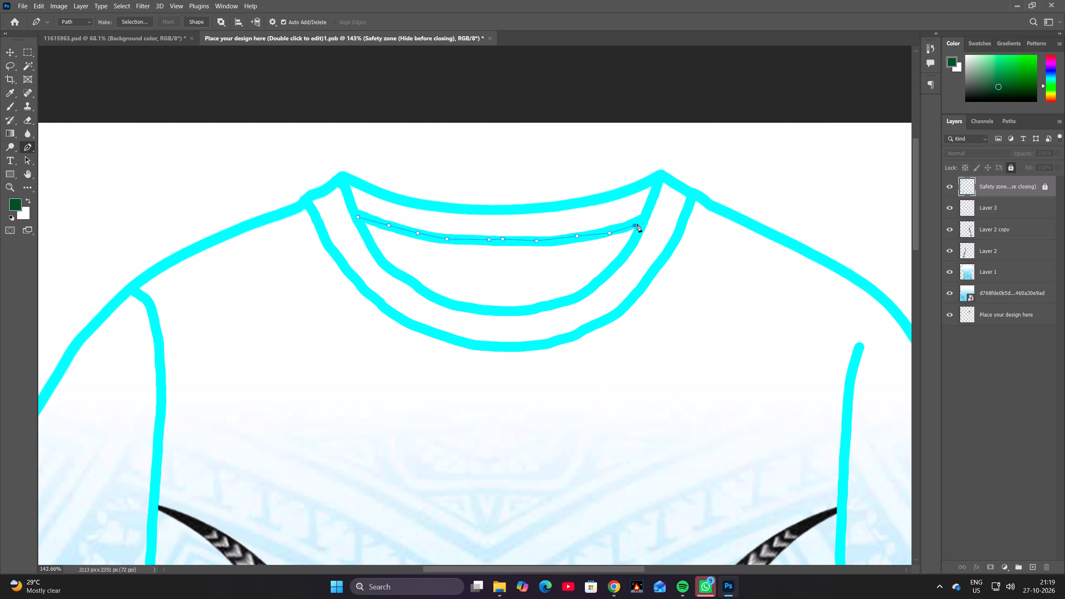
key("ctrl+z")
key("ctrl+z")
left_click(619, 228)
left_click(640, 220)
Trace the back-neck band's right end, upper edge and left end, close the path and convert it into a selection.
left_click(648, 205)
left_click(656, 181)
left_click(638, 187)
left_click(589, 201)
left_click(548, 207)
left_click(490, 211)
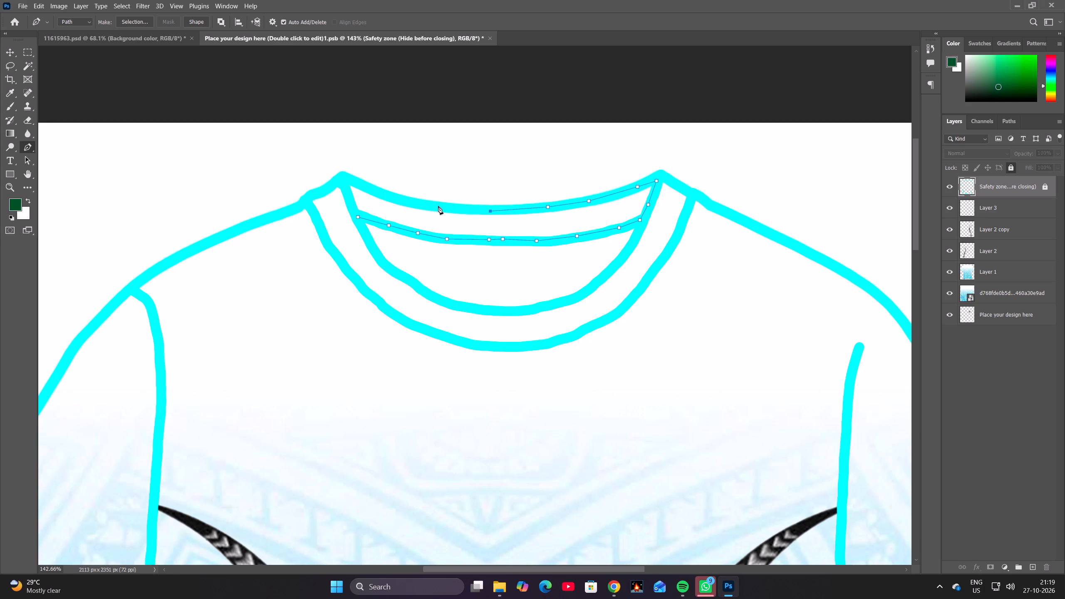
left_click(438, 206)
left_click(385, 195)
left_click(362, 184)
left_click(348, 178)
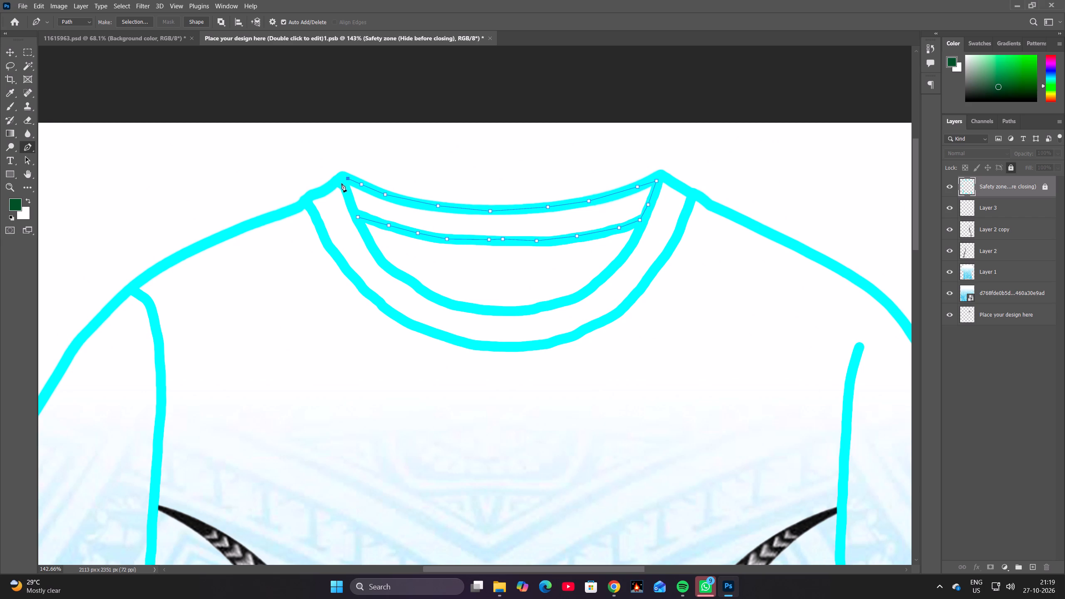
left_click(342, 184)
left_click(352, 197)
left_click(357, 218)
key("ctrl+Return")
Fill the back-neck band selection on Layer 3 with light blue sampled from the lower tribal pattern, and deselect.
scroll(619, 263, "down", 4, "alt")
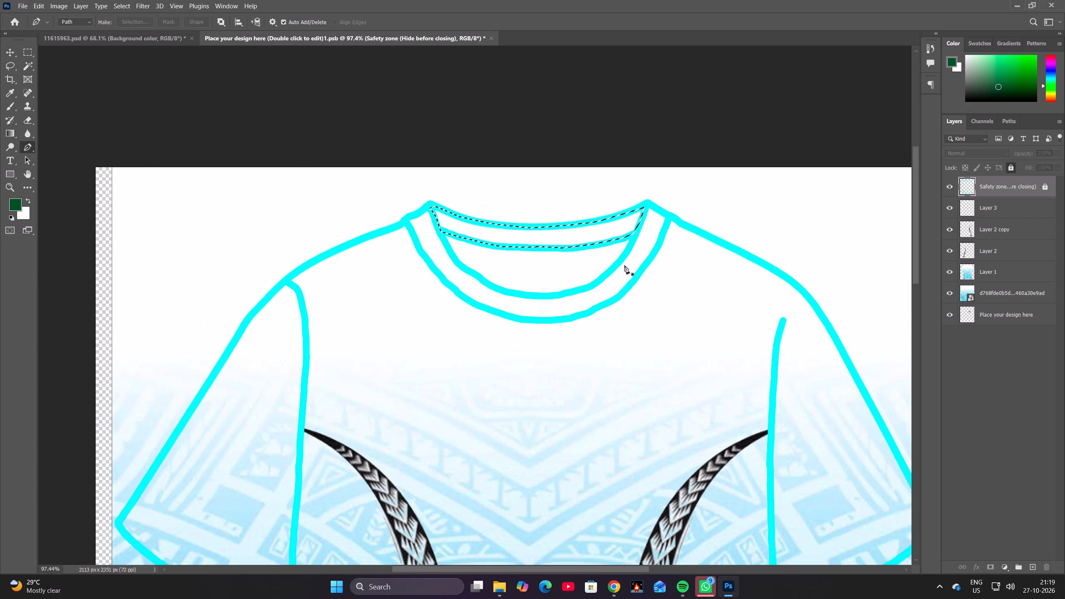
scroll(624, 265, "down", 3, "alt")
left_click(993, 210)
key("space")
key("space")
key("space")
key("space")
key("space")
key("space")
key("space")
key("space")
key("space")
key("space")
key("space")
key("space")
key("space")
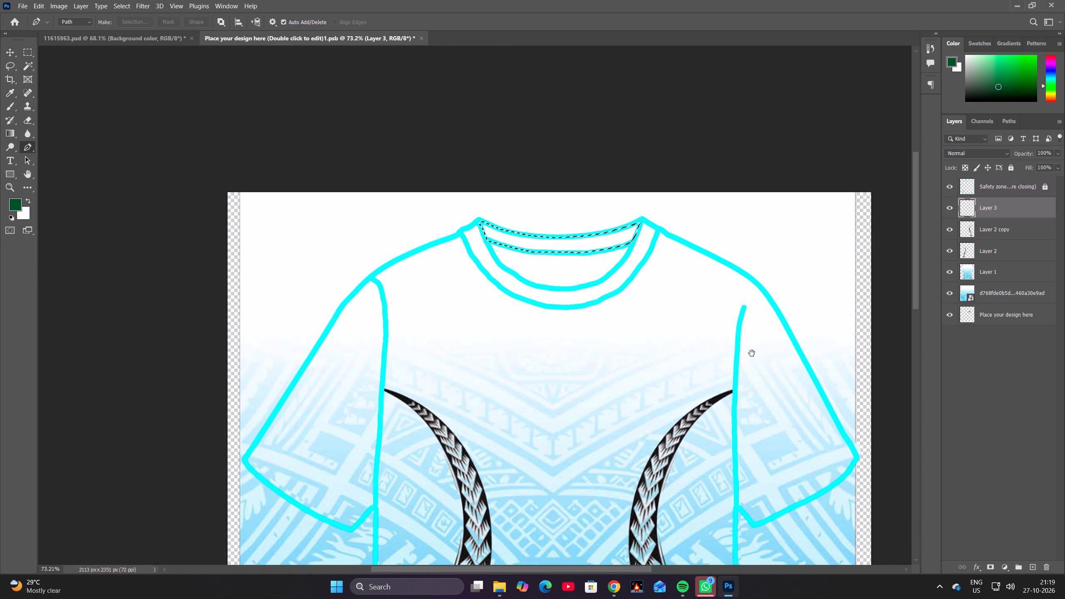
left_click_drag(751, 353, 676, 204)
key("i")
key("i")
key("i")
key("i")
key("i")
key("i")
key("i")
key("i")
key("i")
key("i")
key("i")
key("i")
key("i")
key("i")
key("i")
key("i")
key("i")
key("i")
key("i")
key("i")
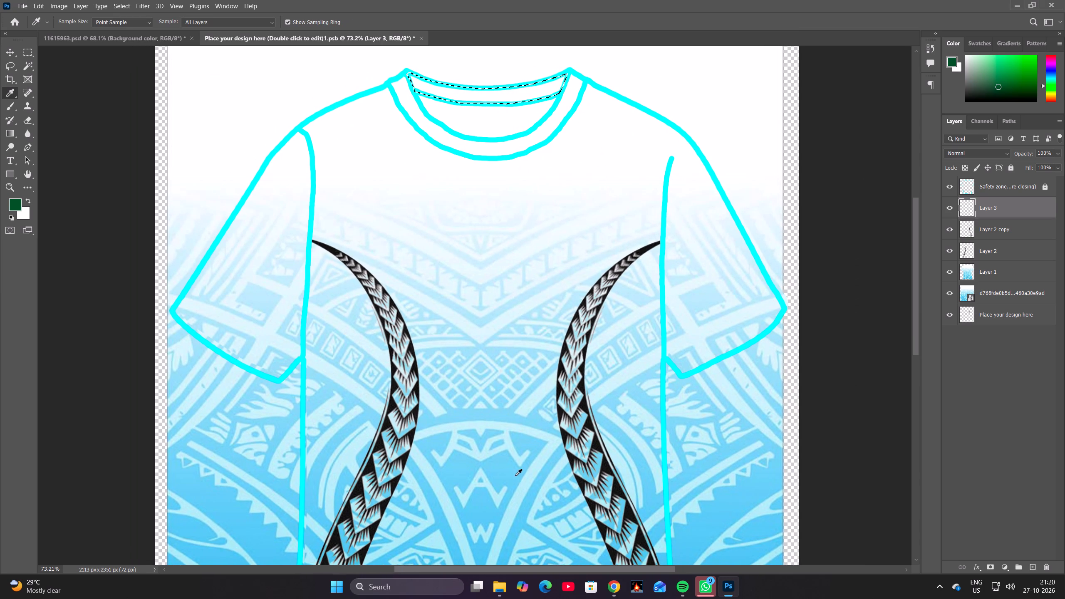
left_click(509, 474)
key("space")
key("space")
key("space")
key("space")
key("space")
key("space")
key("space")
key("space")
left_click_drag(486, 202, 499, 297)
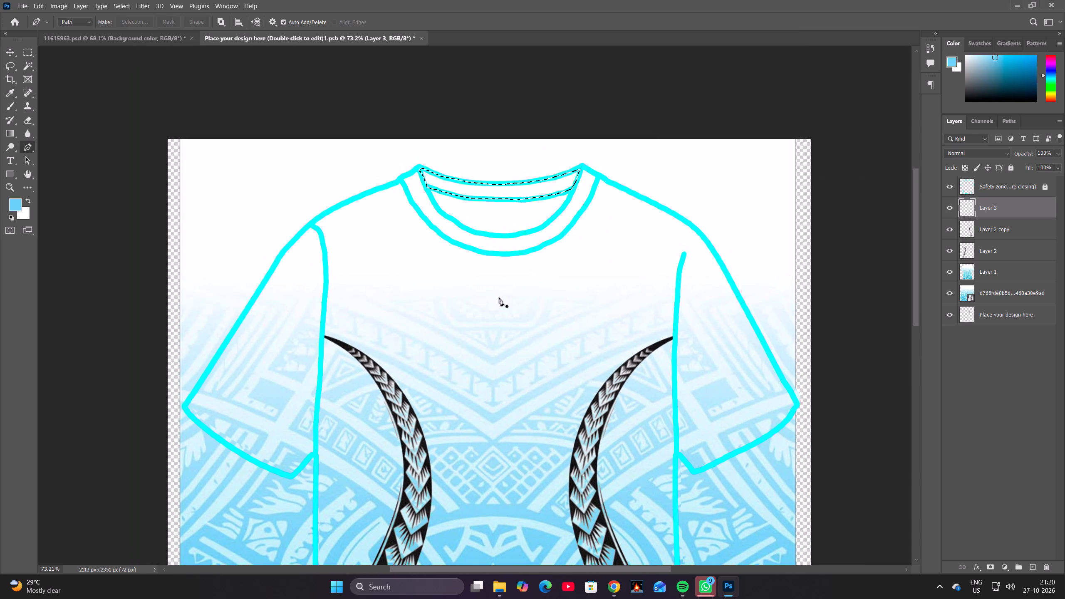
key("alt+BackSpace")
key("ctrl+d")
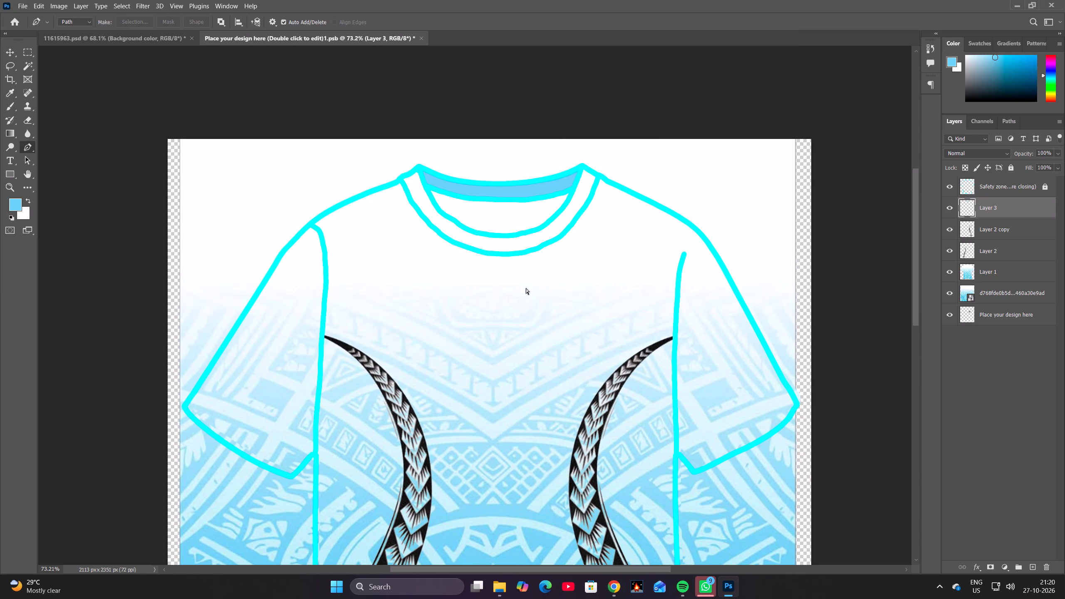
On Layer 3, start the front collar path at the left shoulder end and trace up to the left peak.
key("space")
key("space")
key("space")
key("space")
key("space")
key("space")
key("space")
key("space")
key("space")
key("space")
left_click_drag(578, 247, 586, 269)
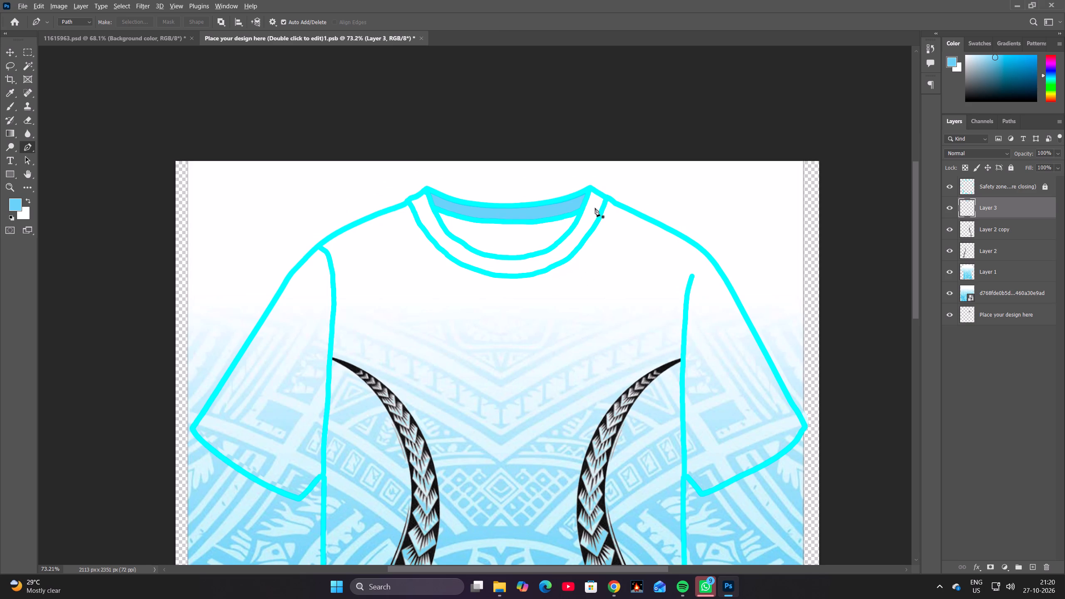
scroll(594, 203, "up", 3, "alt")
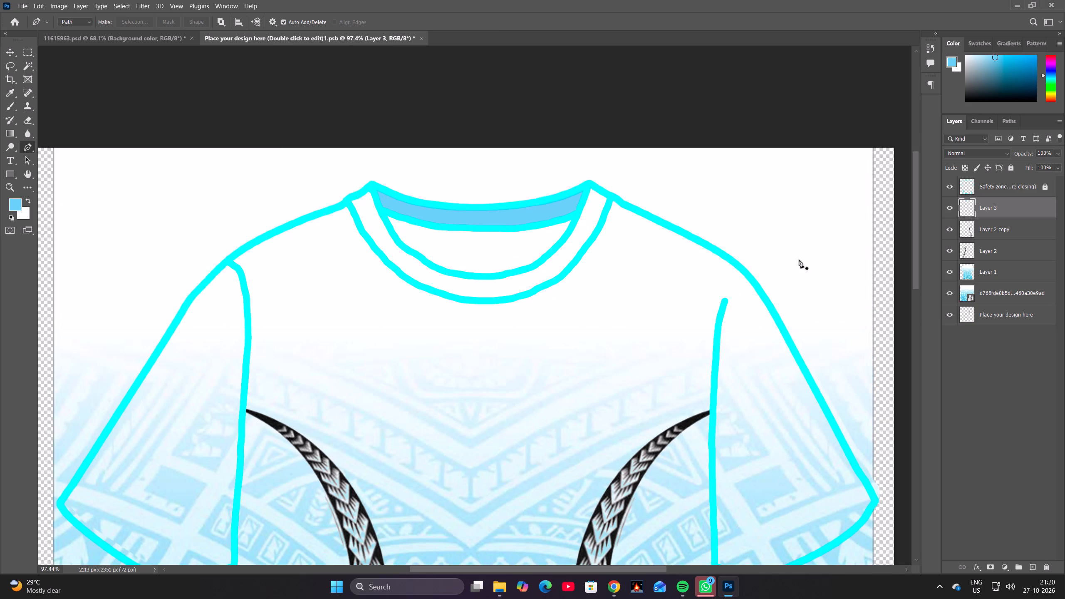
left_click(352, 198)
scroll(366, 188, "up", 6, "alt")
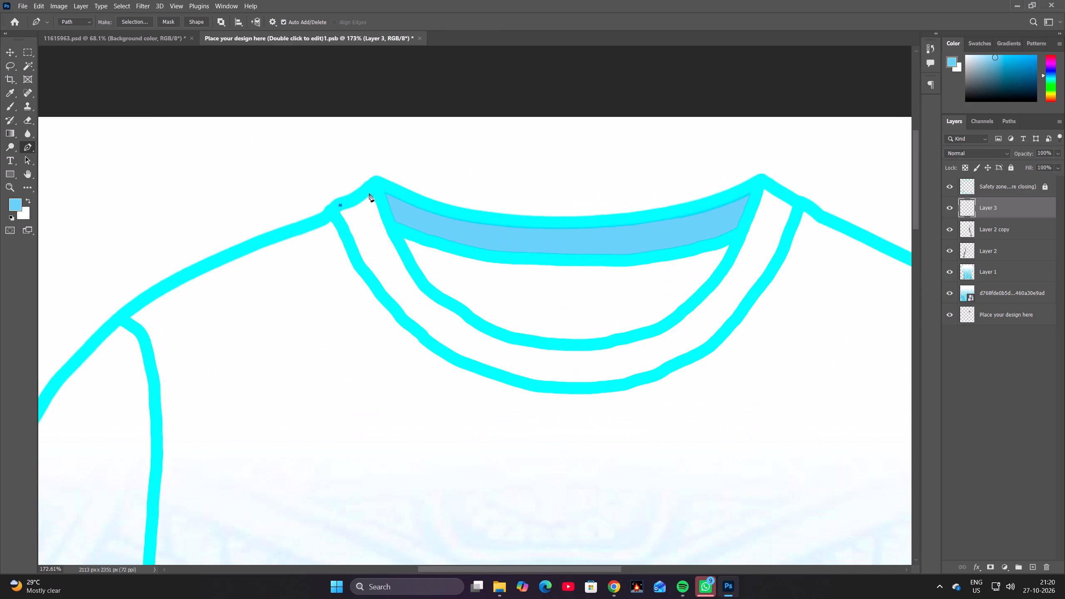
left_click(351, 197)
left_click(362, 193)
left_click(371, 188)
left_click(377, 188)
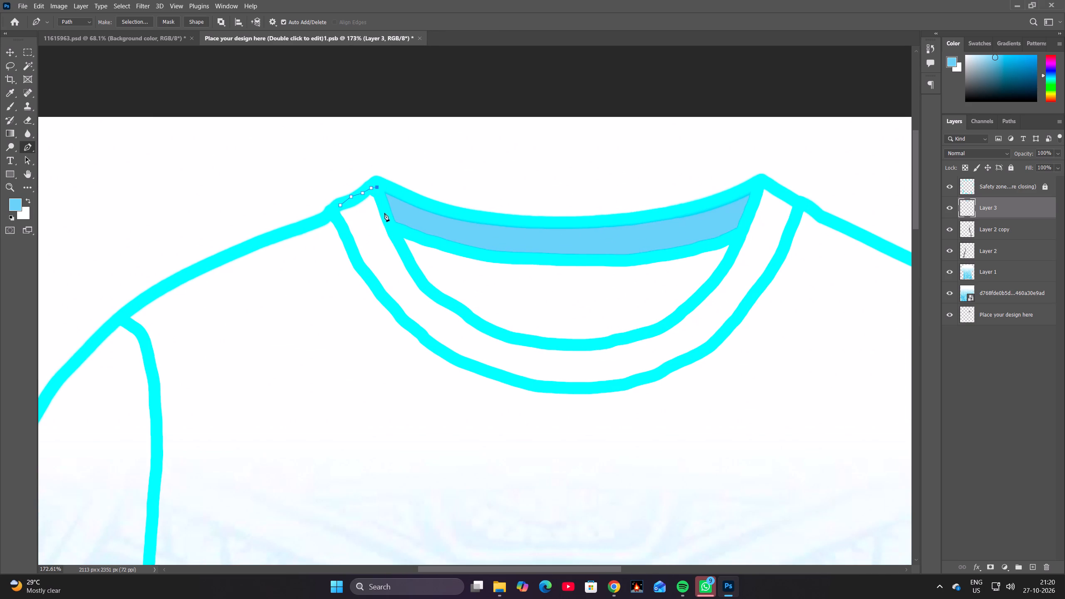
Trace the front collar's inner edge with path points from the left peak down its left side.
left_click(384, 213)
key("ctrl+z")
left_click(382, 188)
left_click(389, 218)
left_click(398, 237)
left_click(409, 261)
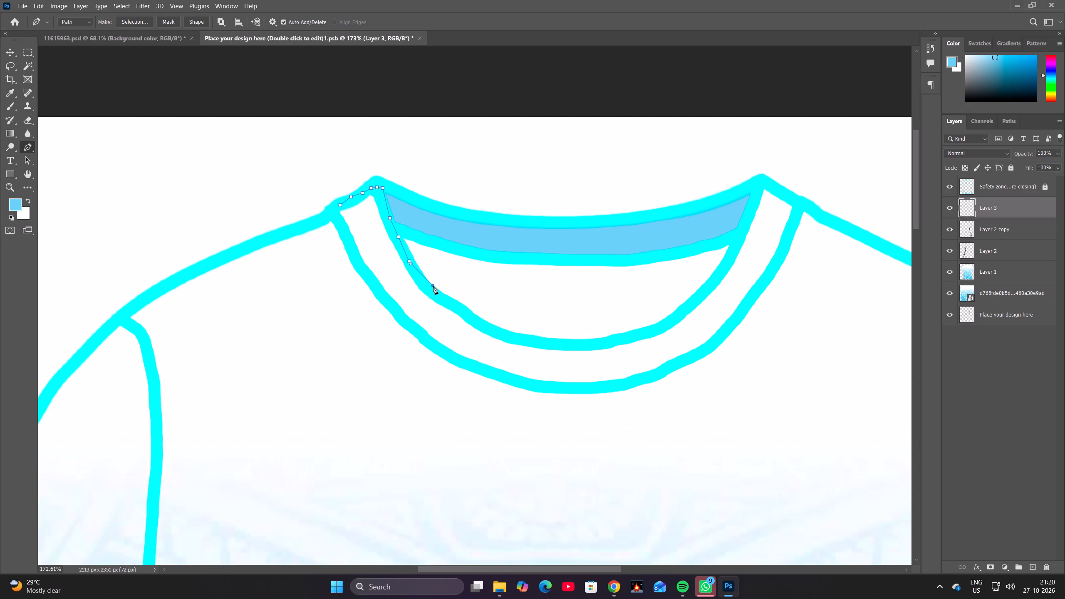
left_click(433, 286)
key("ctrl+z")
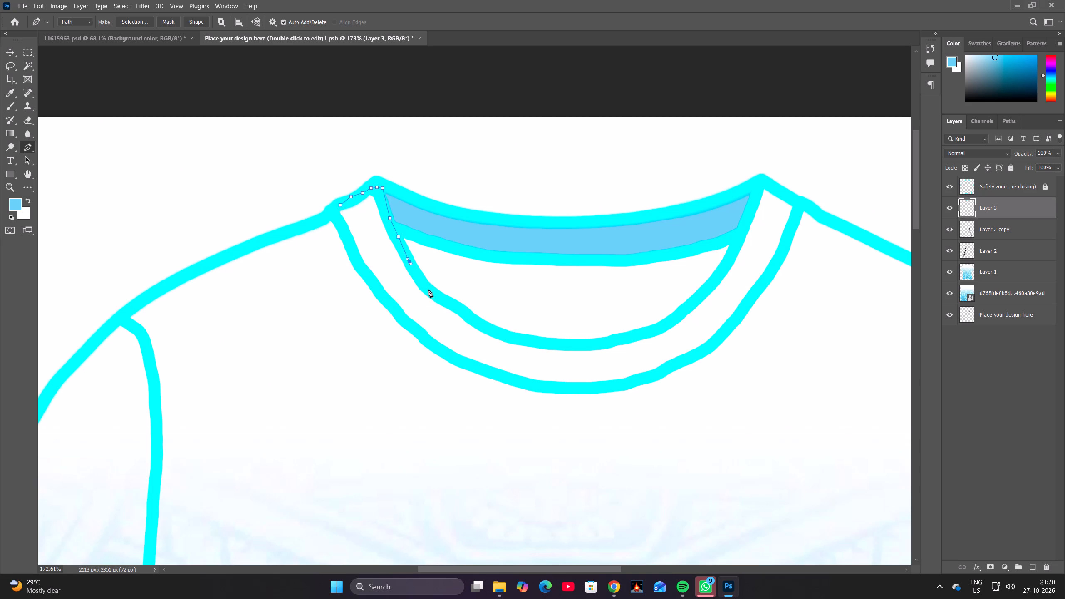
left_click(427, 284)
left_click(448, 302)
left_click(469, 311)
left_click(482, 326)
Continue the path along the inner edge through the bottom centre and up to the right peak.
left_click(508, 334)
left_click(563, 344)
left_click(595, 345)
left_click(629, 338)
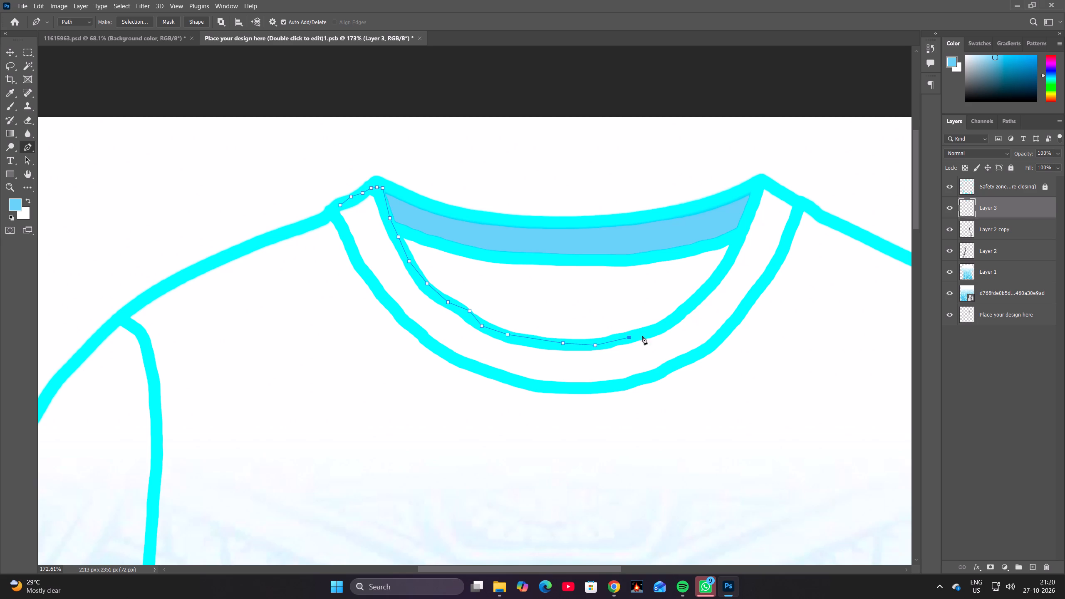
left_click(664, 323)
left_click(684, 307)
left_click(705, 291)
left_click(723, 267)
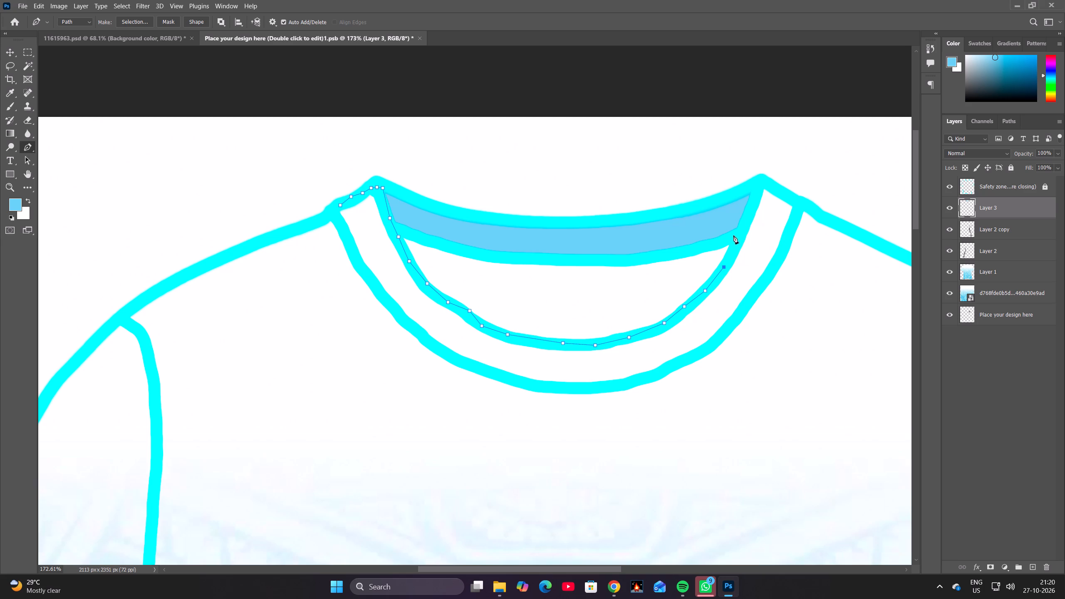
left_click(739, 232)
left_click(750, 202)
left_click(757, 183)
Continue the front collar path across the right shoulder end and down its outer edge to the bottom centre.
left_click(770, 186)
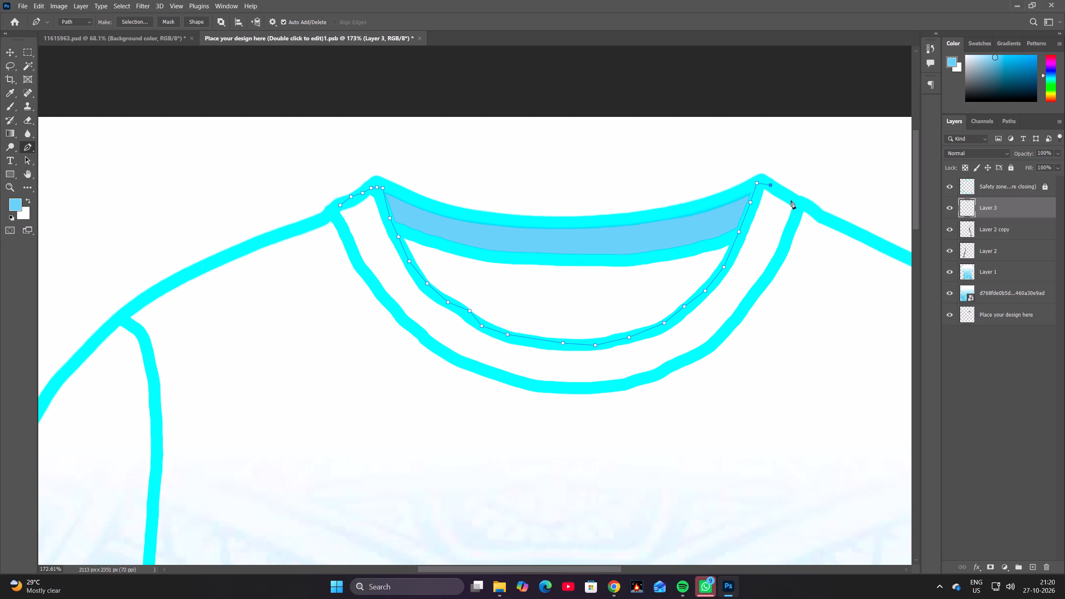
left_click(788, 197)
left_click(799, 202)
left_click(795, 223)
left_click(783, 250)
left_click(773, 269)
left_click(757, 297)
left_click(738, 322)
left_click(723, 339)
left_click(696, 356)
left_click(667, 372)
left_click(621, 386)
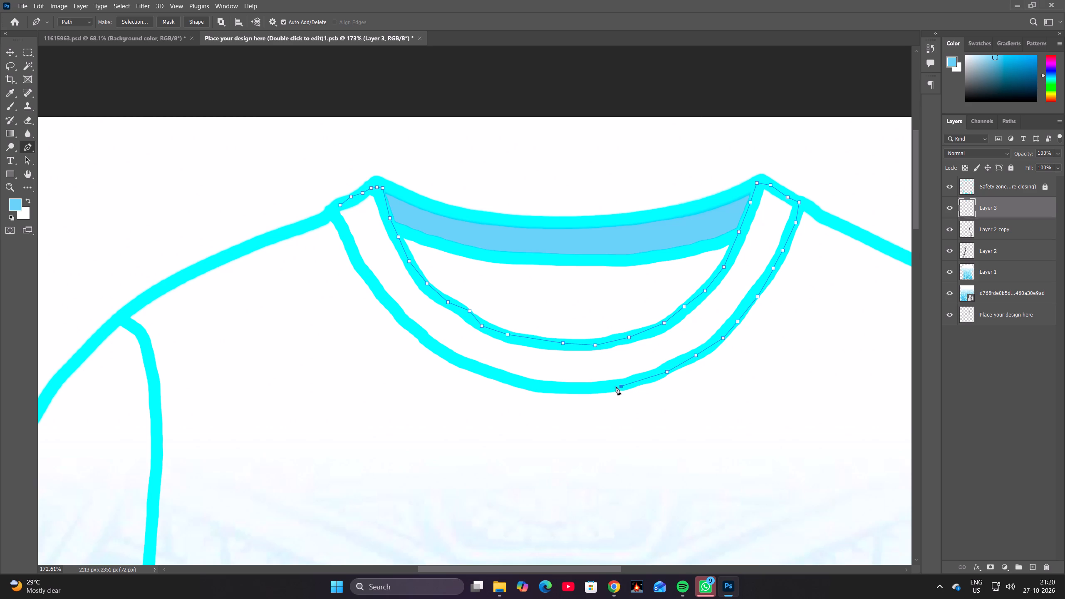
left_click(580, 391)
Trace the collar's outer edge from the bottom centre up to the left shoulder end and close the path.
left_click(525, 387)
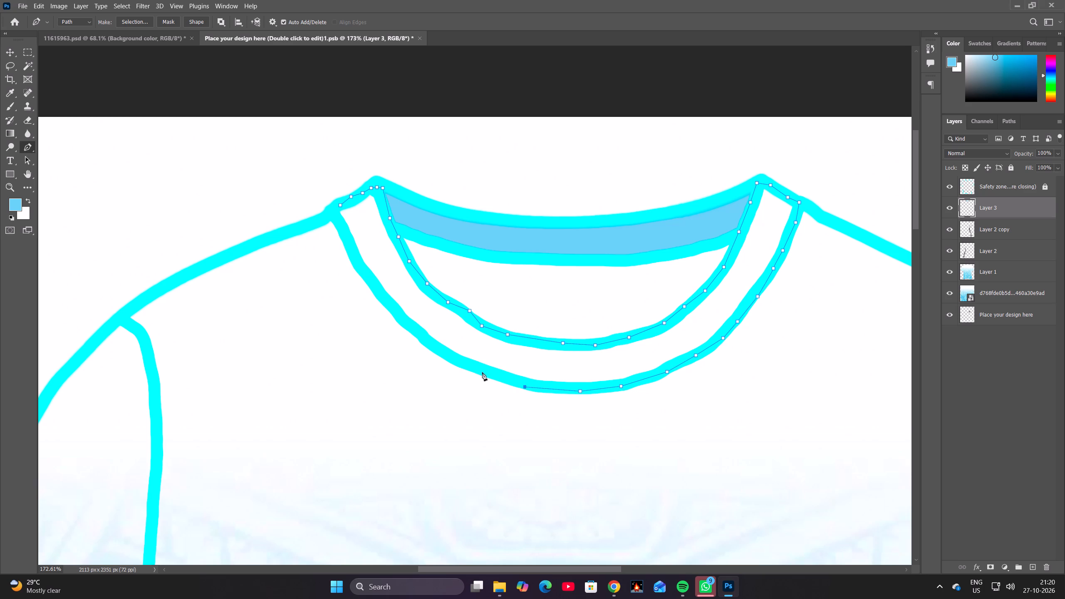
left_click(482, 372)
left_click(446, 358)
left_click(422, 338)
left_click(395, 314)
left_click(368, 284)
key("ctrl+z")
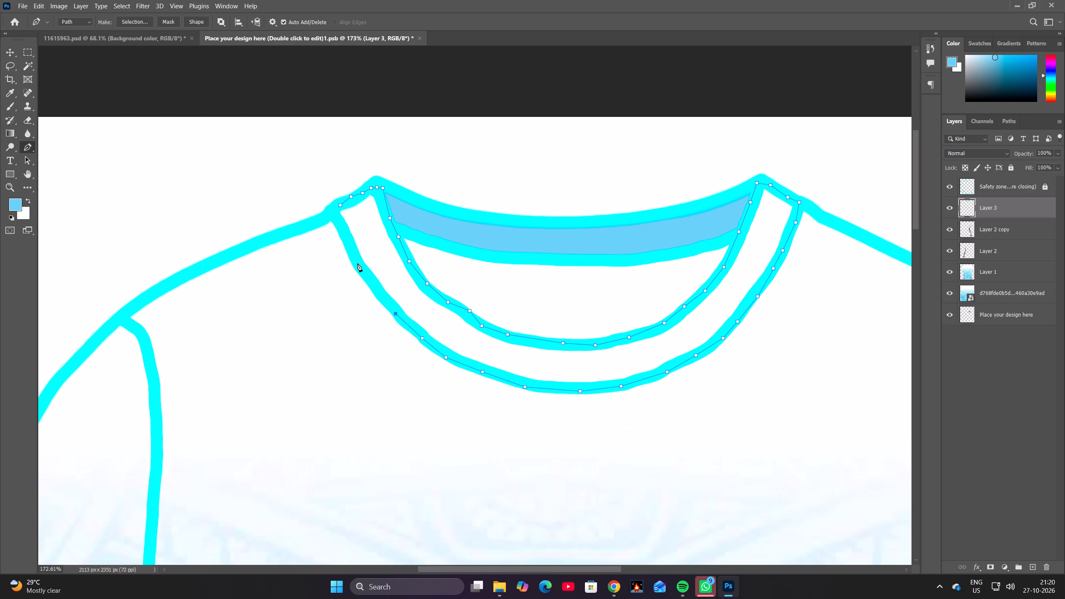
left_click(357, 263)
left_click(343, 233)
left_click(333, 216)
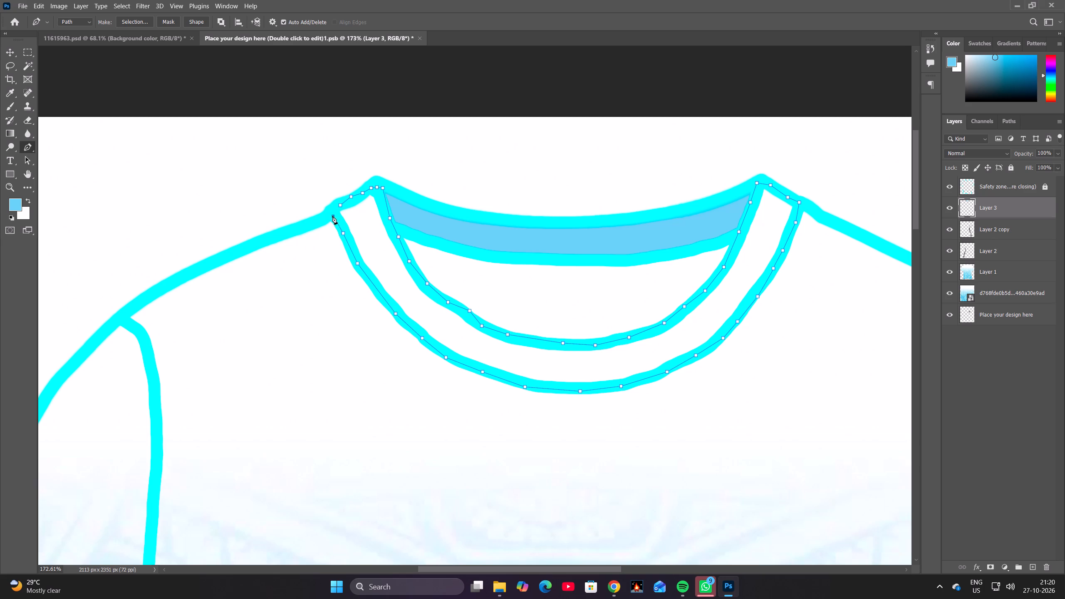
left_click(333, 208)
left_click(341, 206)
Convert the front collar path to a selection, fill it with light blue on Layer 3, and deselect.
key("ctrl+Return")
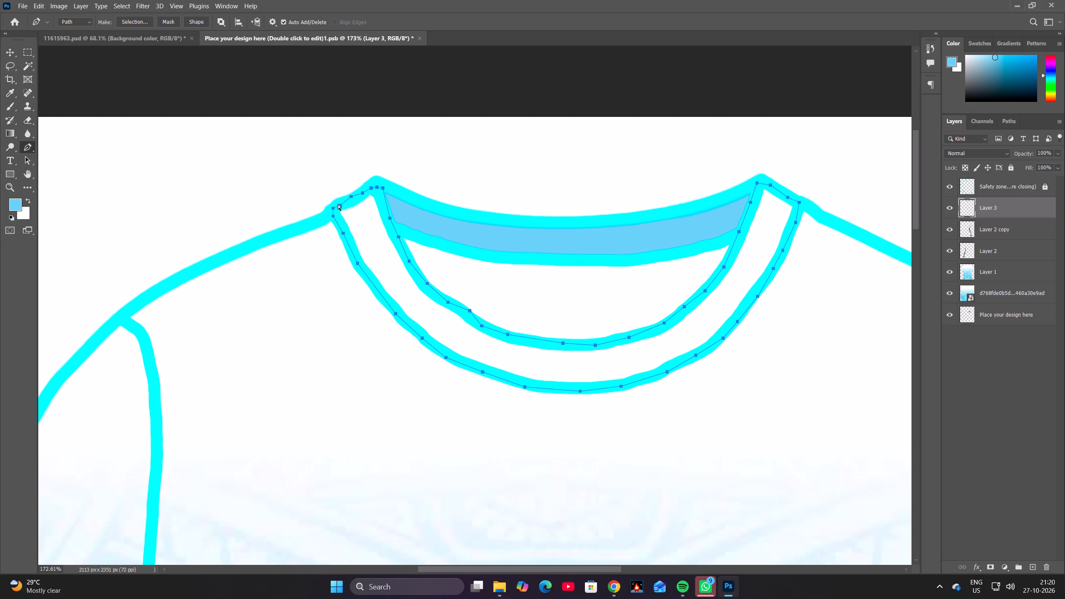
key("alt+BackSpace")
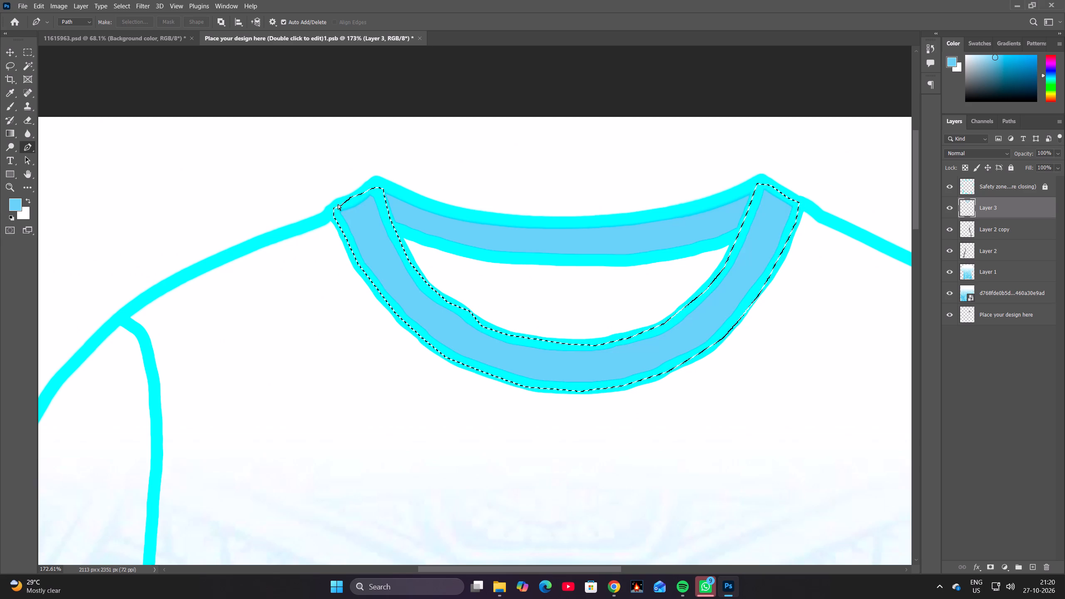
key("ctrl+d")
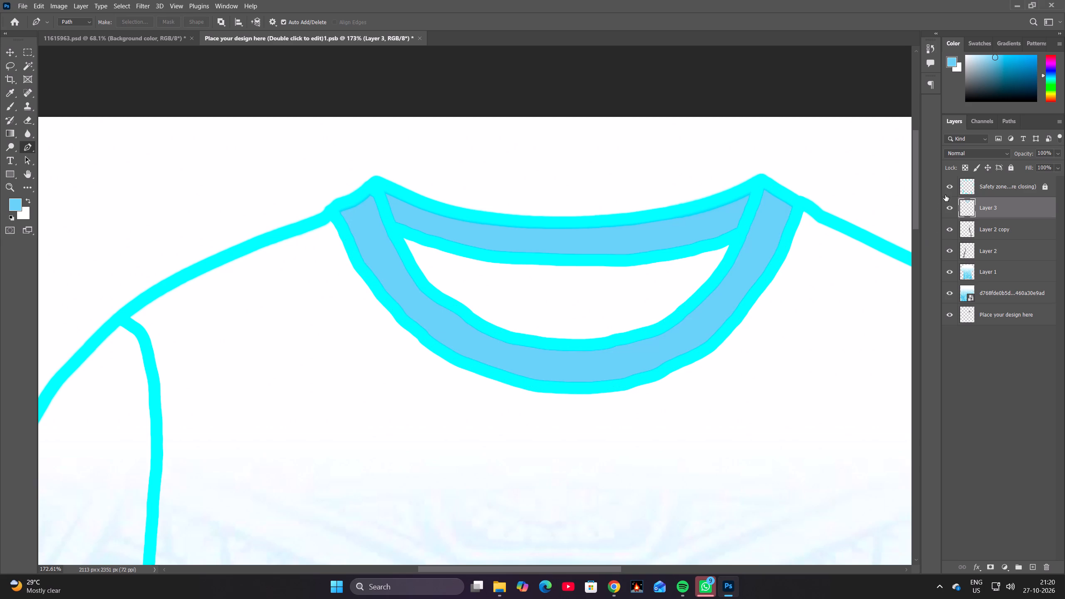
Hide the Safety zone guide layer and save the smart object to update the mockup.
left_click(953, 188)
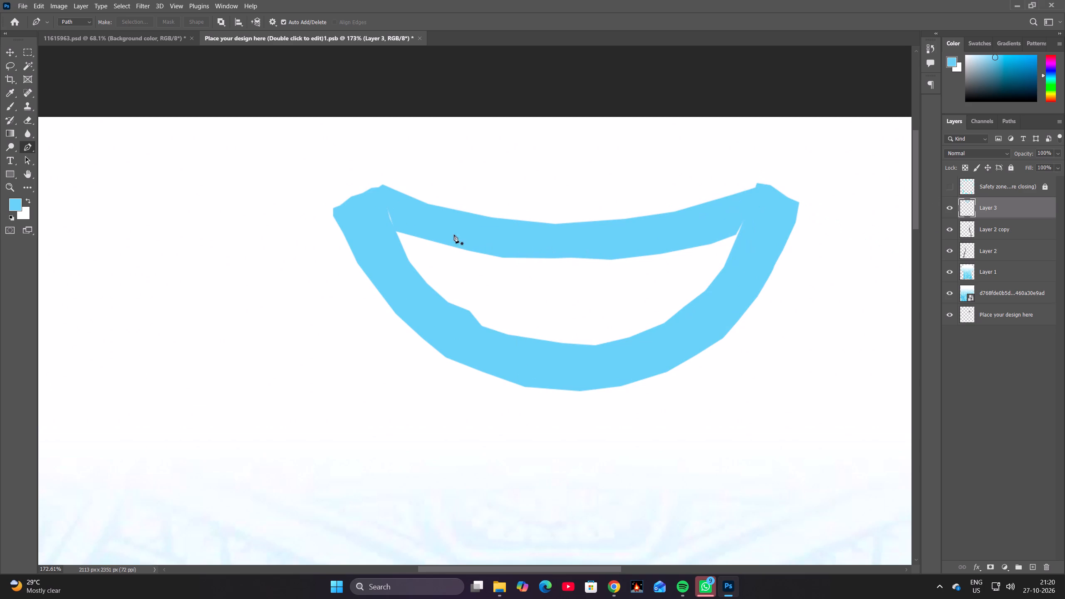
key("ctrl+s")
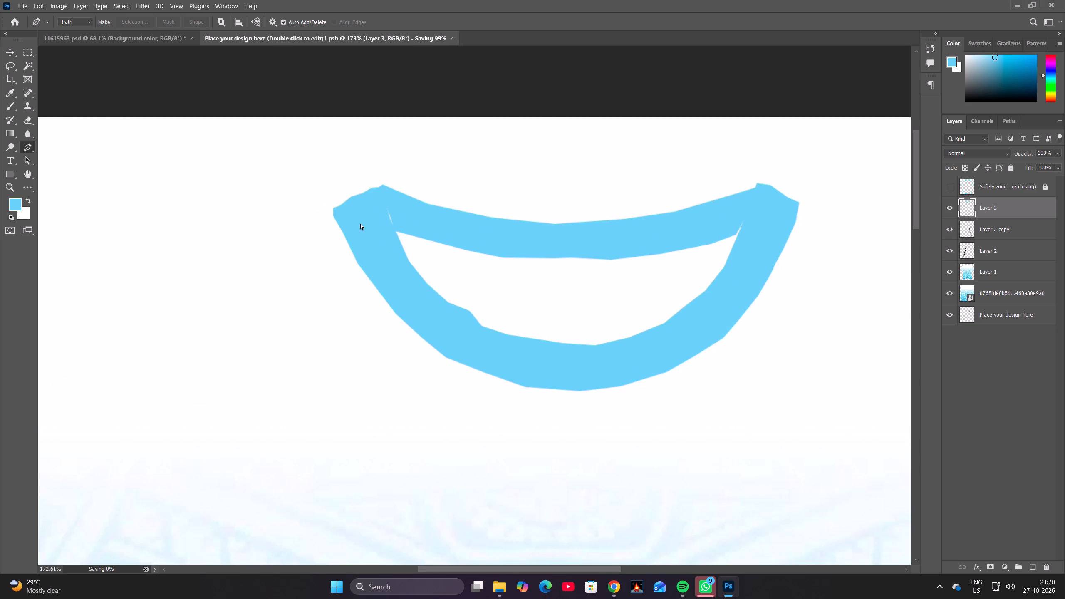
In the 11615963.psd mockup, move the front design about 17 px down and inspect the collar's fit.
scroll(451, 183, "down", 4)
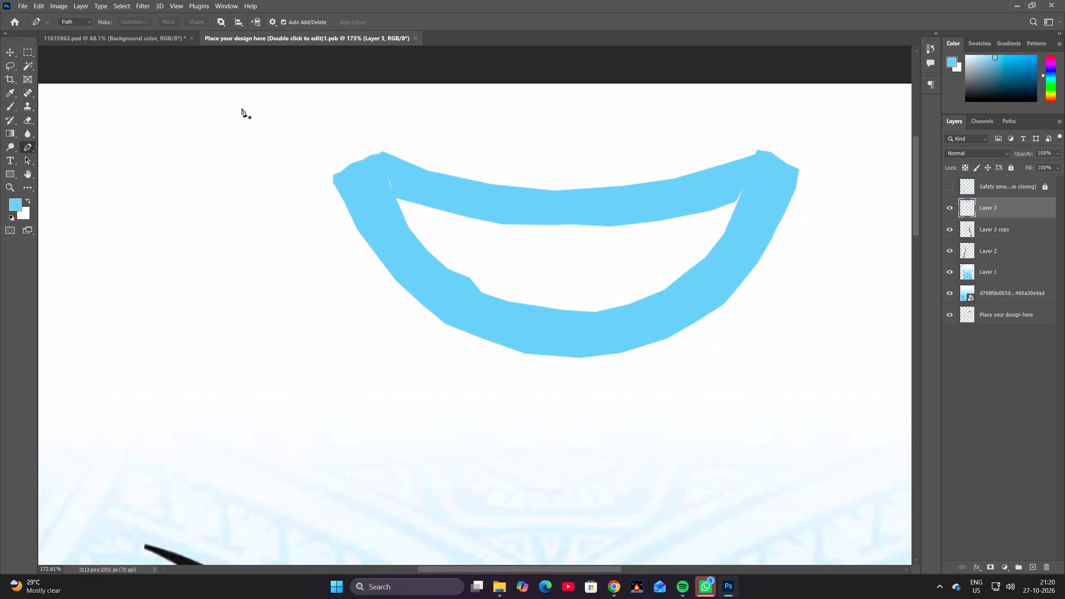
left_click(136, 42)
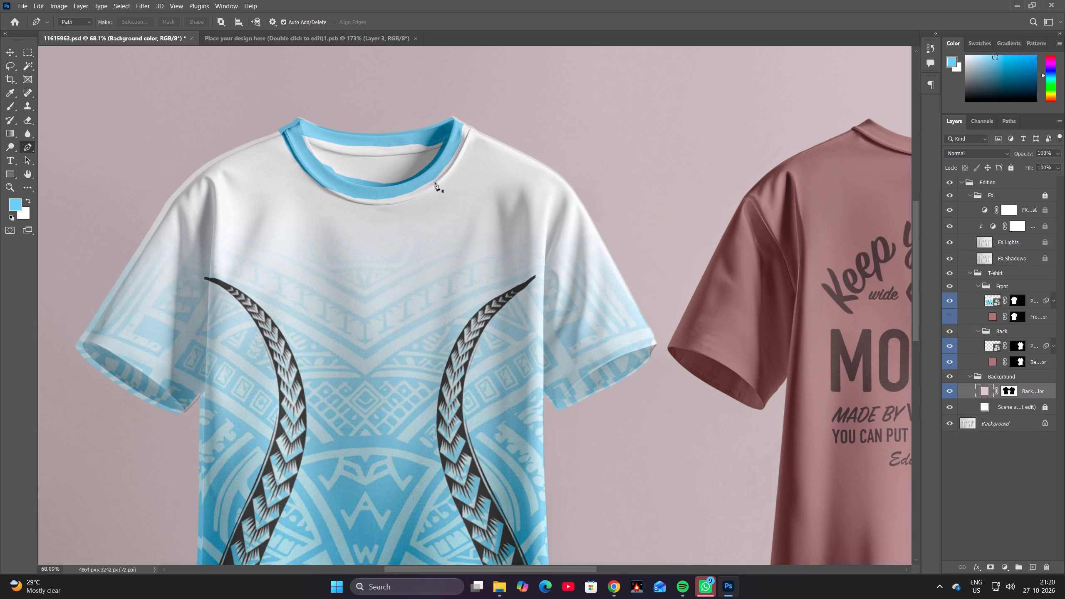
key("v")
scroll(453, 158, "up", 4, "alt")
left_click_drag(449, 144, 457, 149)
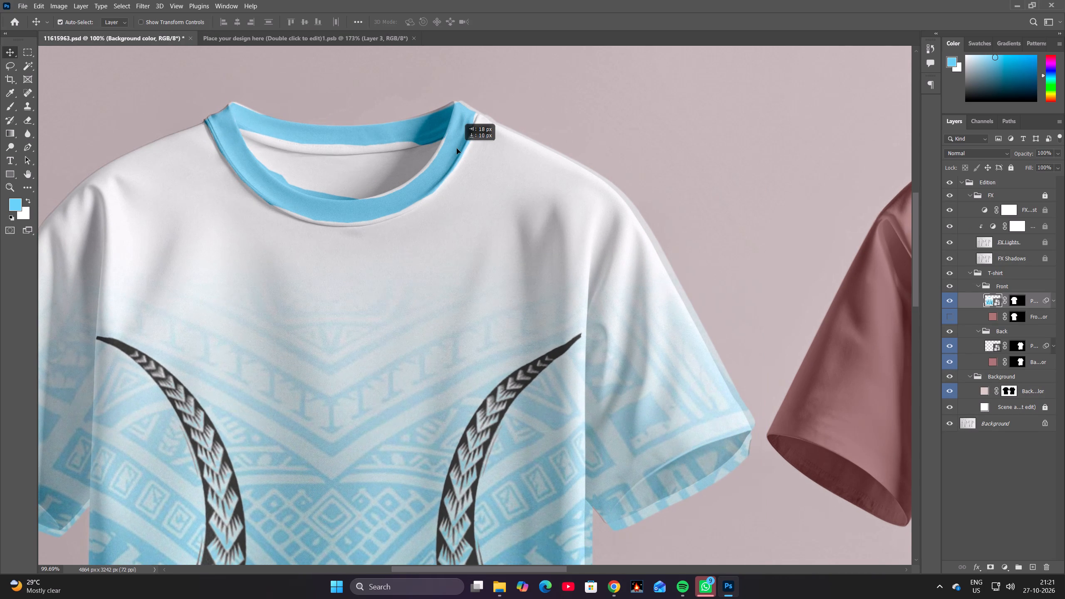
left_click_drag(457, 149, 453, 151)
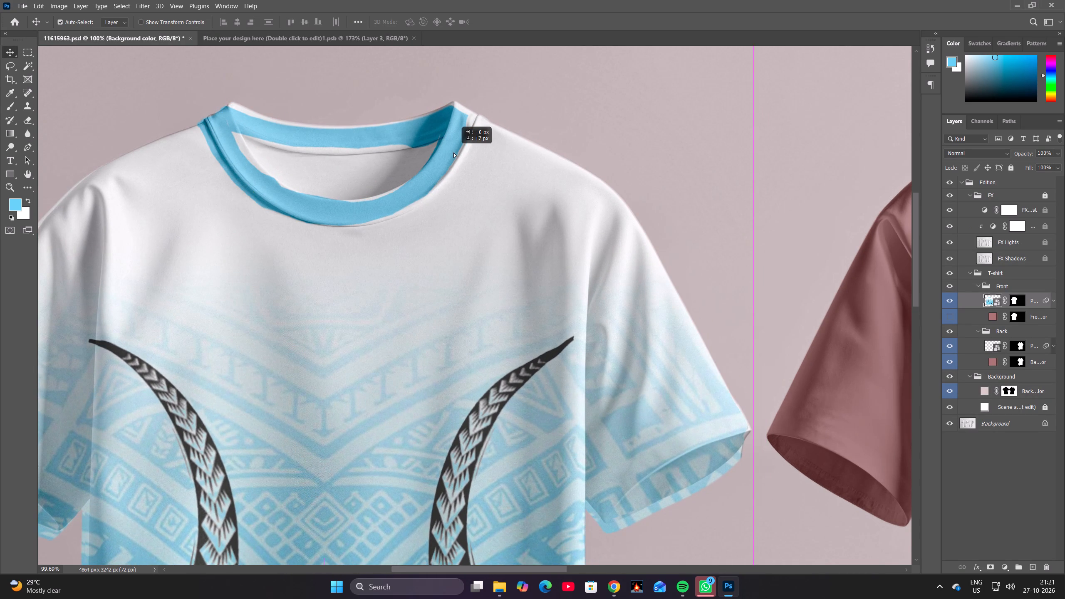
scroll(453, 152, "down", 15, "alt")
scroll(457, 180, "up", 14, "alt")
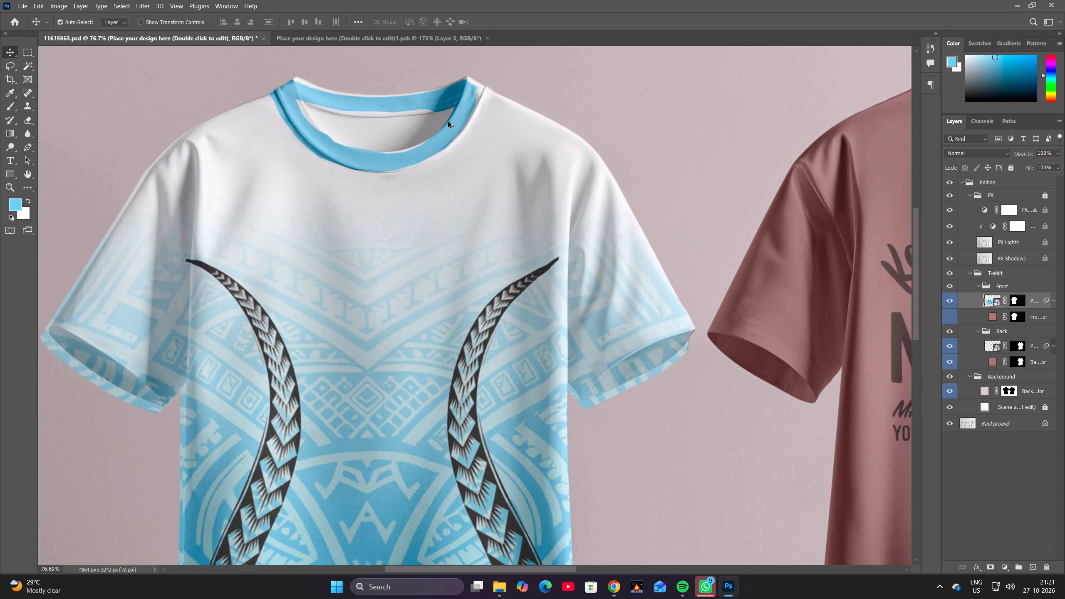
scroll(448, 122, "up", 1, "alt")
Return to the smart object document, show the Safety zone guide layer, and delete Layer 3 with the filled collar.
left_click(309, 40)
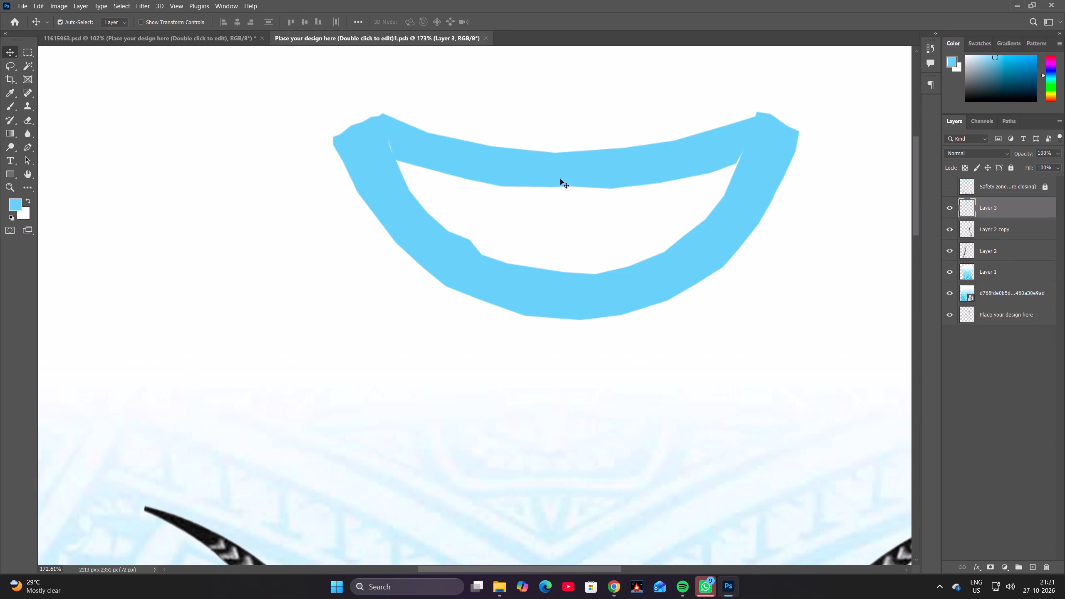
left_click(949, 185)
key("space")
key("space")
key("space")
key("space")
key("space")
left_click_drag(696, 223, 630, 227)
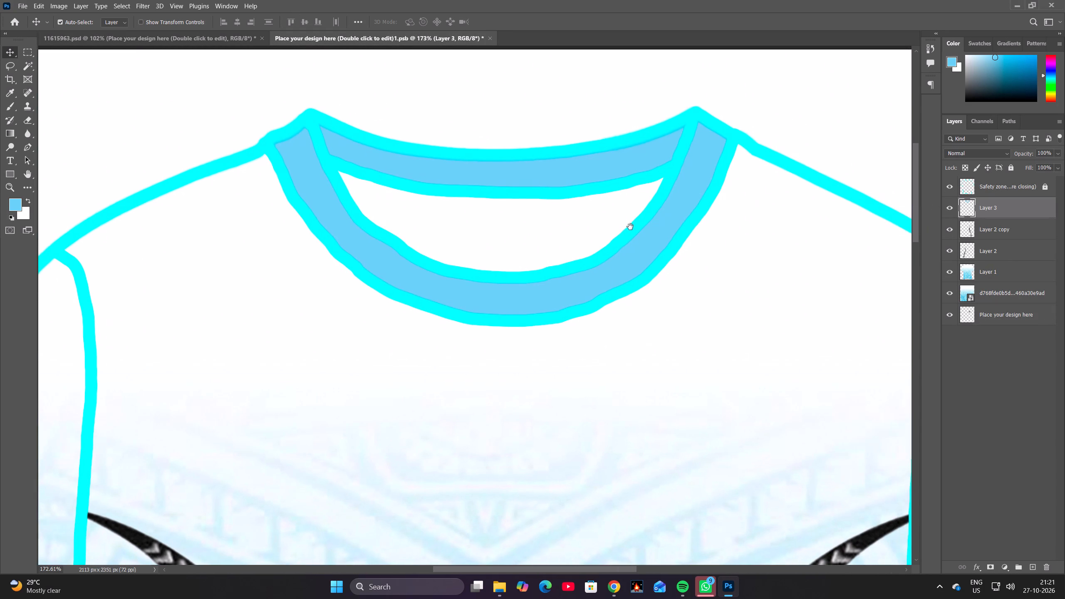
left_click_drag(630, 227, 625, 228)
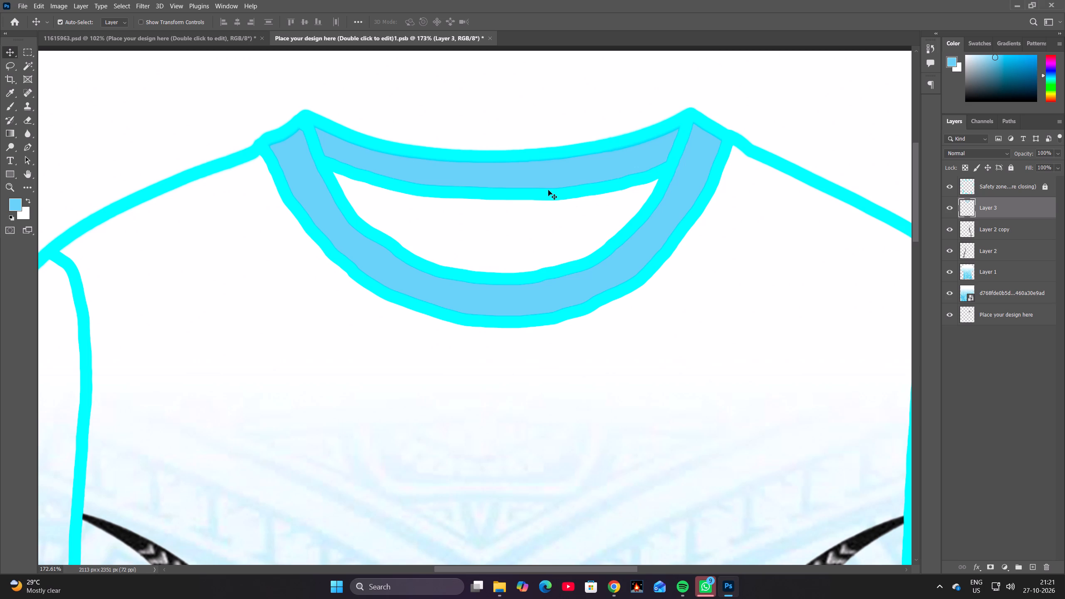
key("Delete")
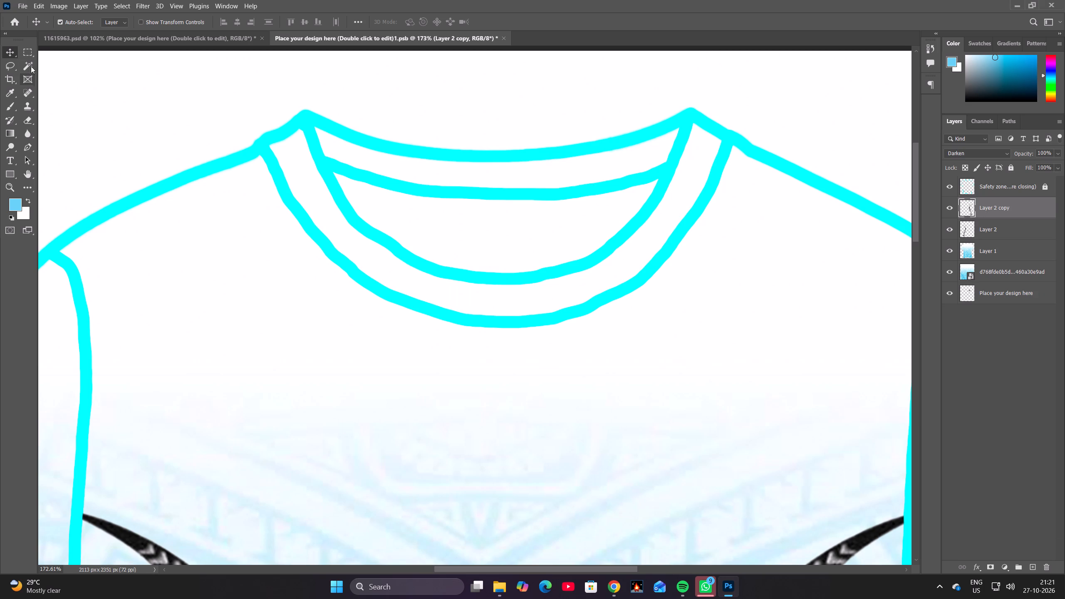
Start a new Pen path above the left shoulder end and trace the collar's outer edge down to the bottom centre.
left_click(31, 52)
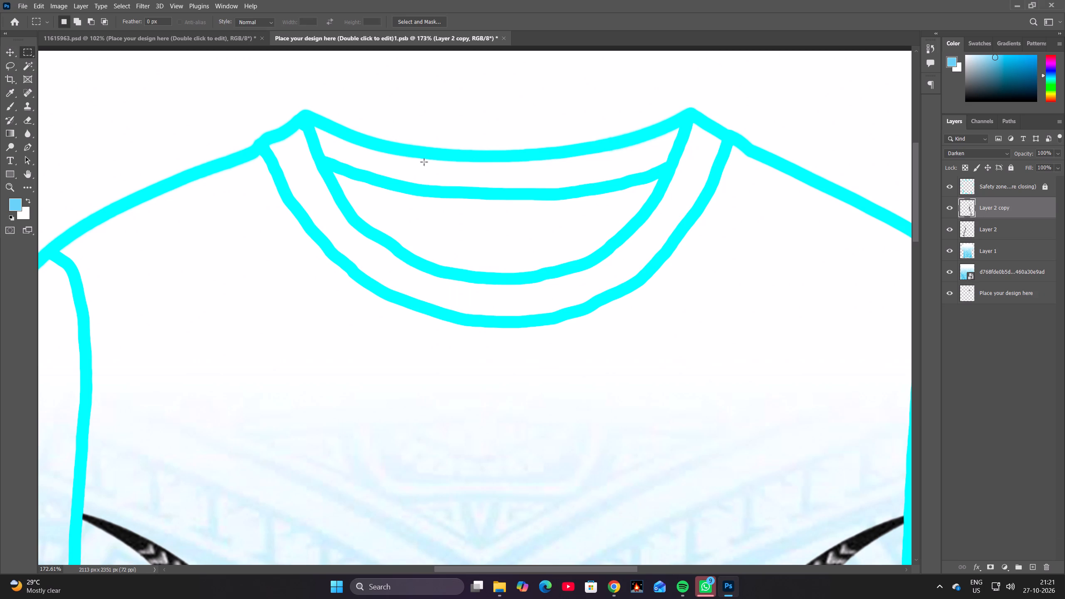
key("p")
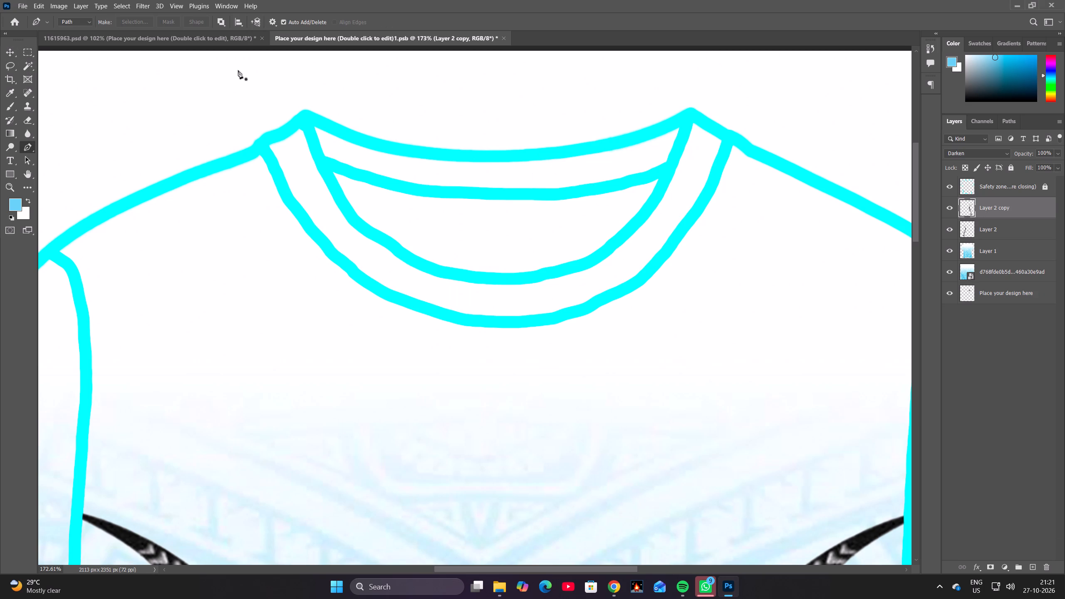
left_click(246, 75)
left_click(263, 154)
left_click(276, 187)
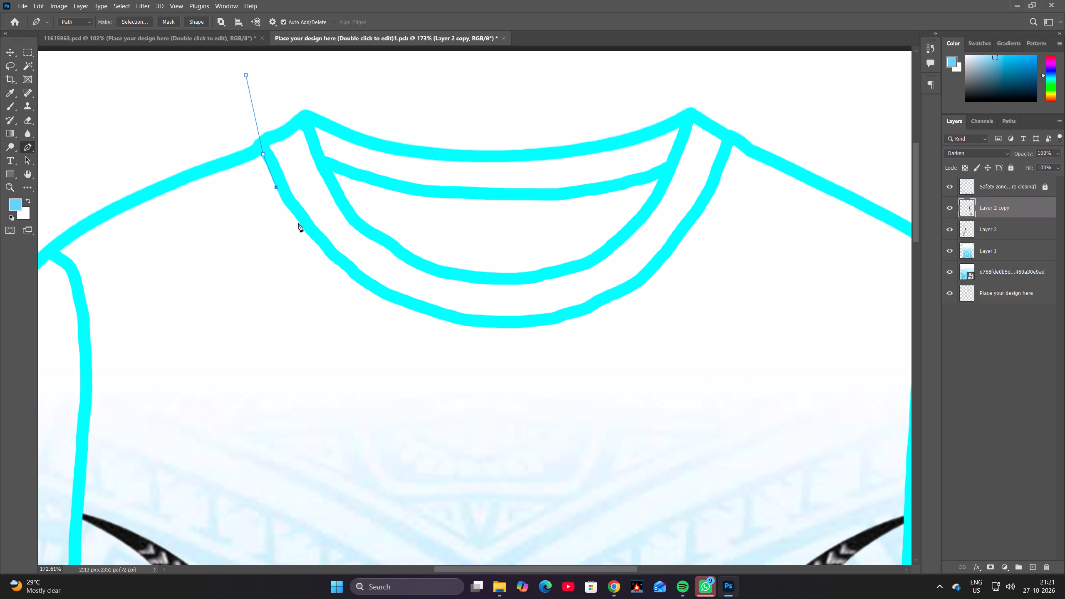
left_click(298, 224)
left_click(326, 256)
left_click(352, 276)
left_click(375, 292)
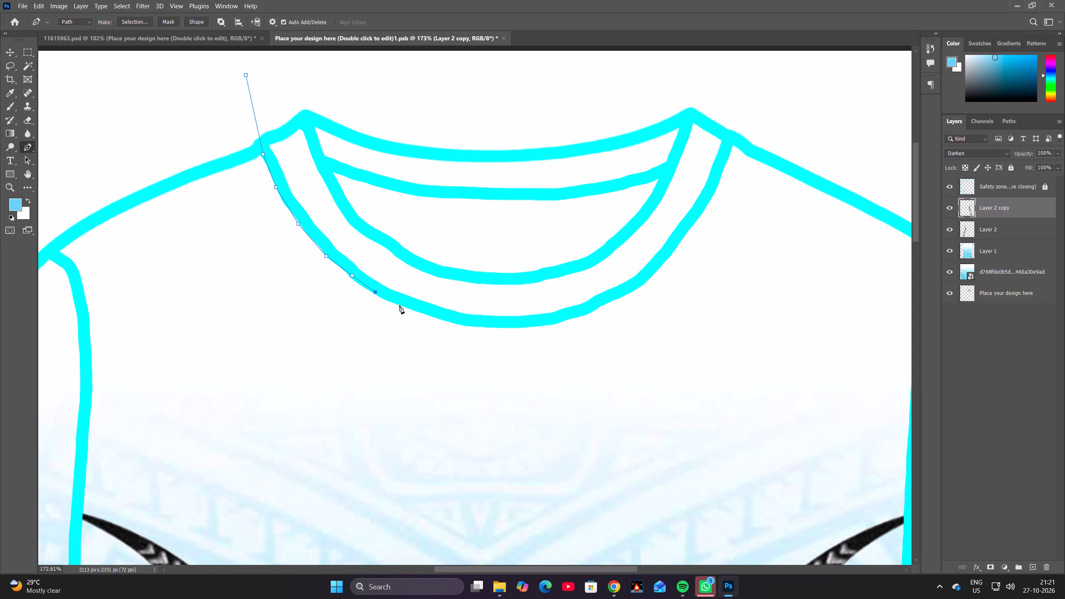
left_click(405, 308)
left_click(438, 319)
left_click(466, 327)
left_click(492, 329)
Continue the path up the collar's right outer edge, around above the neckline, and close it at the starting point.
left_click(528, 328)
left_click(575, 319)
left_click(618, 299)
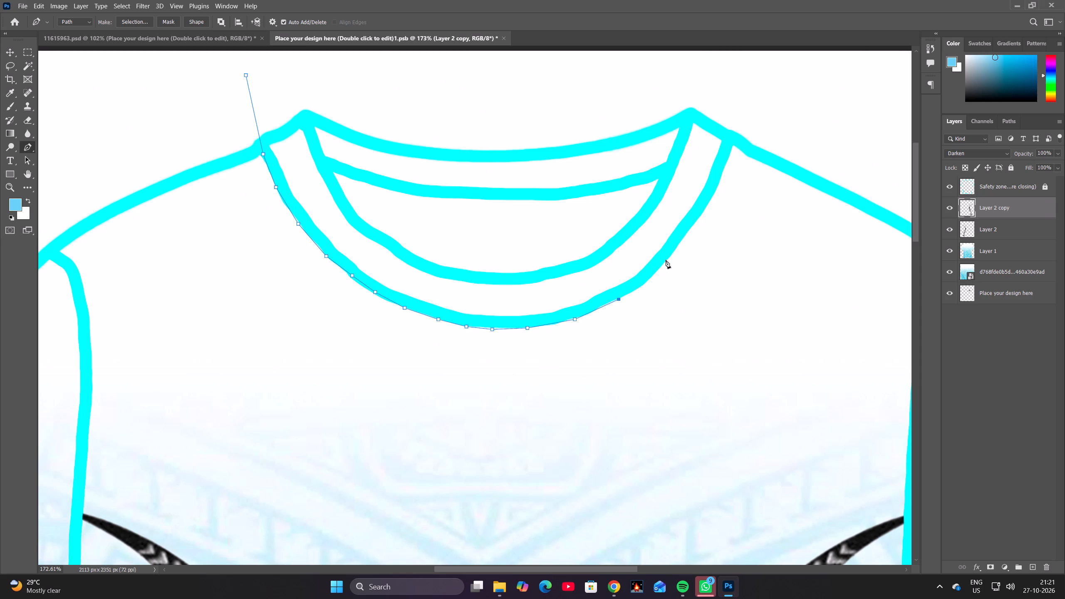
left_click(666, 260)
left_click_drag(692, 226, 693, 222)
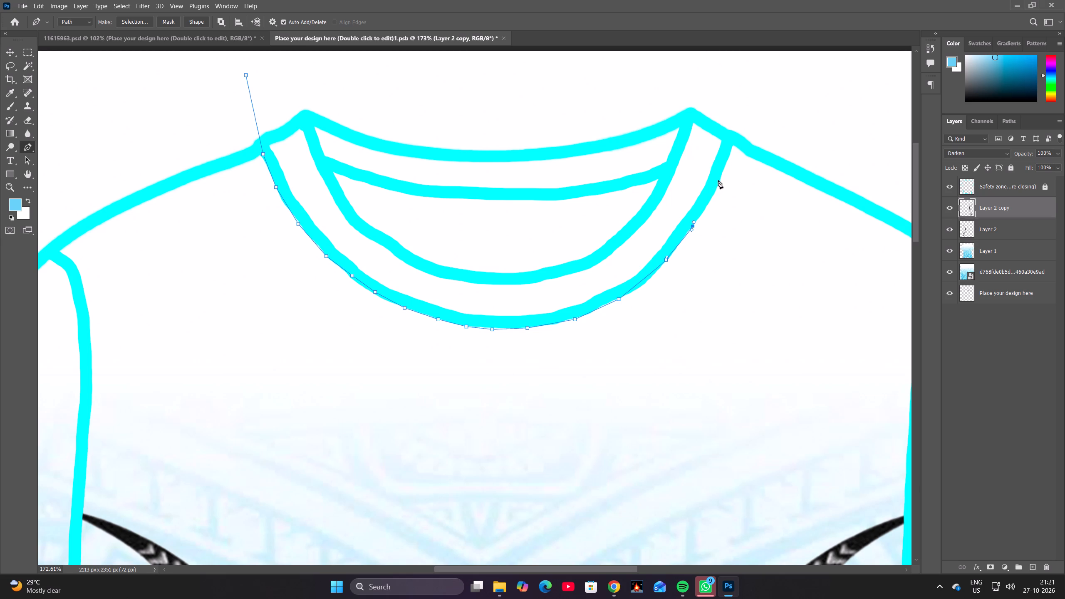
left_click(718, 180)
left_click(734, 153)
left_click(740, 111)
left_click(722, 84)
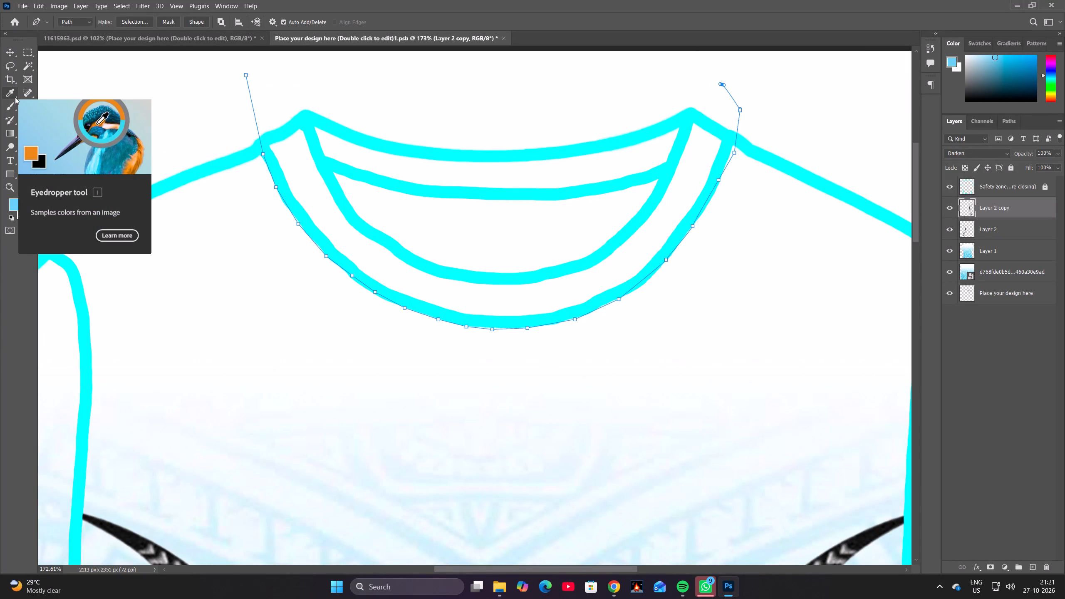
left_click(245, 75)
Convert the closed path to a selection, add a new layer above Layer 2 copy, fill it with light blue, and deselect.
key("ctrl+Return")
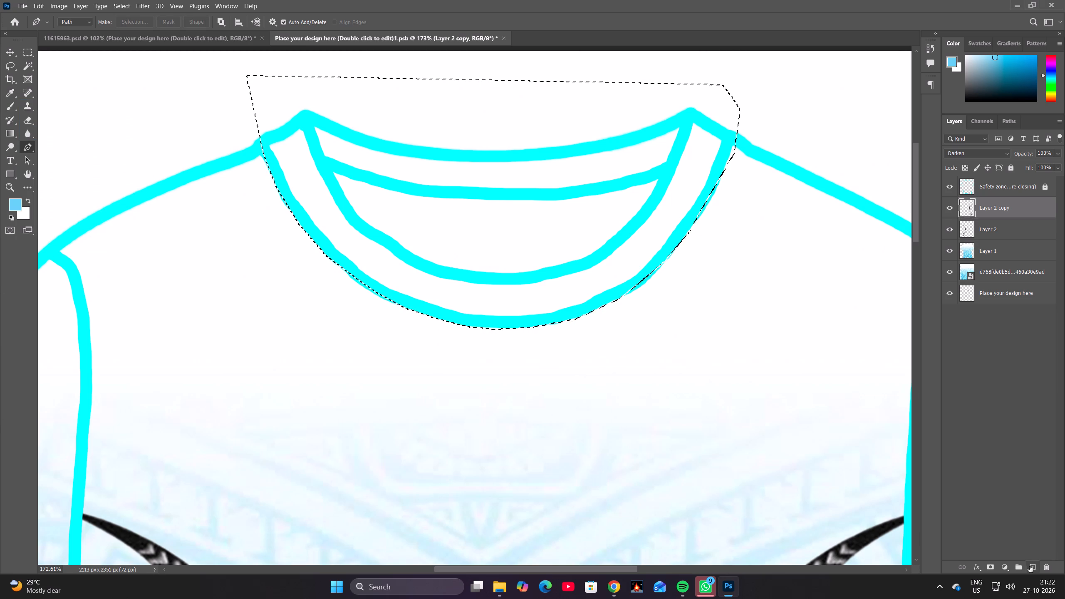
left_click_drag(1033, 561, 1031, 565)
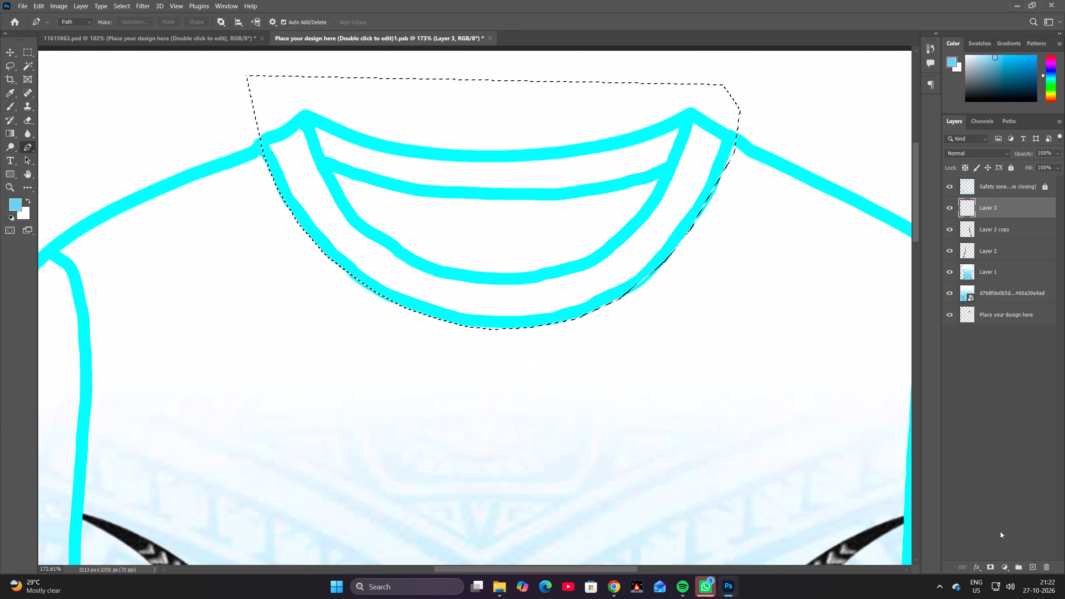
key("alt+BackSpace")
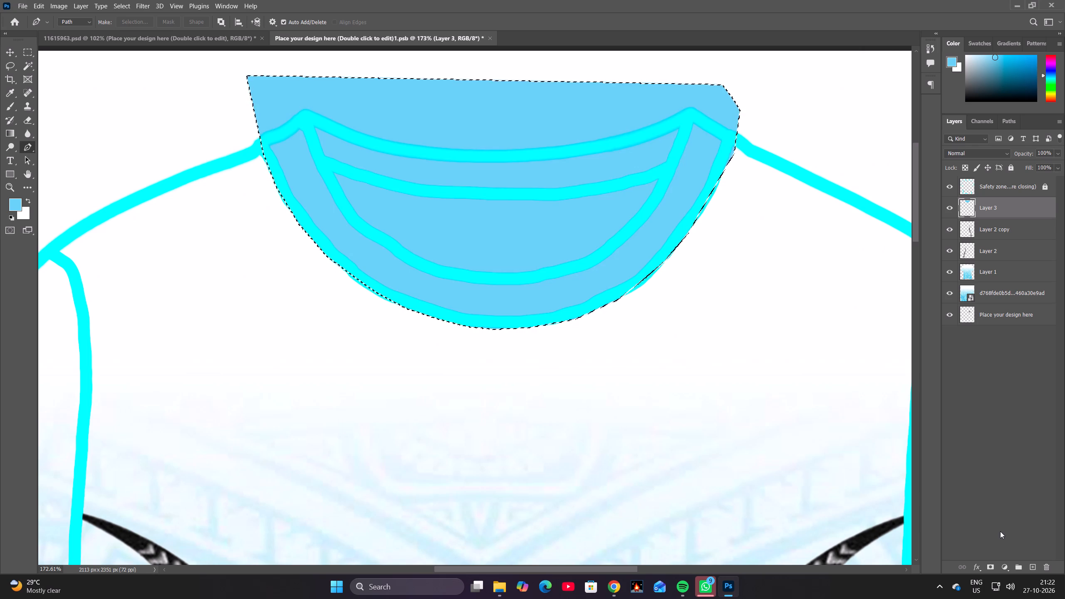
key("ctrl+d")
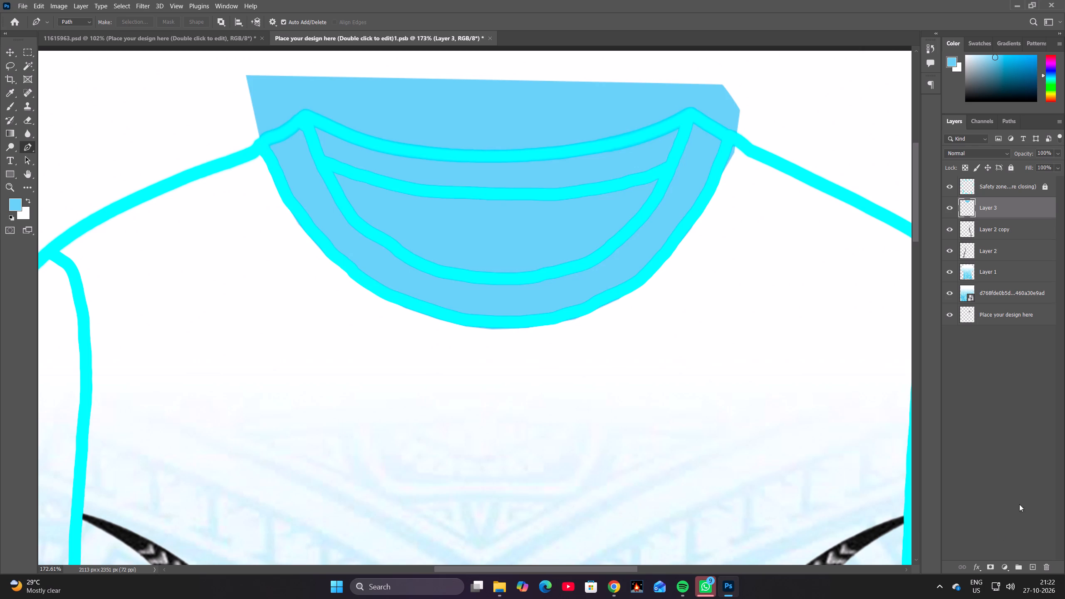
Hide the Safety zone guide layer.
left_click(947, 185)
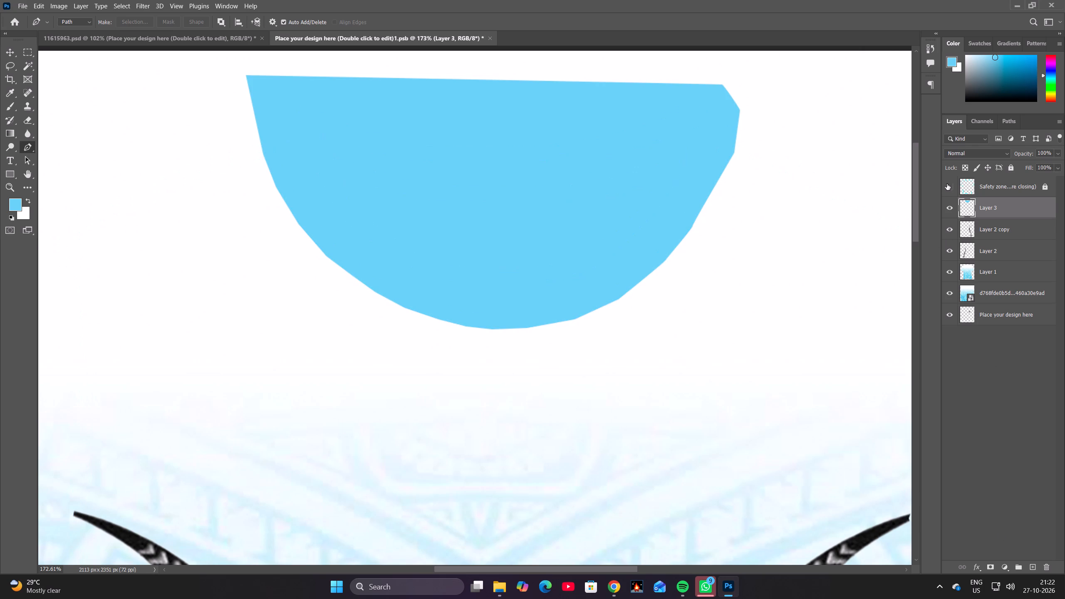
Save the smart object design and return to the 11615963.psd T-shirt mockup.
key("ctrl+s")
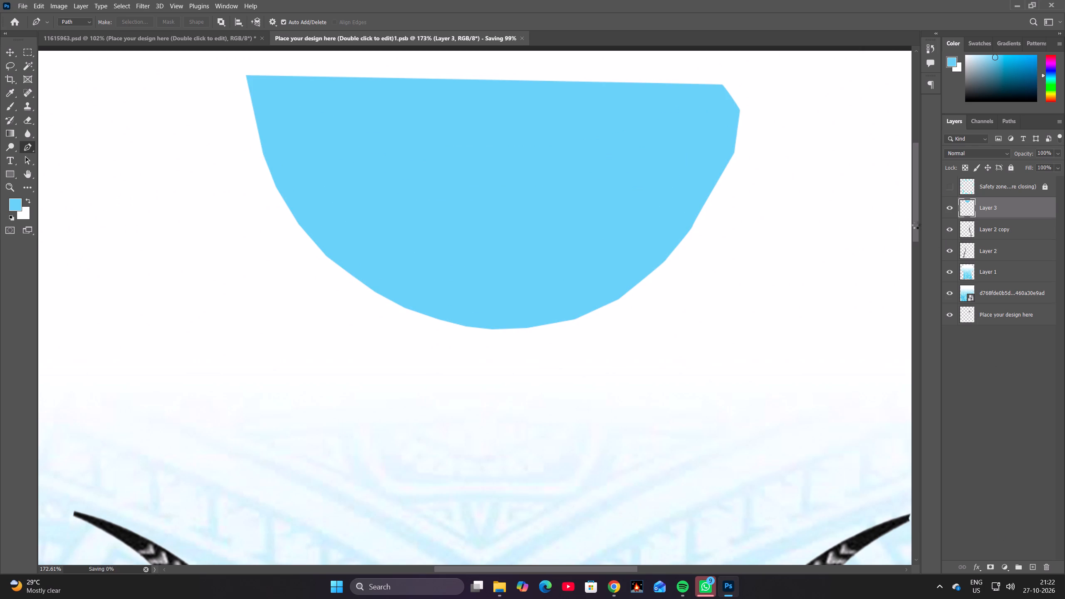
left_click(145, 39)
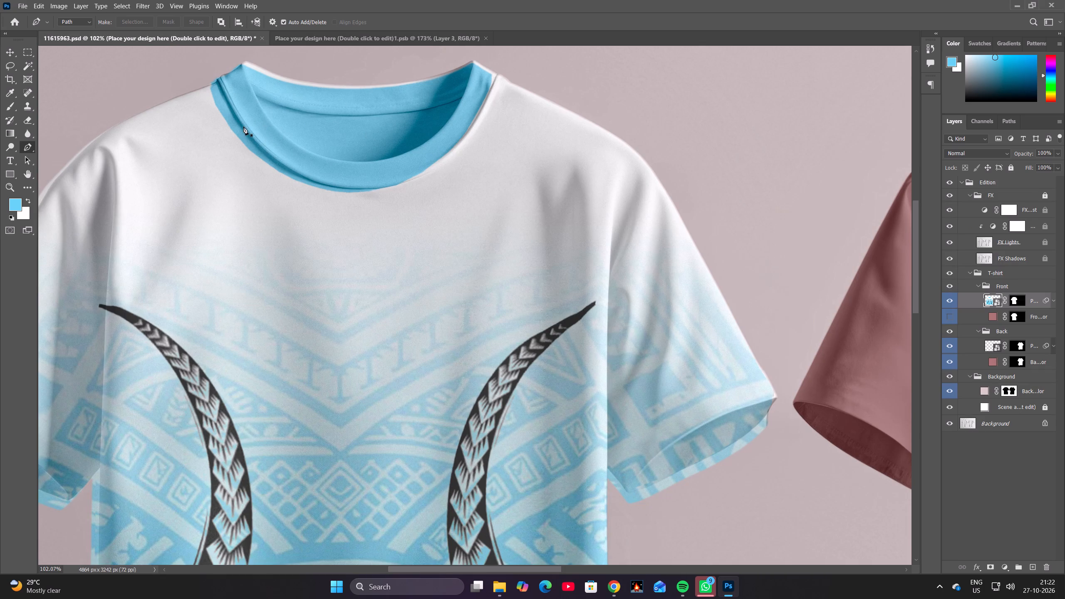
Move the front design slightly right and up so the light blue fill fits the shirt's collar.
key("v")
left_click_drag(223, 99, 231, 94)
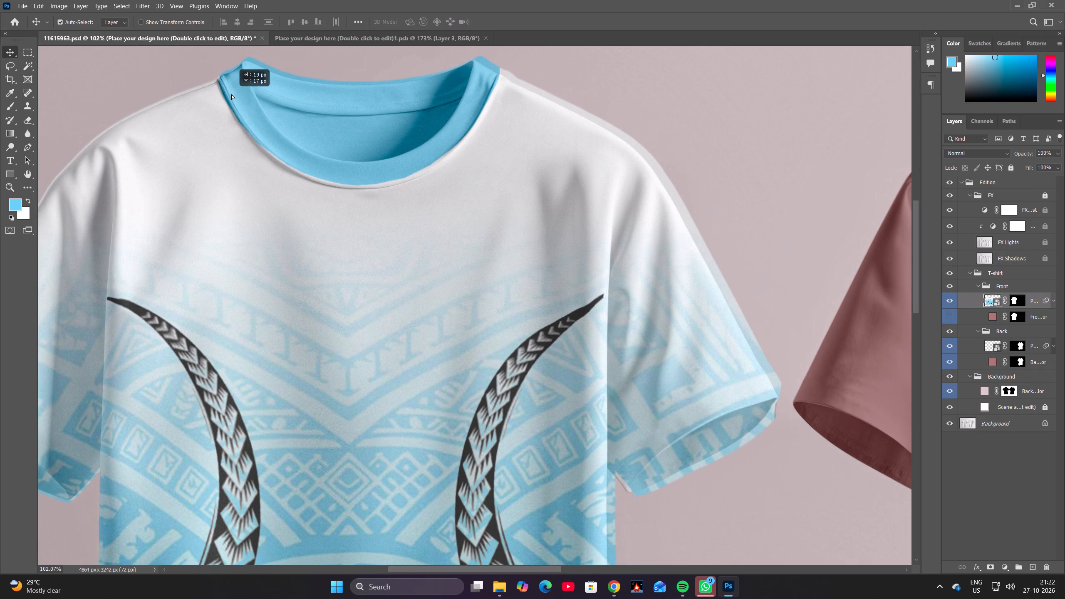
left_click_drag(231, 94, 231, 96)
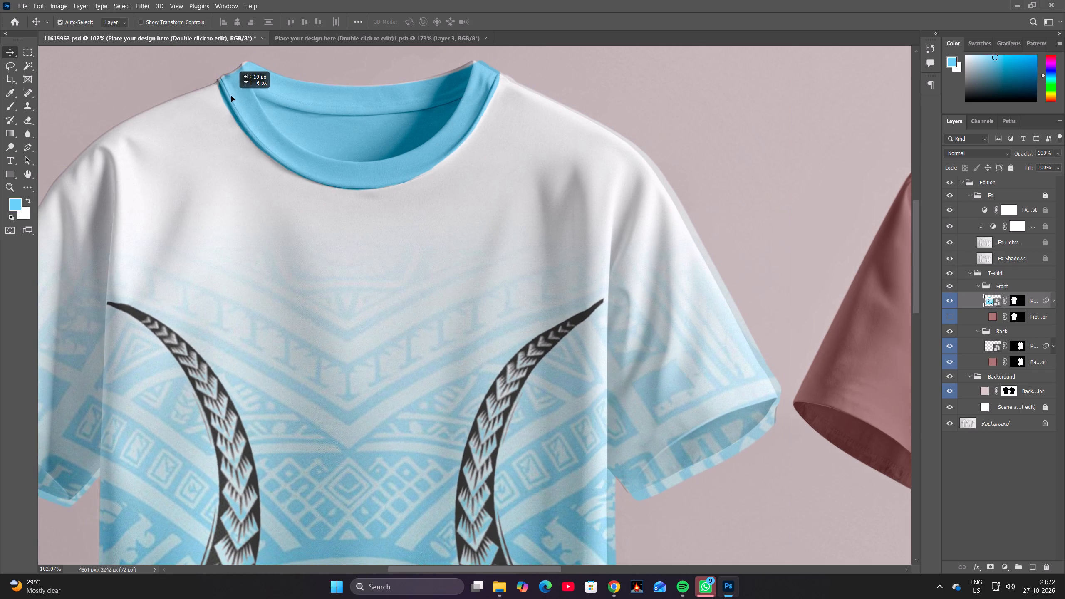
left_click_drag(231, 96, 230, 97)
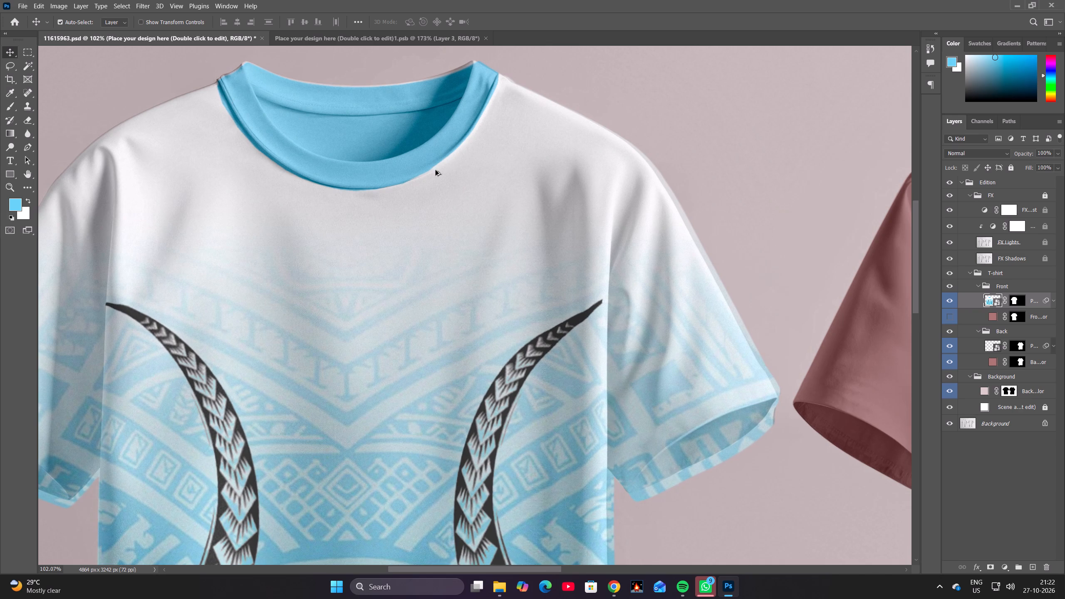
Examine the collar fit on the mockup, then compare it with the collar shape in the smart object design.
scroll(469, 198, "down", 14, "alt")
scroll(447, 202, "up", 1, "alt")
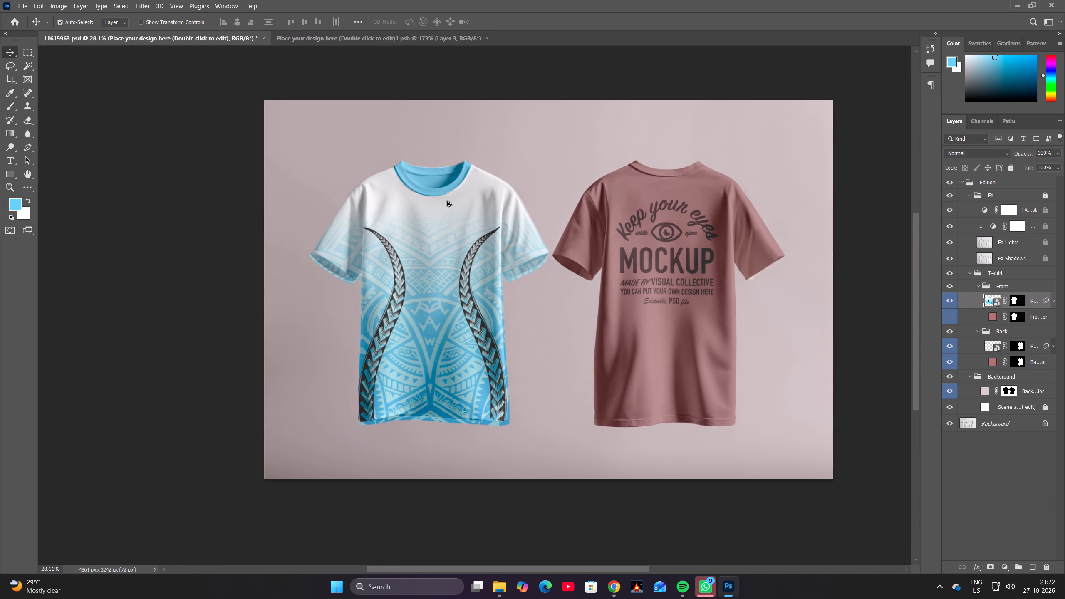
scroll(447, 201, "up", 15, "alt")
scroll(447, 155, "up", 4, "alt")
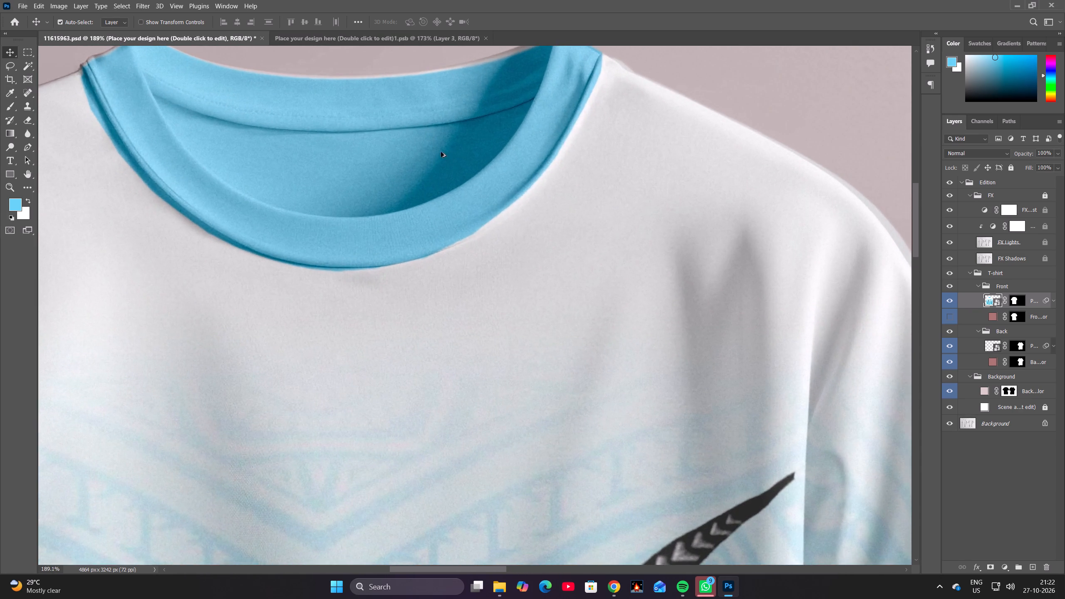
scroll(438, 150, "down", 19, "alt")
scroll(431, 151, "up", 4, "alt")
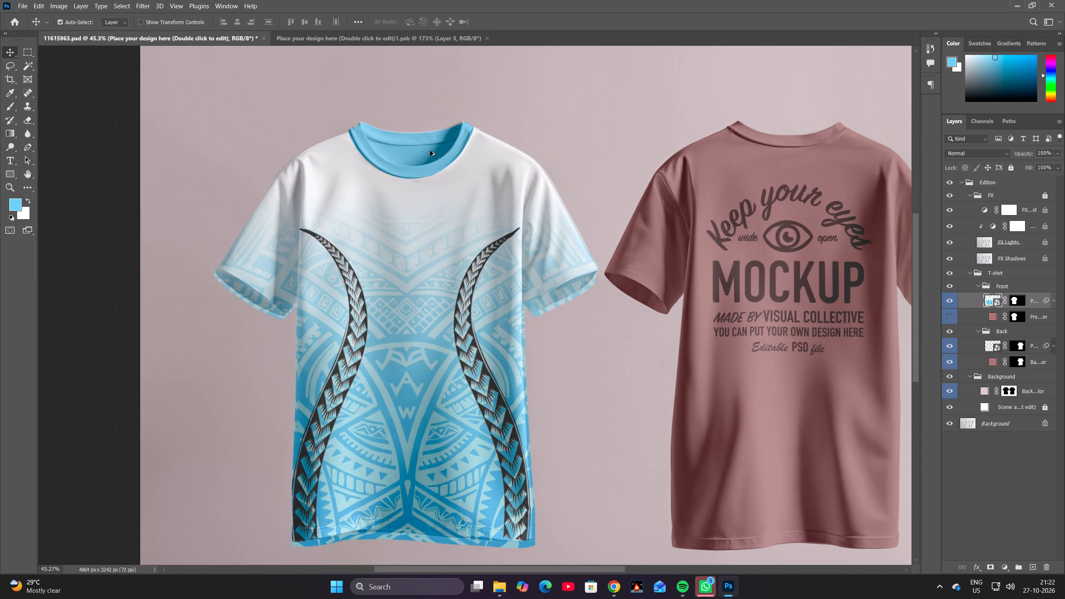
left_click(367, 36)
scroll(471, 164, "down", 12, "alt")
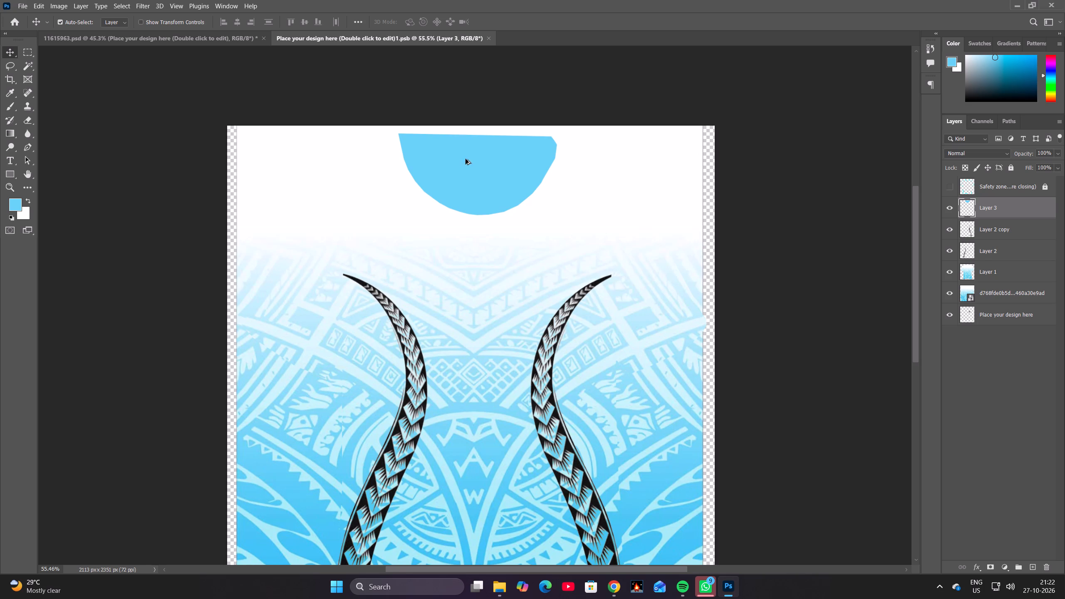
scroll(466, 159, "down", 1, "alt")
scroll(496, 157, "up", 11, "alt")
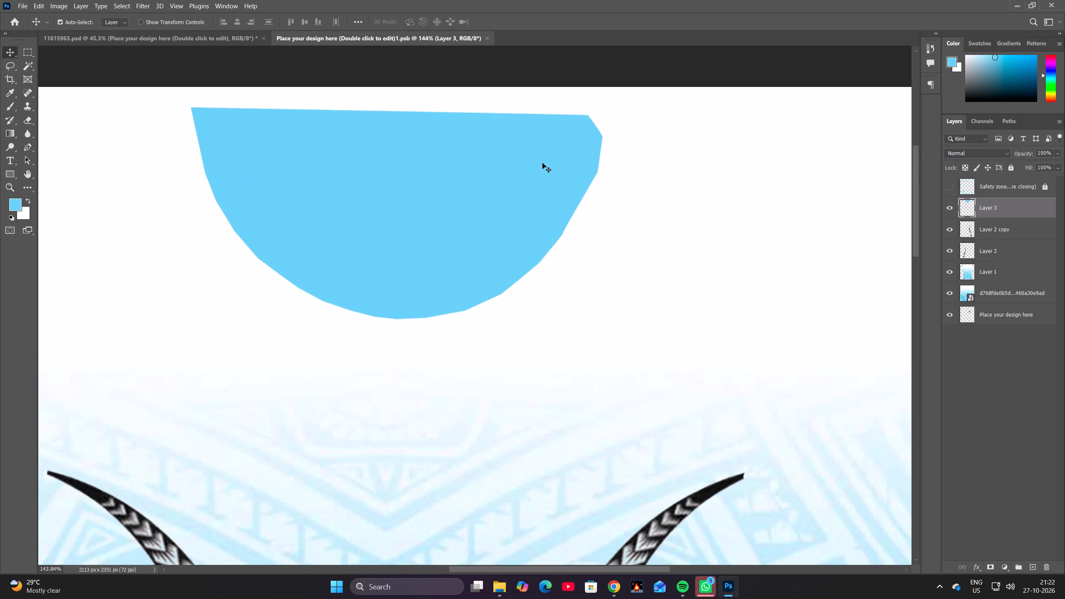
scroll(542, 162, "down", 15, "alt")
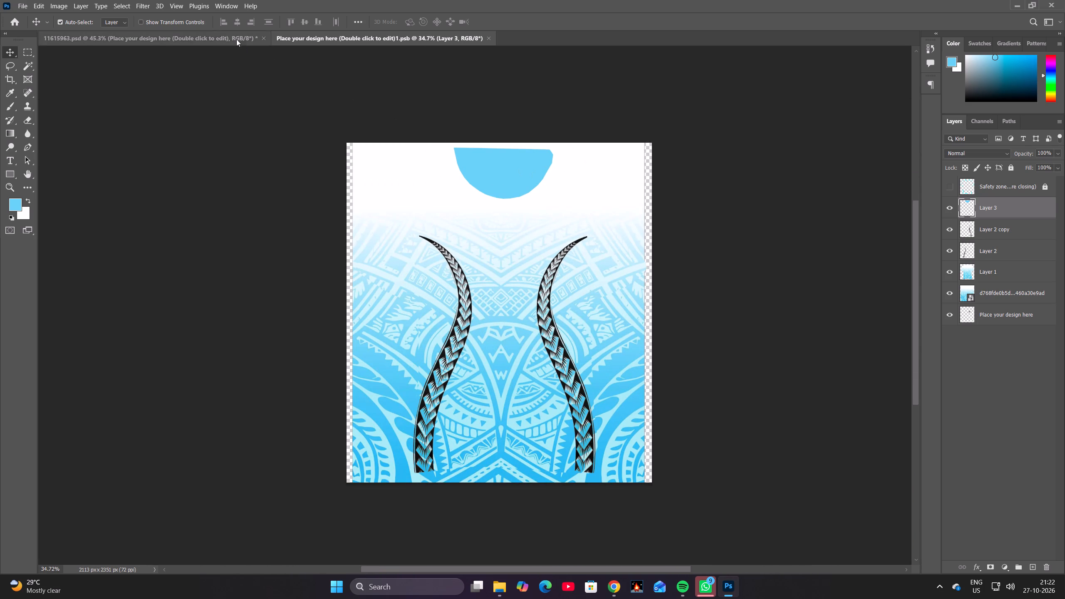
Back in the mockup, move the front design slightly left and up on the shirt, then select the background colour layer.
left_click(219, 37)
scroll(343, 154, "up", 2, "alt")
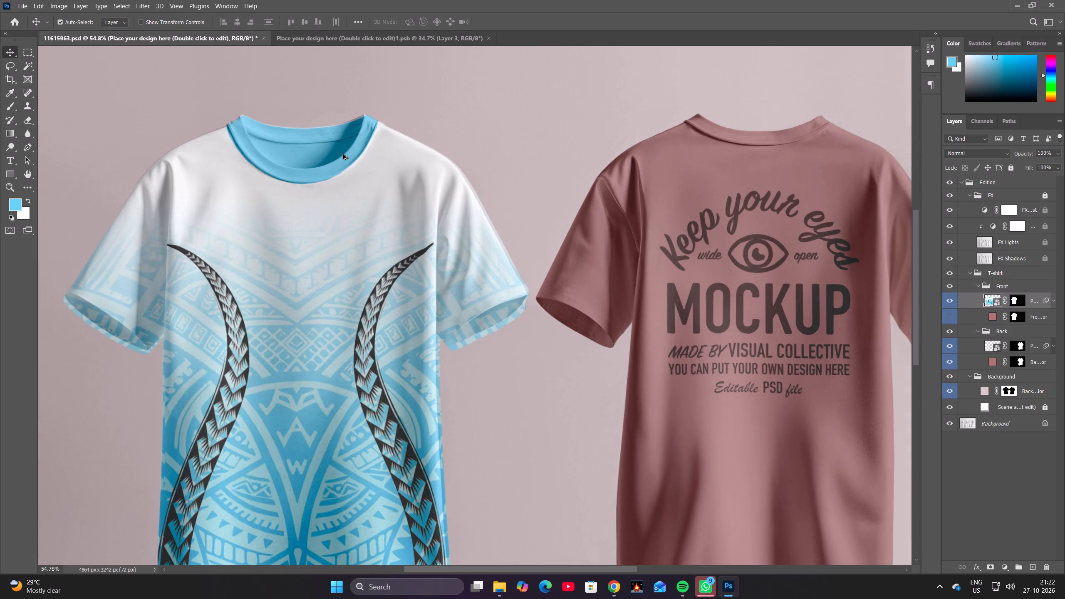
scroll(343, 154, "down", 4, "alt")
key("space")
key("space")
left_click_drag(353, 212, 369, 173)
key("v")
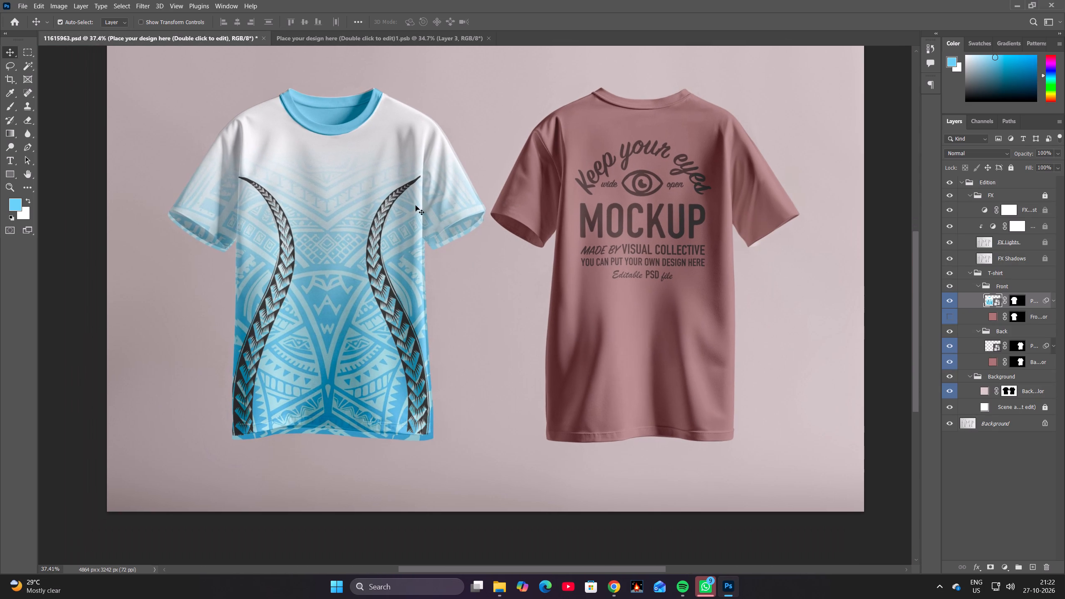
left_click_drag(370, 235, 370, 234)
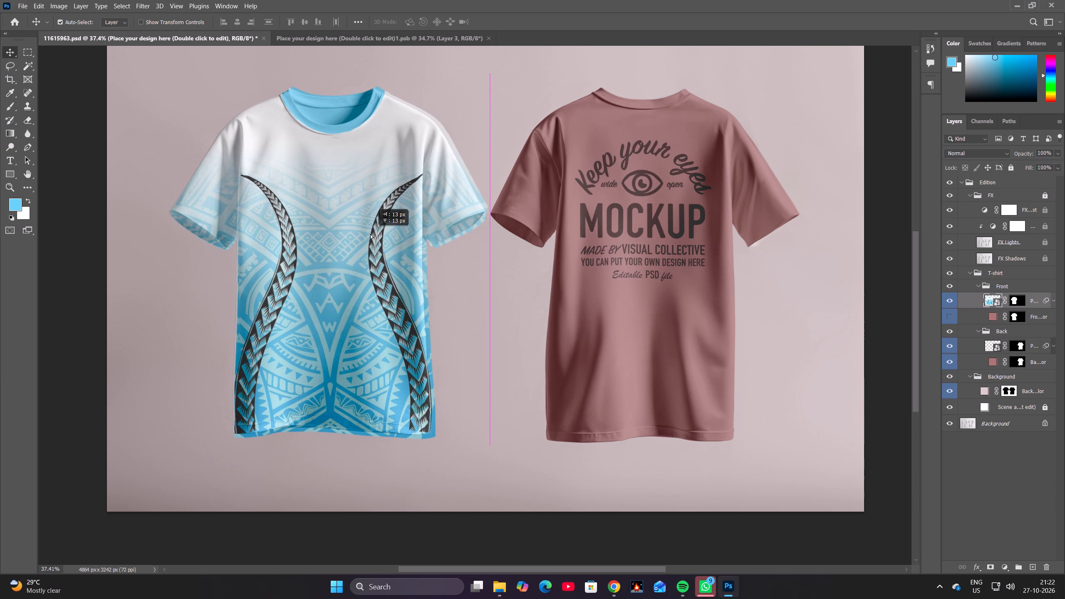
left_click_drag(370, 234, 366, 234)
left_click(465, 130)
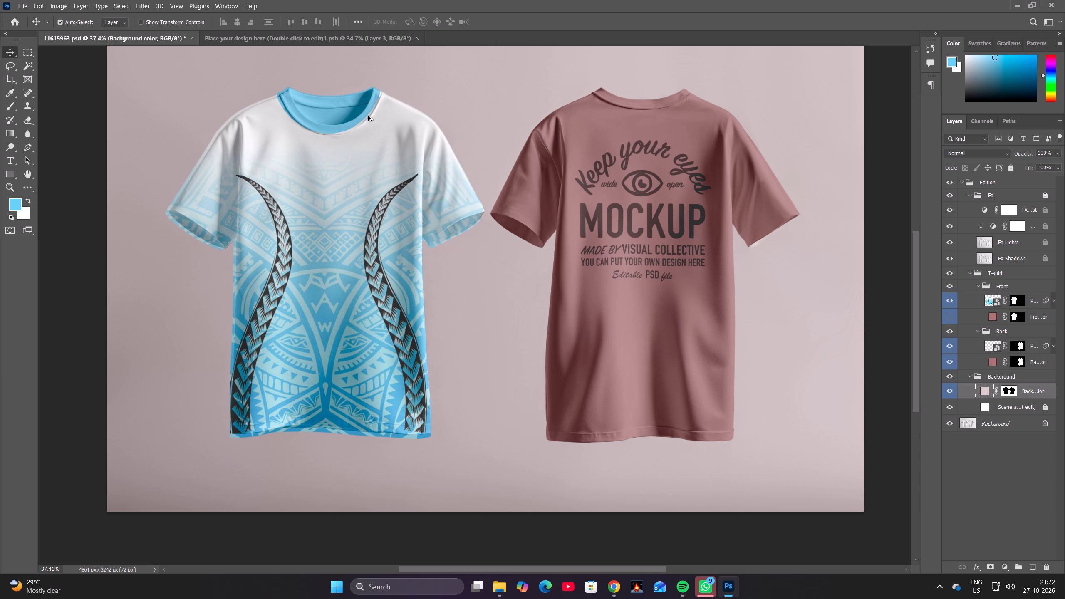
In the smart object design, nudge the collar shape slightly right and show the Safety zone guide layer.
scroll(367, 116, "up", 8, "alt")
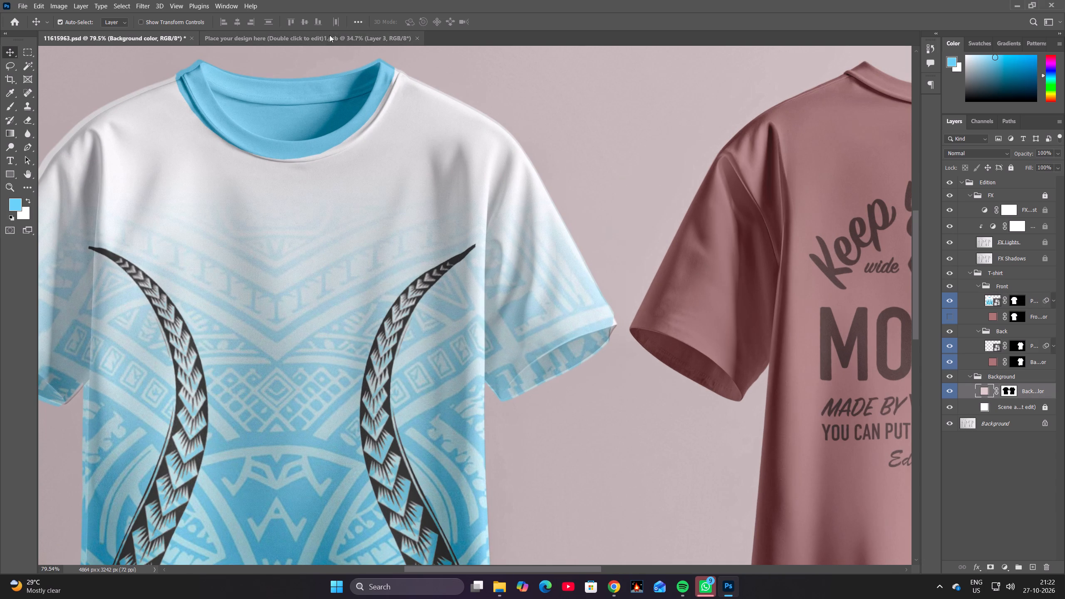
left_click(329, 35)
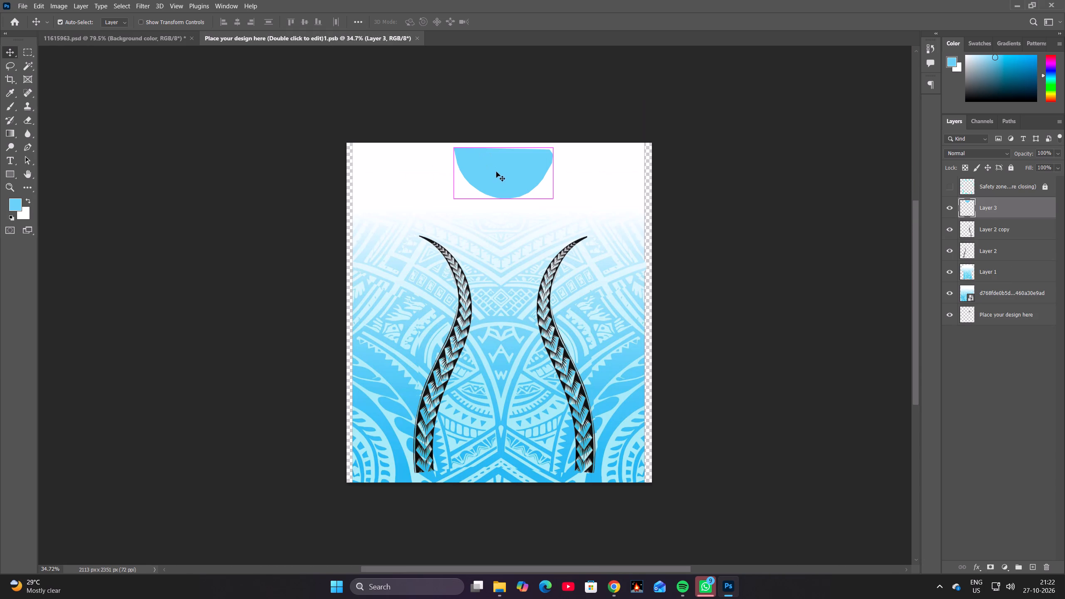
left_click(496, 172)
left_click(947, 185)
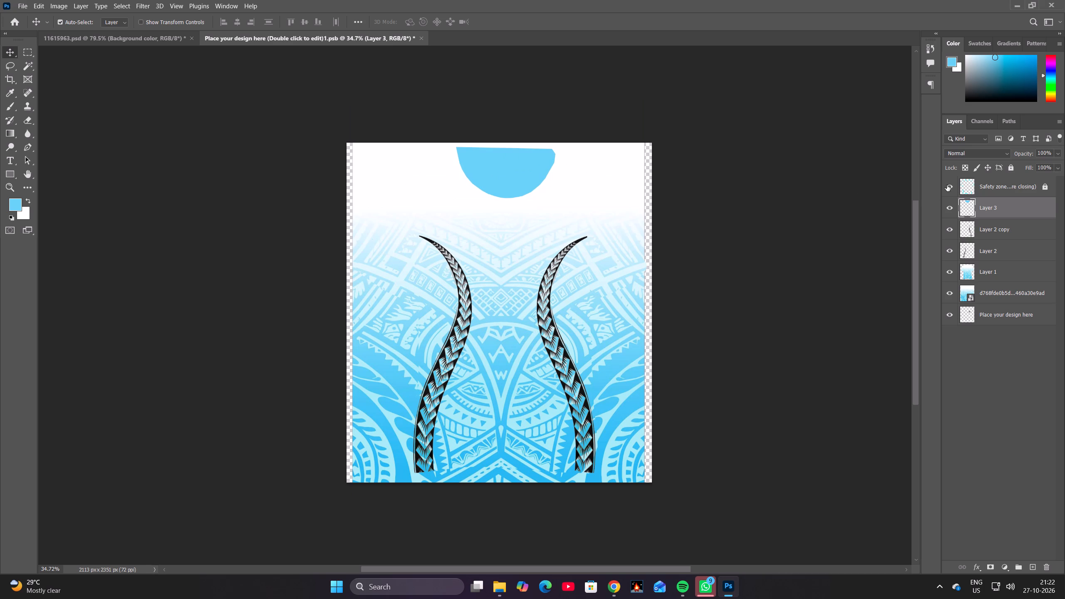
Free-transform the collar shape on Layer 3, extending its left side to scale it proportionally to about 101.6%.
scroll(469, 171, "up", 10, "alt")
key("space")
key("space")
key("space")
key("space")
key("space")
key("space")
key("space")
key("space")
key("space")
key("space")
key("space")
key("space")
key("space")
key("space")
left_click_drag(512, 198, 505, 205)
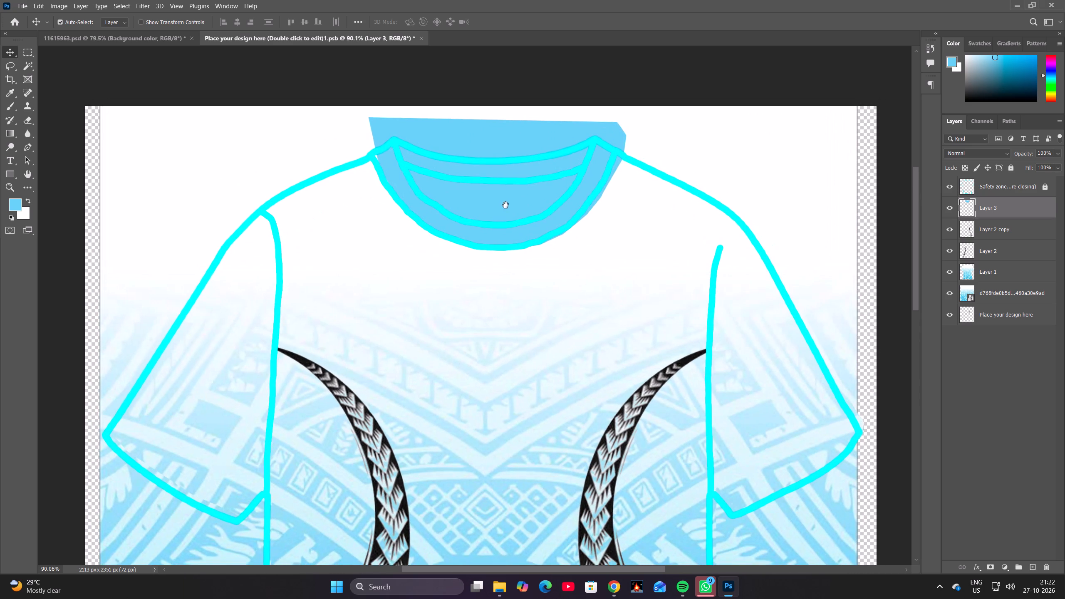
left_click_drag(505, 205, 503, 210)
scroll(532, 193, "up", 1, "alt")
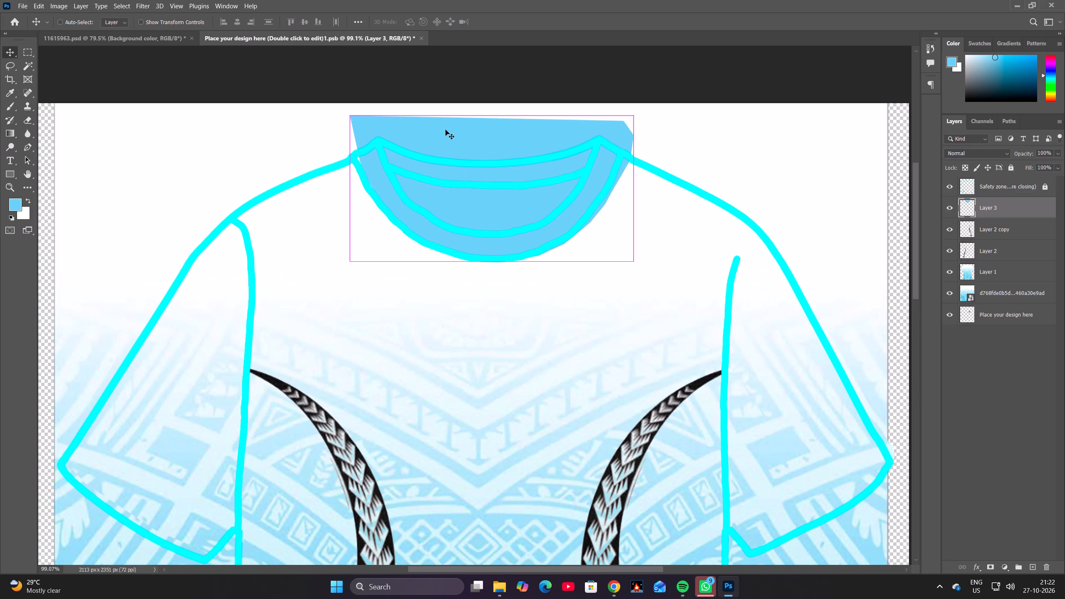
key("ctrl+t")
left_click_drag(348, 189, 347, 189)
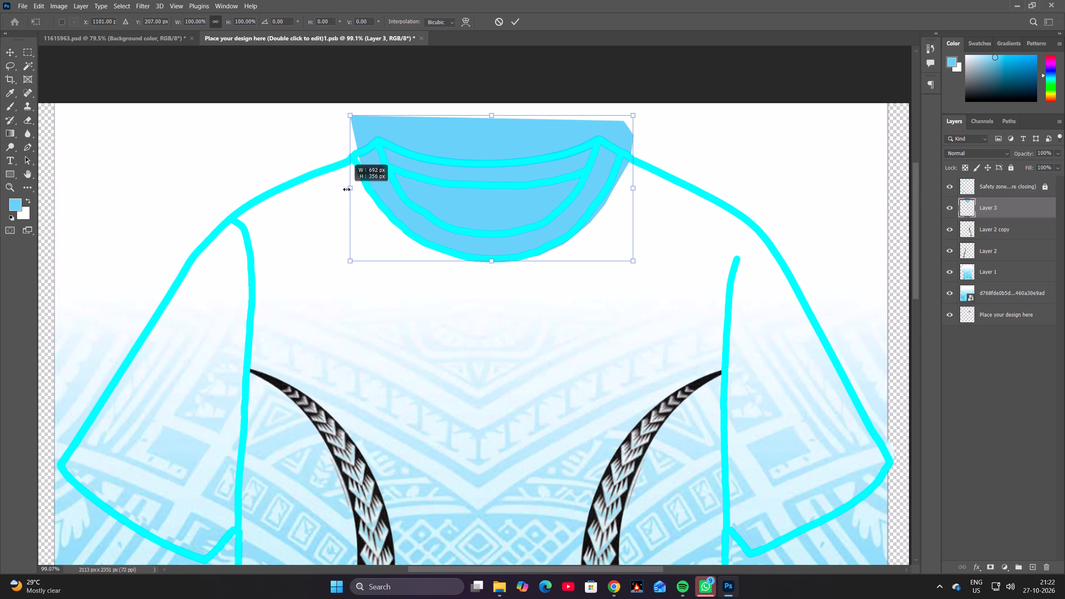
left_click_drag(347, 189, 344, 188)
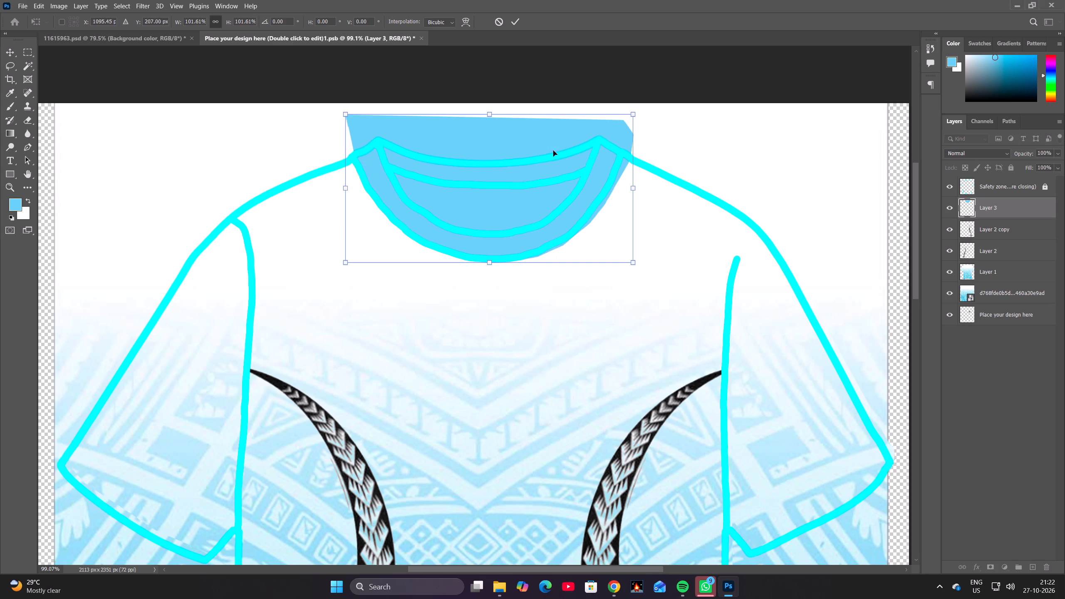
left_click(518, 23)
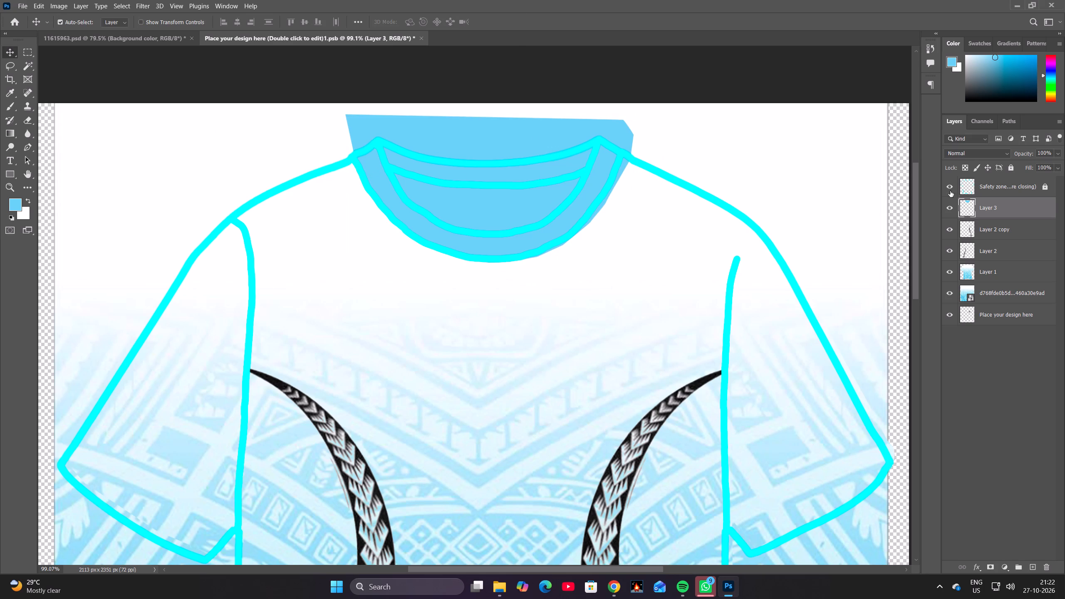
Hide the Safety zone guide layer and save the smart object design.
left_click(952, 188)
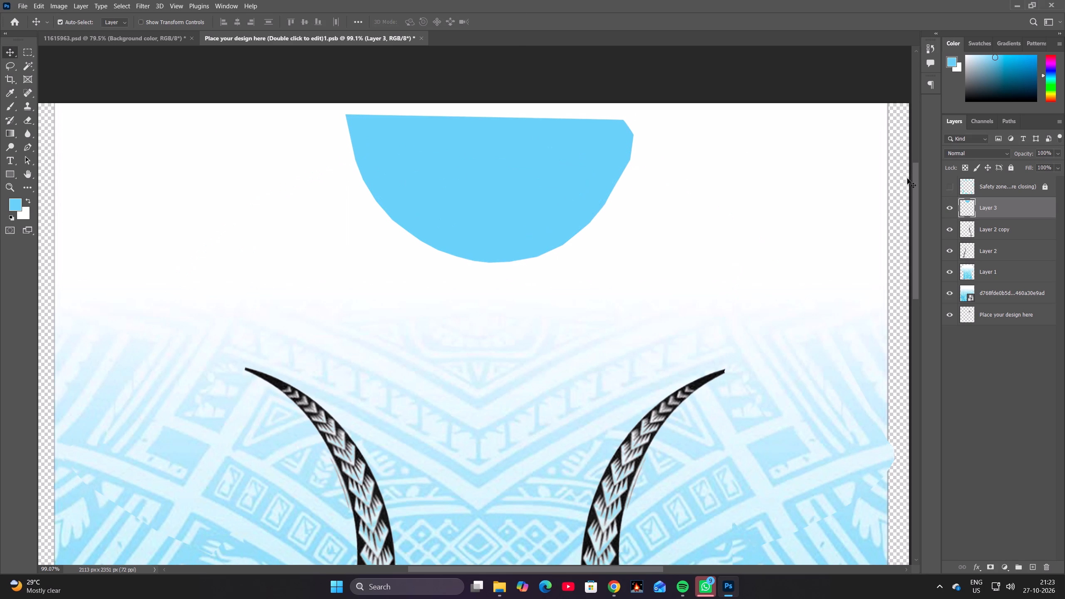
key("ctrl+s")
key("ctrl+s")
Return to the mockup and move the front design slightly right and down to fit the collar fill to the neckline.
left_click(163, 38)
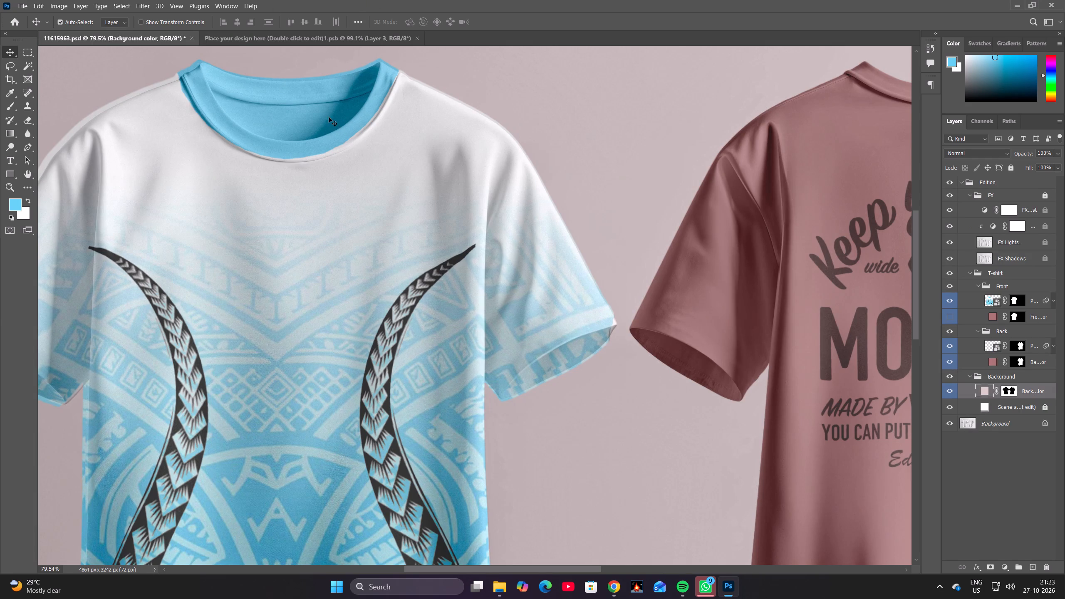
key("v")
scroll(337, 120, "up", 8, "alt")
key("space")
key("space")
key("space")
key("space")
key("space")
left_click_drag(315, 172, 316, 174)
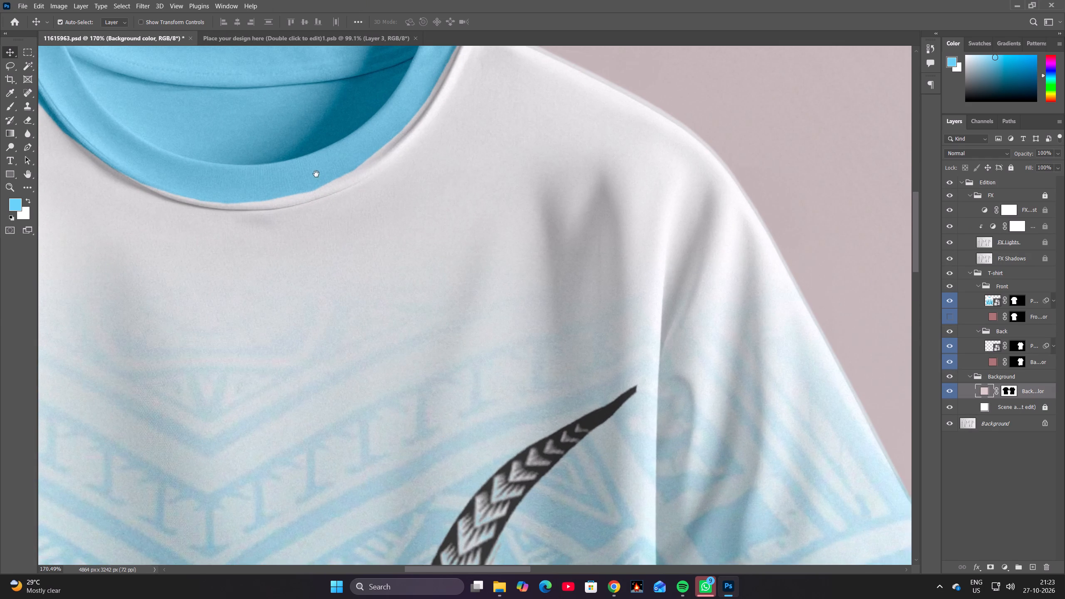
left_click_drag(316, 174, 368, 246)
left_click_drag(357, 150, 365, 156)
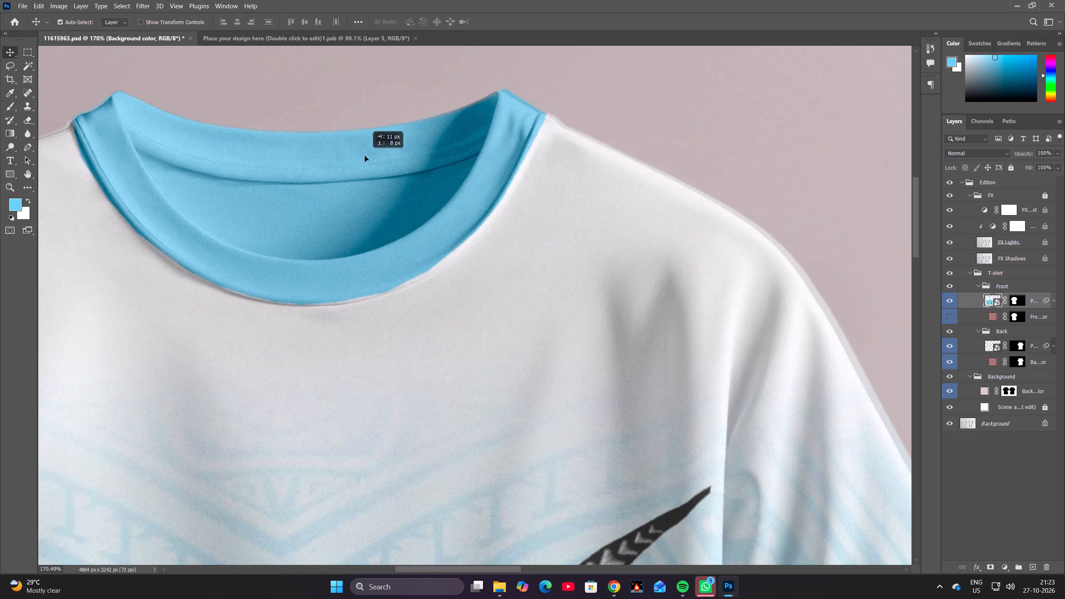
left_click_drag(365, 156, 362, 156)
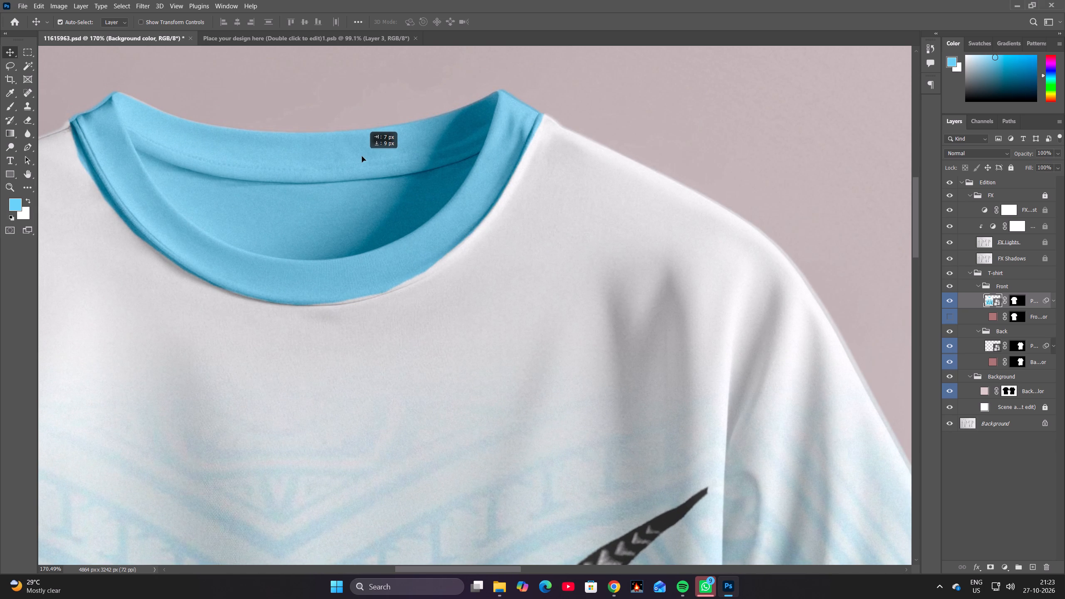
left_click_drag(362, 156, 361, 154)
Shift the front design slightly further right to cover the white gap along the collar's right edge.
scroll(360, 155, "down", 11, "alt")
scroll(337, 196, "up", 10, "alt")
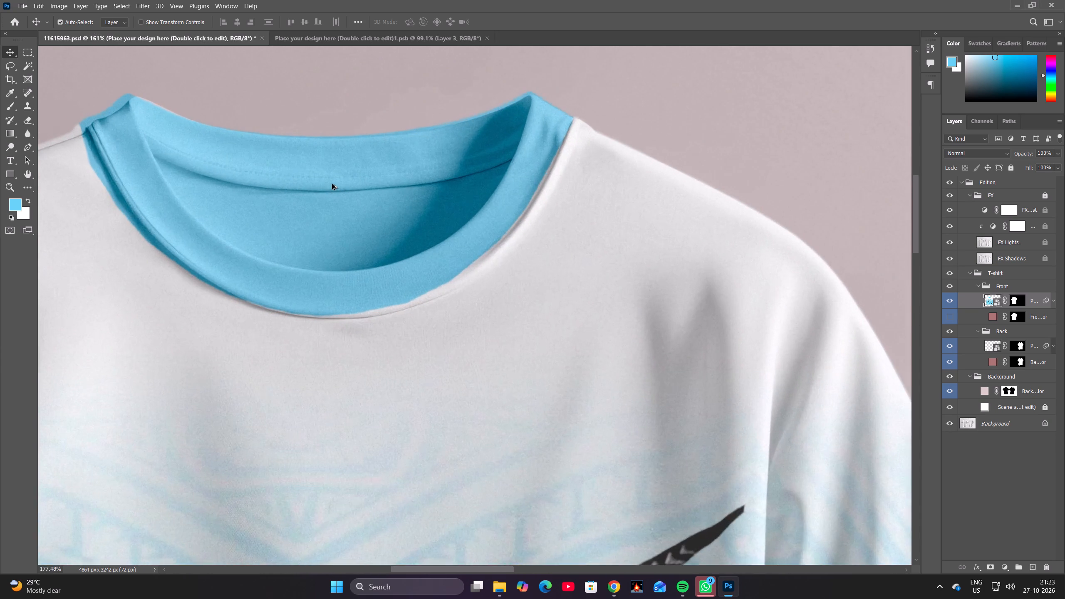
scroll(332, 184, "up", 2, "alt")
left_click_drag(335, 175, 343, 176)
Examine the collar alignment and the front design across the whole T-shirt mockup.
scroll(343, 176, "down", 11, "alt")
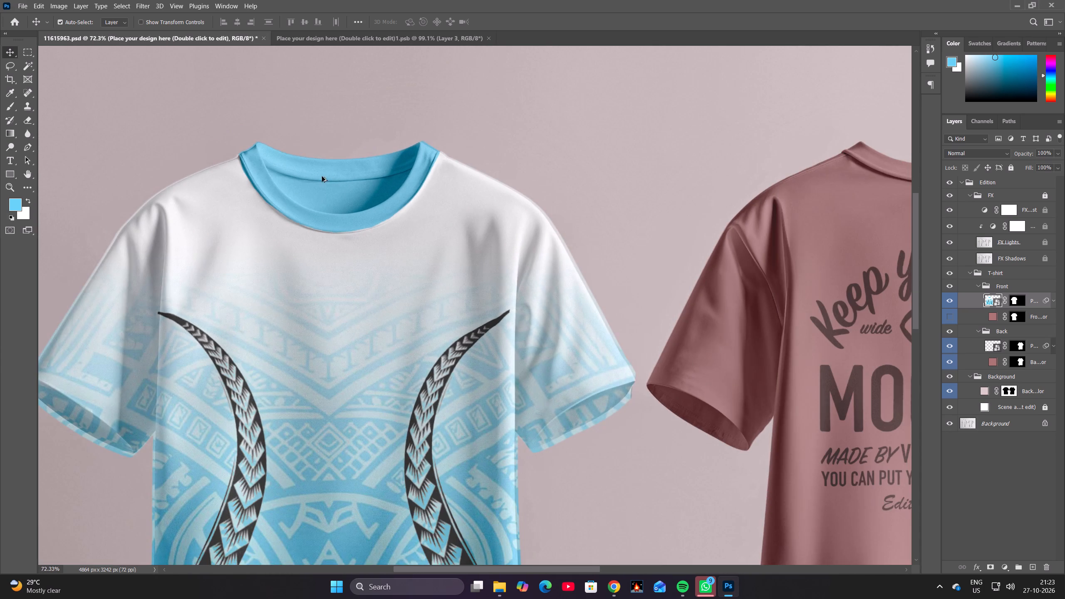
scroll(317, 175, "down", 1, "alt")
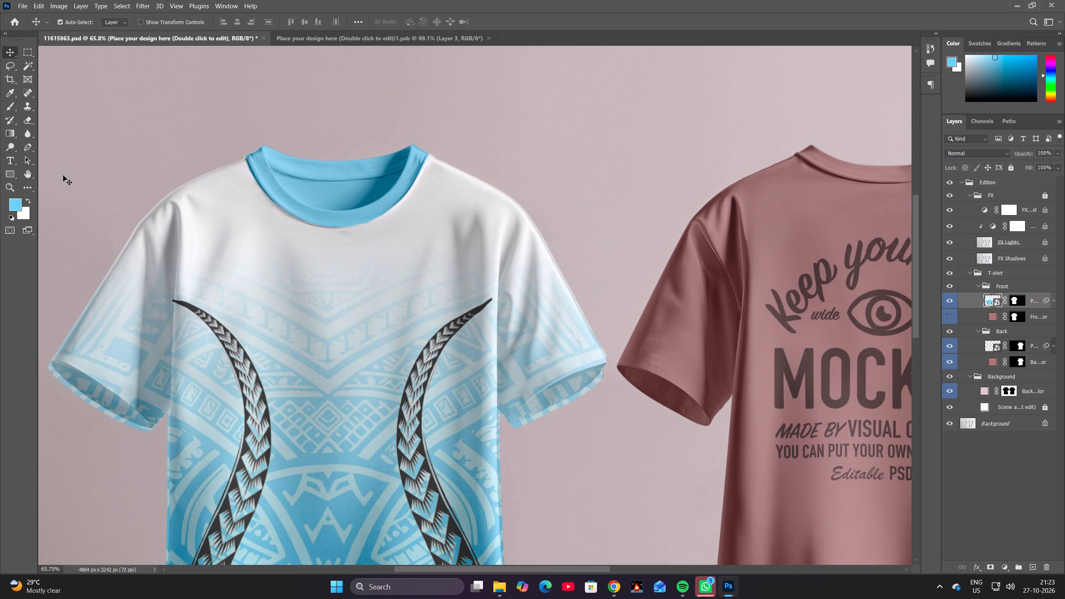
scroll(88, 199, "down", 3, "alt")
scroll(149, 285, "down", 5, "alt")
key("space")
key("space")
key("space")
key("space")
key("space")
key("space")
key("space")
key("space")
left_click_drag(251, 344, 319, 313)
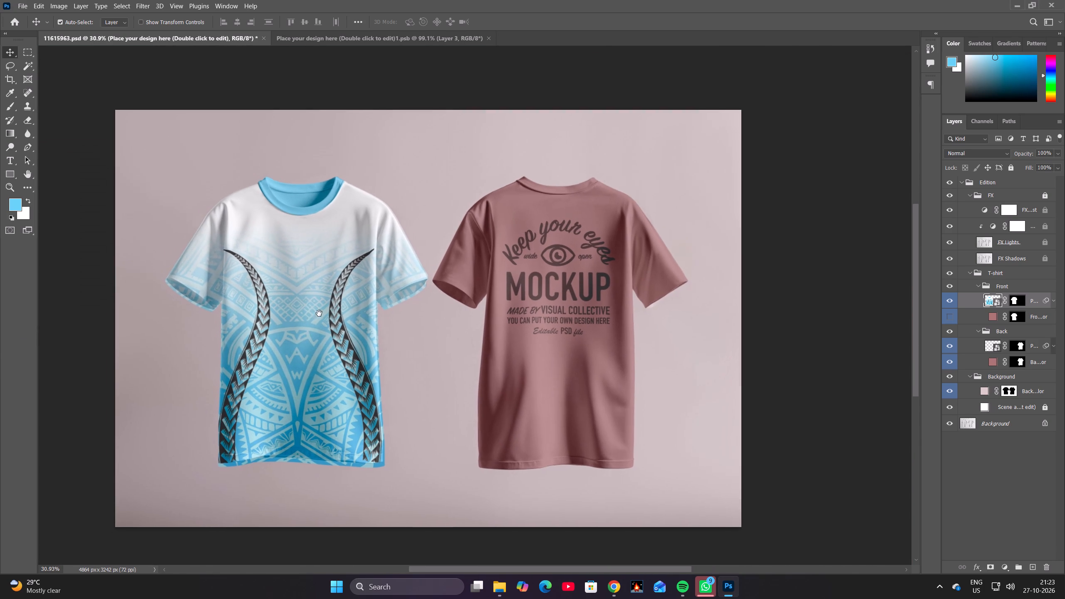
scroll(354, 320, "up", 6, "alt")
left_click(365, 305)
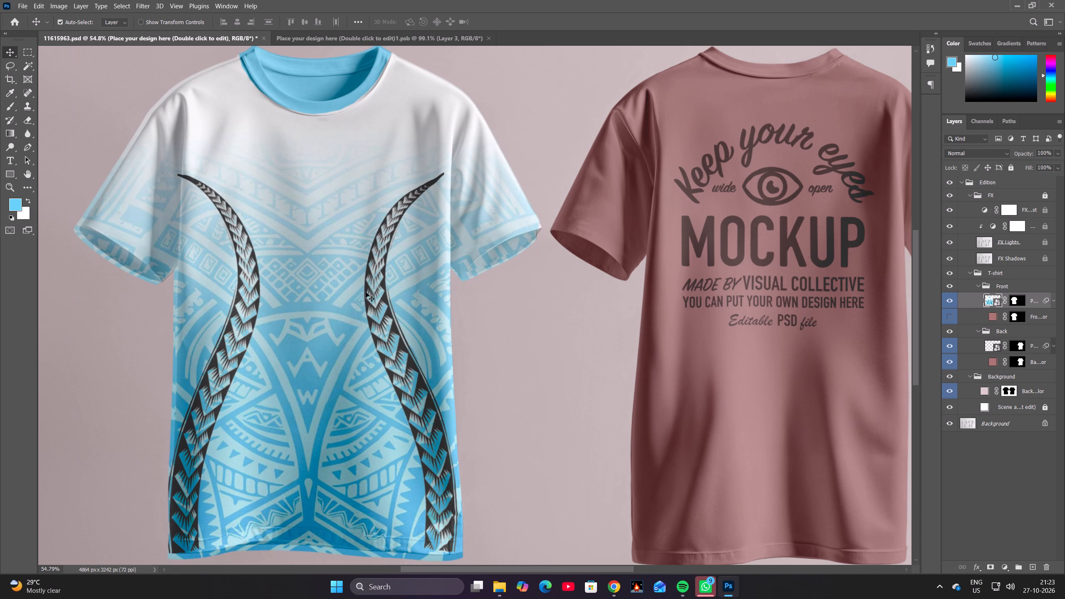
Examine the front design over the whole T-shirt mockup, including the lower ends of the curved bands at the hem.
key("space")
key("space")
key("space")
key("space")
left_click_drag(371, 273, 375, 285)
scroll(365, 250, "down", 6, "alt")
scroll(370, 290, "up", 4, "alt")
key("space")
key("space")
key("space")
key("space")
key("space")
key("space")
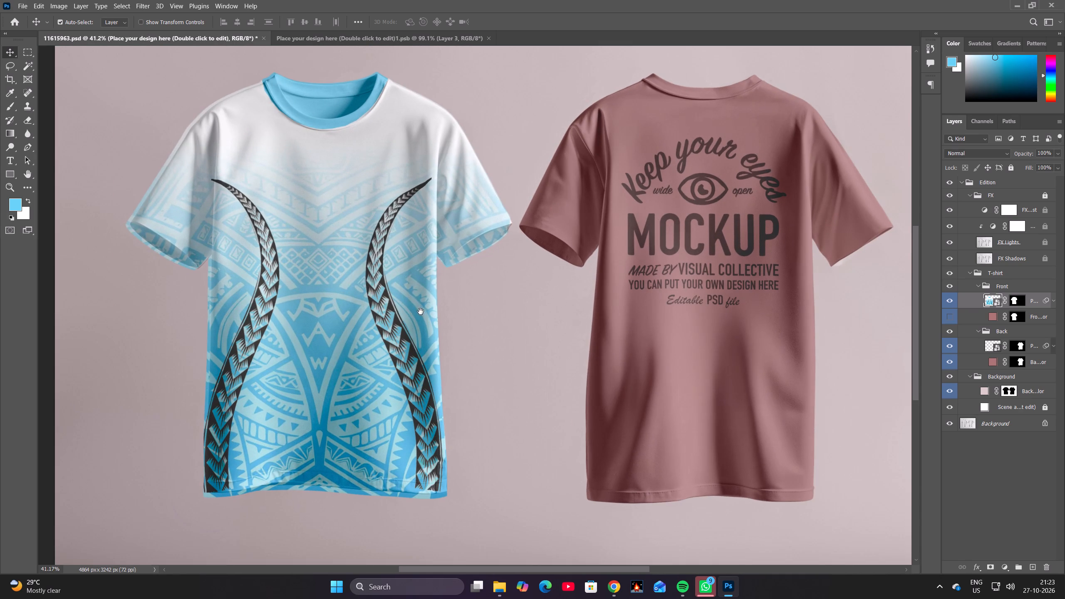
left_click_drag(422, 312, 400, 294)
scroll(387, 357, "up", 7, "alt")
scroll(384, 353, "down", 5, "alt")
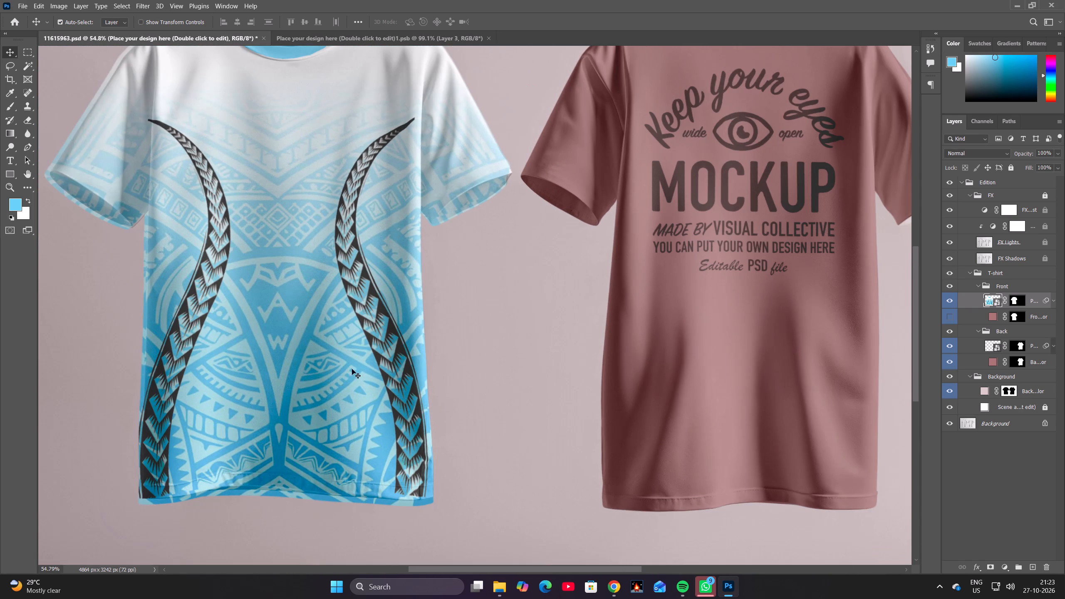
key("space")
key("space")
key("space")
key("space")
key("space")
key("space")
key("space")
key("space")
key("space")
key("space")
key("space")
key("space")
key("space")
key("space")
key("space")
key("space")
key("space")
key("space")
key("space")
key("space")
left_click_drag(350, 370, 410, 240)
scroll(404, 337, "up", 8, "alt")
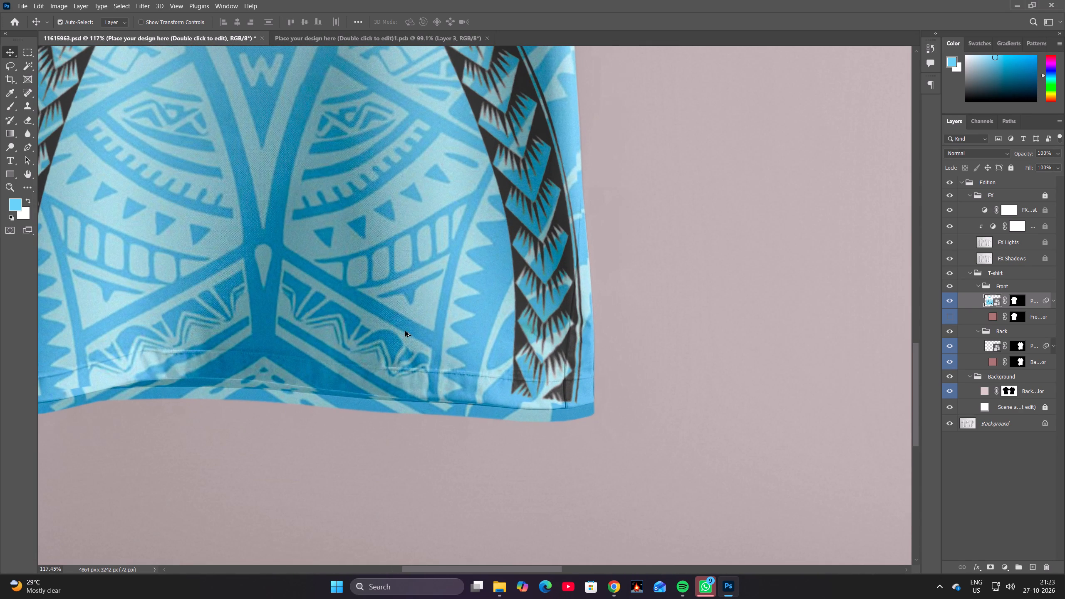
scroll(405, 328, "down", 5, "alt")
key("space")
key("space")
key("space")
key("space")
key("space")
left_click_drag(351, 194, 357, 220)
scroll(362, 212, "down", 5, "alt")
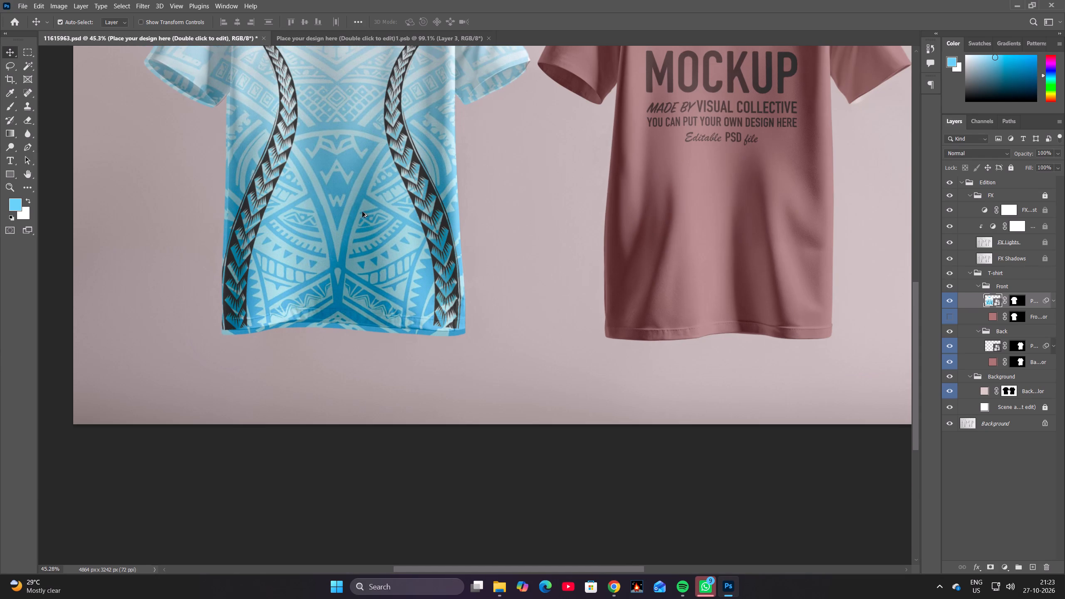
key("space")
left_click_drag(381, 173, 376, 205)
Switch to the smart object document and inspect the whole shirt artwork.
left_click(365, 40)
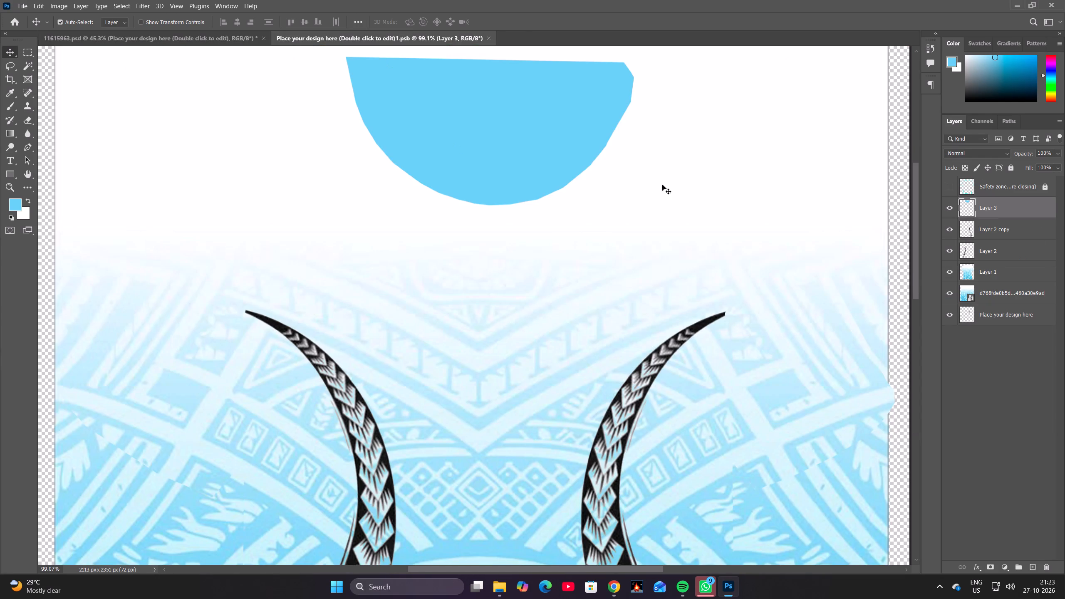
scroll(460, 193, "down", 9, "alt")
key("space")
key("space")
key("space")
key("space")
key("space")
left_click_drag(441, 251, 438, 199)
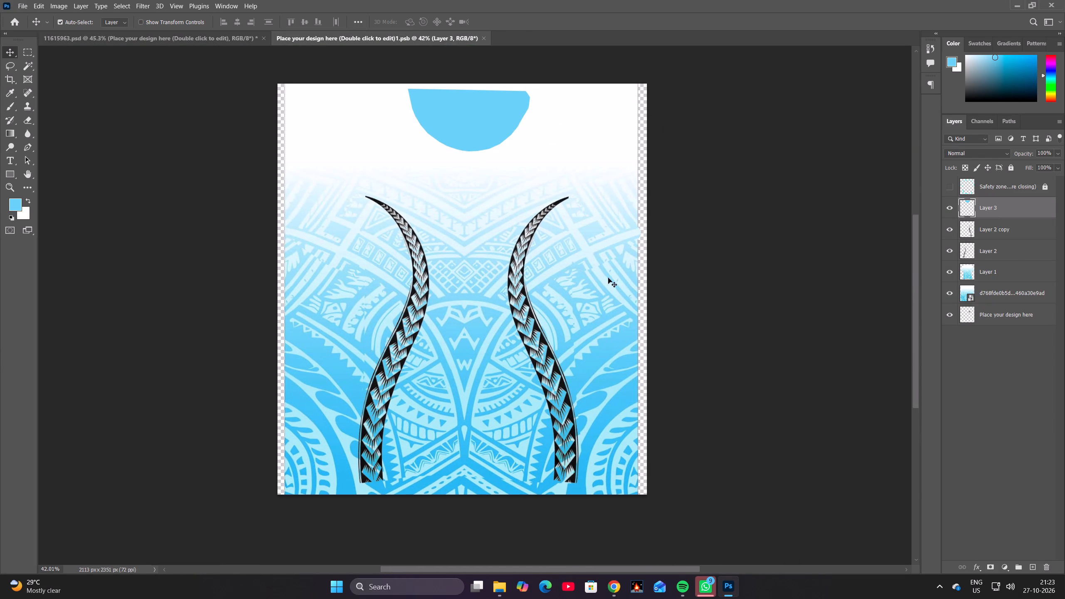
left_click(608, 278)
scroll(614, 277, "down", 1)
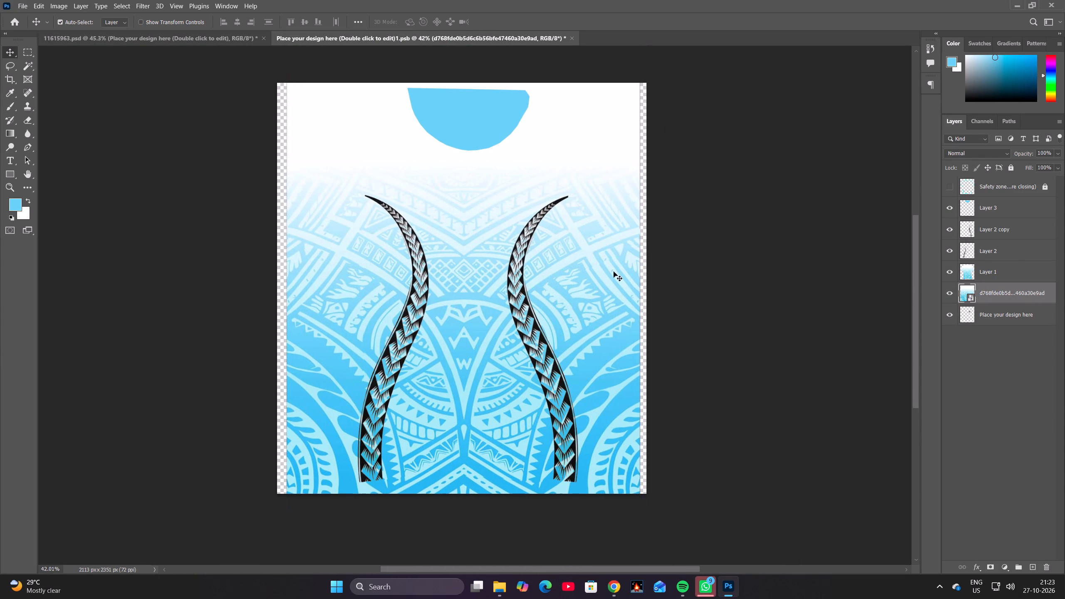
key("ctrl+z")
Show the Safety zone guide layer over the shirt artwork.
left_click(943, 186)
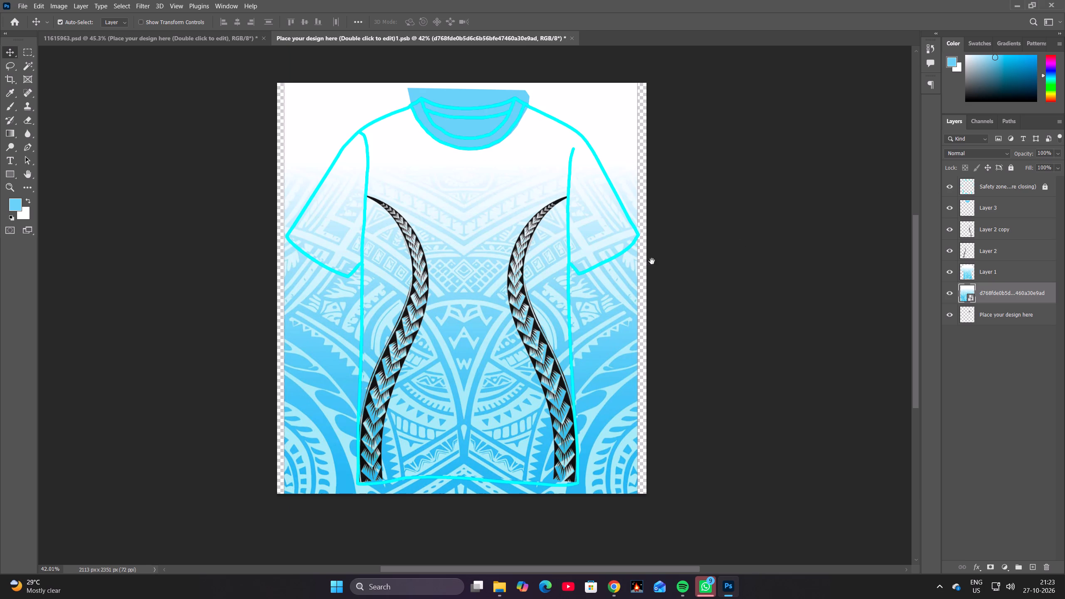
Examine the lower ends of the curved bands and the pattern against the guide outline at the hem and sides.
key("space")
key("space")
key("space")
left_click_drag(640, 266, 651, 183)
scroll(557, 303, "up", 10, "alt")
key("space")
key("space")
key("space")
key("space")
key("space")
key("space")
key("space")
key("space")
key("space")
key("space")
key("space")
key("space")
key("space")
key("space")
key("space")
key("space")
key("space")
left_click_drag(556, 358, 610, 241)
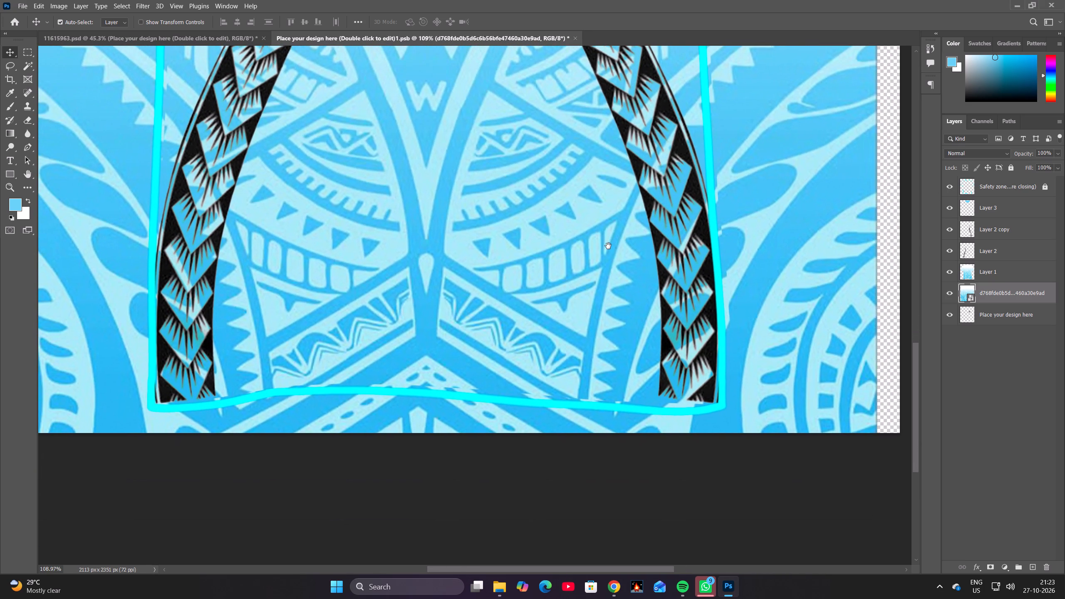
key("space")
key("space")
key("space")
key("space")
scroll(455, 314, "down", 2, "alt")
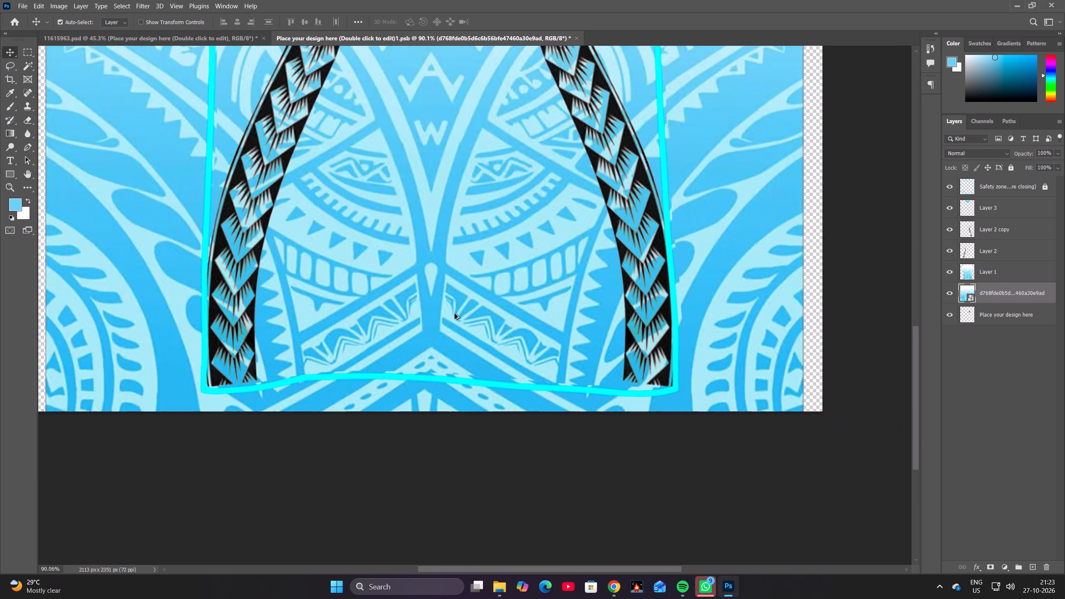
scroll(455, 314, "down", 6, "alt")
key("space")
key("space")
key("space")
key("space")
key("space")
left_click_drag(501, 239, 494, 277)
scroll(496, 267, "down", 3, "alt")
key("space")
key("space")
key("space")
key("space")
key("space")
key("space")
left_click_drag(514, 254, 503, 305)
Return to the T-shirt mockup and undo the last position shifts of the front design.
left_click(220, 40)
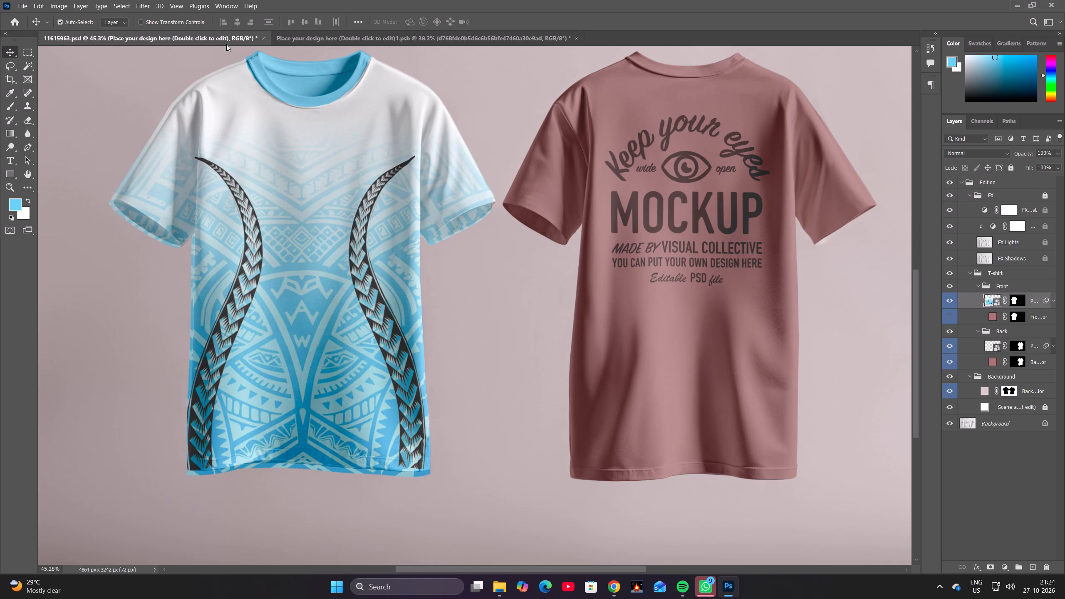
key("space")
key("space")
key("space")
key("space")
key("space")
left_click_drag(385, 153, 409, 167)
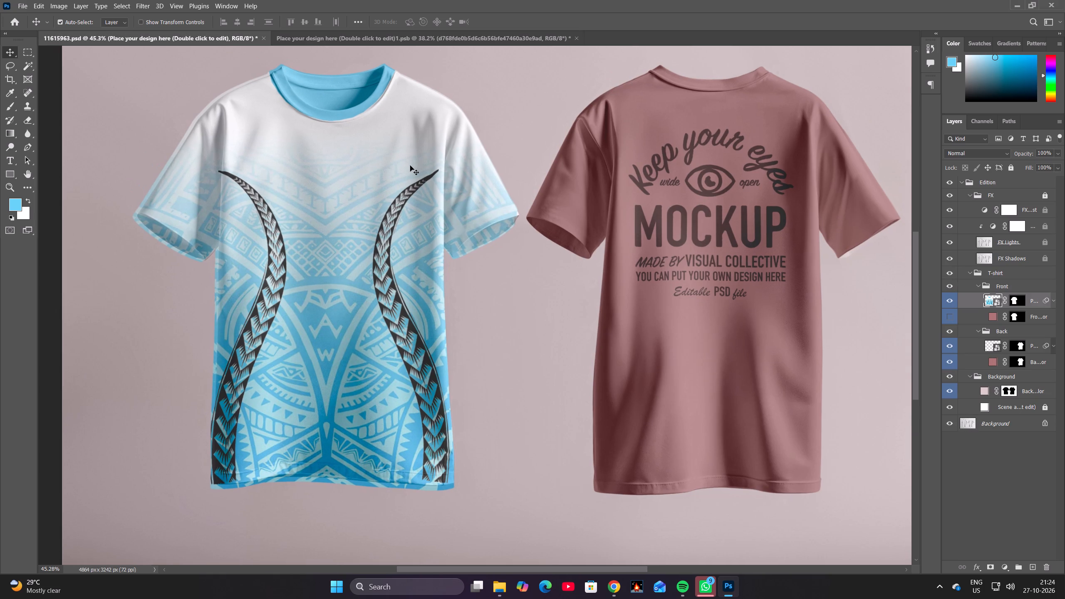
key("v")
left_click(473, 198)
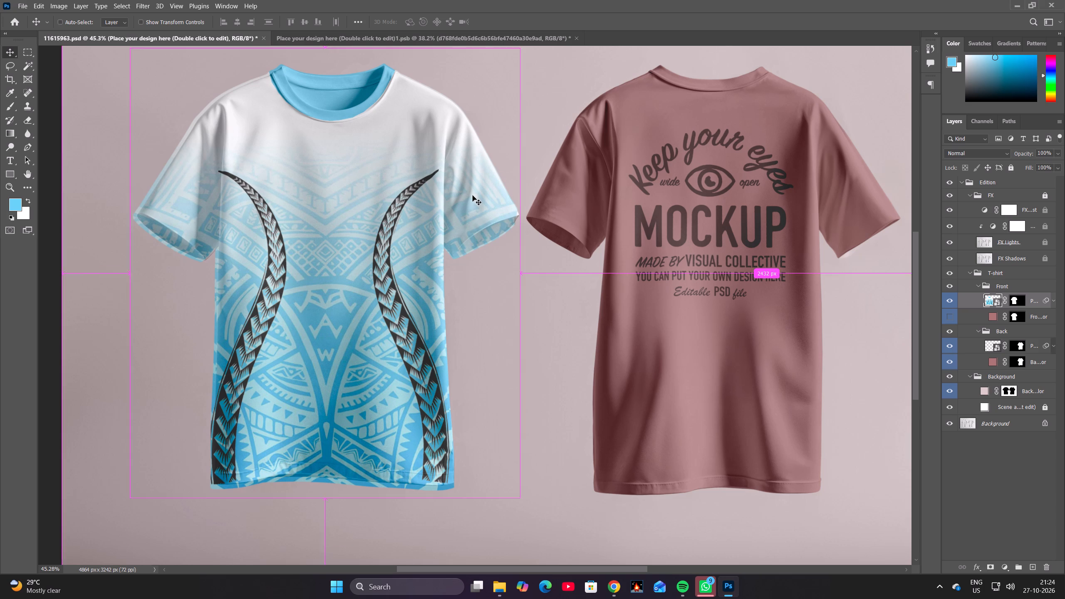
key("ctrl+z")
key("ctrl+z")
key("ctrl+z")
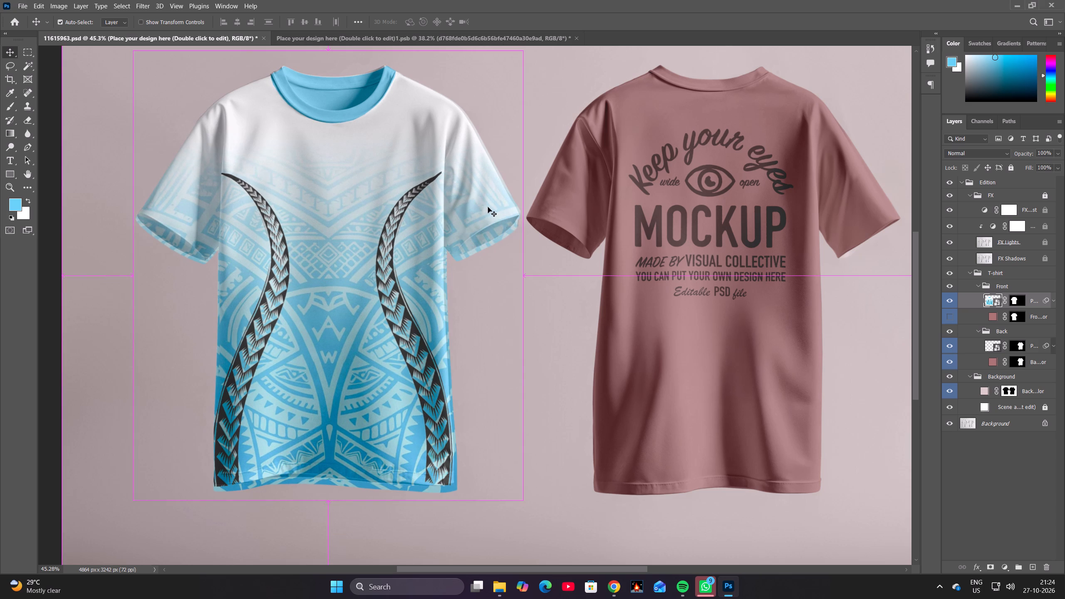
Shift the front design slightly left and up in small moves to fit the front shirt's side edge and sleeve hem.
scroll(460, 270, "up", 15, "alt")
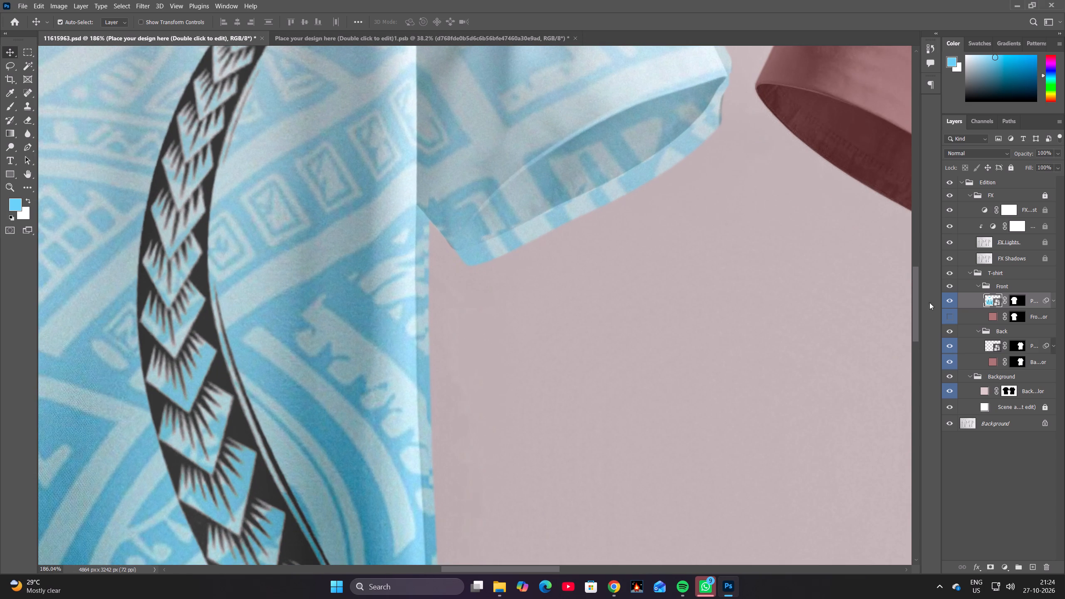
left_click_drag(425, 327, 414, 326)
left_click_drag(409, 310, 409, 305)
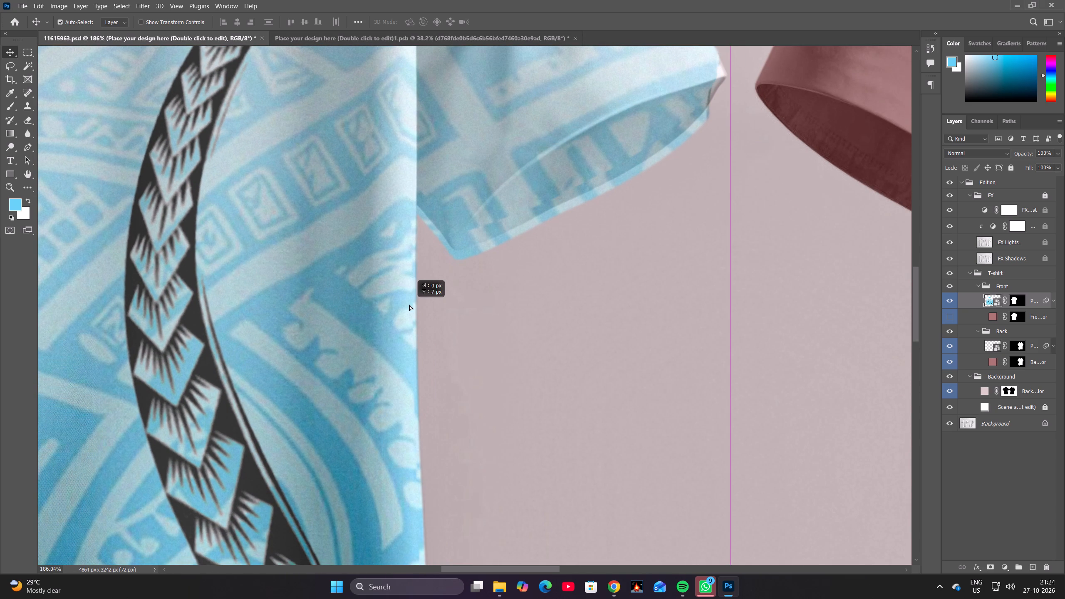
left_click_drag(409, 305, 406, 300)
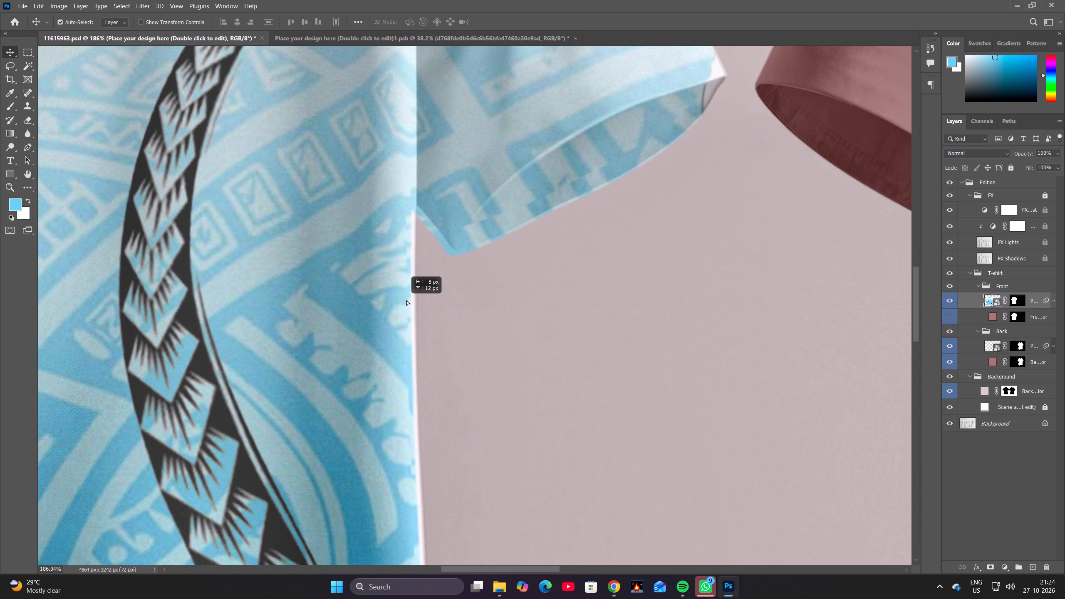
left_click_drag(406, 300, 410, 299)
Examine the repositioned front design on the whole mockup and closely around the collar and sleeves.
scroll(438, 285, "down", 6, "alt")
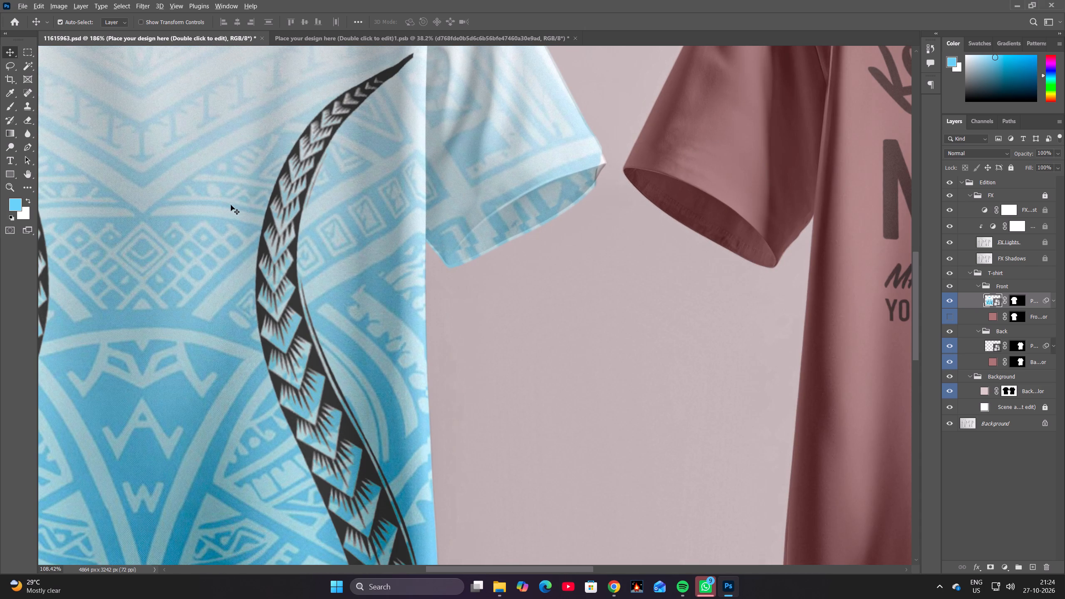
key("space")
key("space")
key("space")
key("space")
key("space")
left_click_drag(305, 227, 382, 235)
scroll(383, 235, "down", 10, "alt")
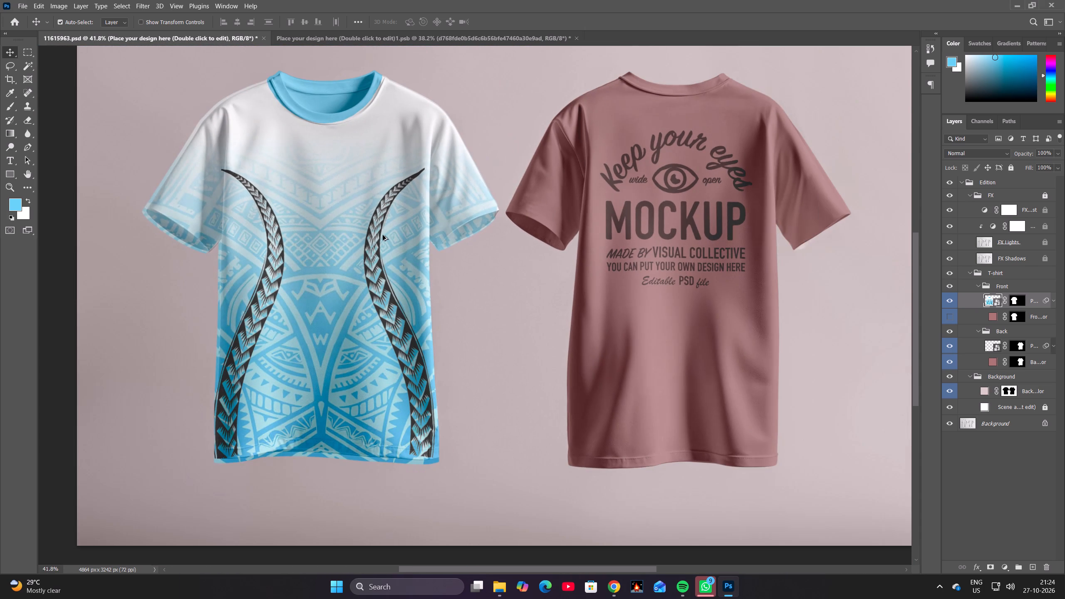
scroll(255, 250, "up", 5, "alt")
key("space")
key("space")
key("space")
key("space")
key("space")
key("space")
key("space")
key("space")
key("space")
key("space")
key("space")
key("space")
key("space")
left_click_drag(366, 182, 364, 244)
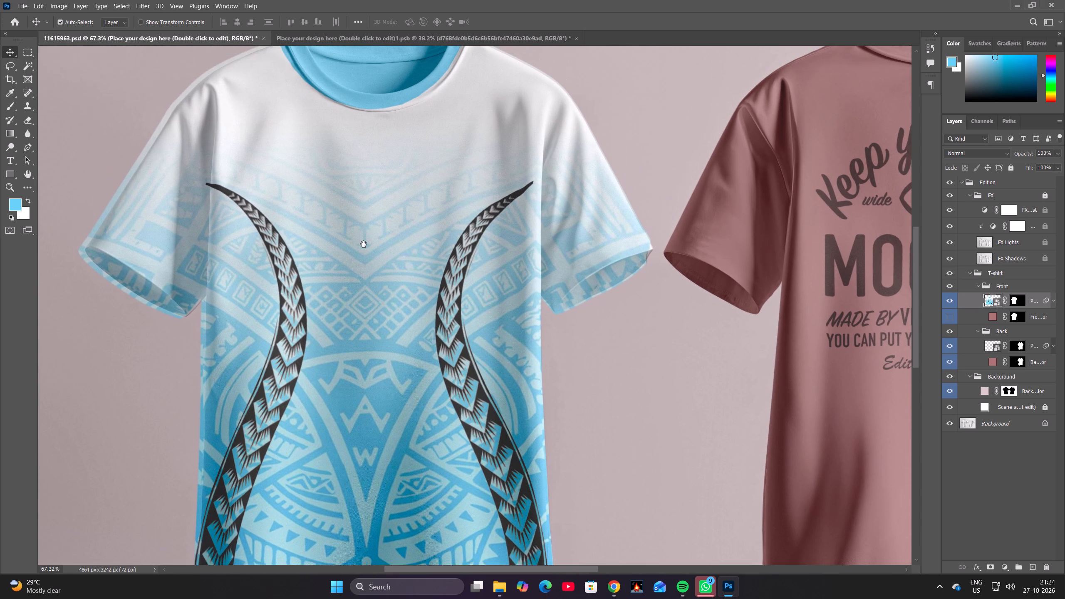
left_click_drag(364, 244, 368, 264)
Scale the front design down slightly to 98.49%, shift it slightly right and up to fit the front shirt, and apply the transform.
left_click(402, 213)
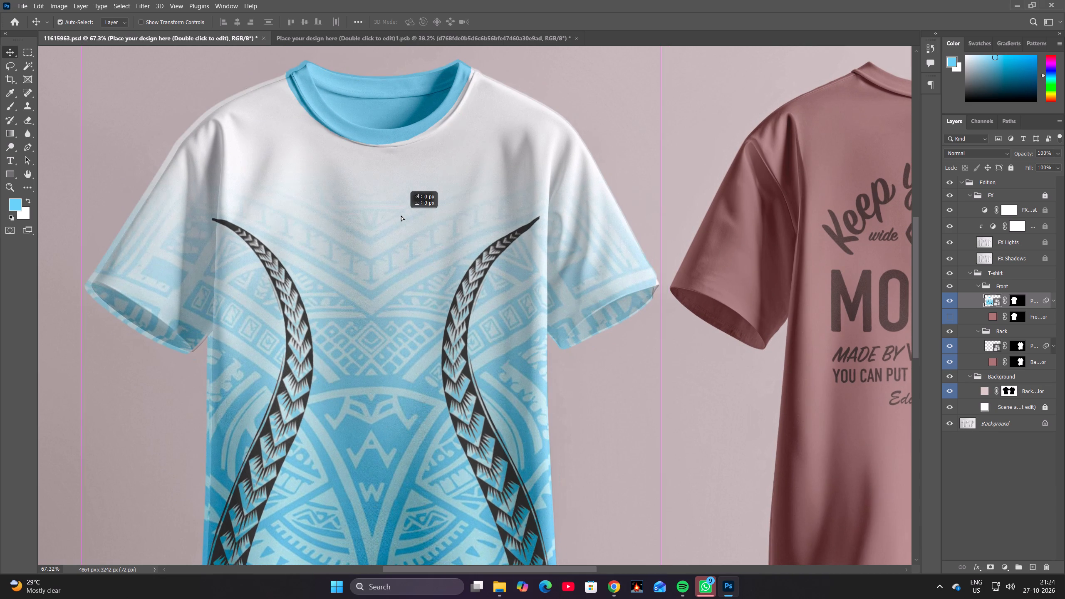
key("ctrl+t")
left_click(565, 225)
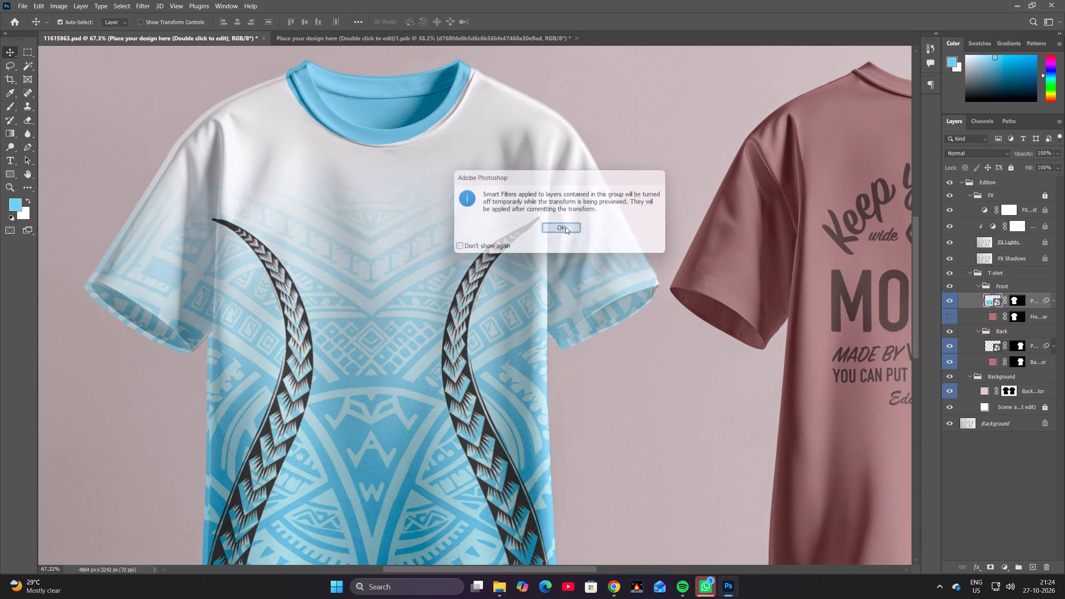
left_click_drag(664, 375, 655, 377)
left_click_drag(510, 357, 519, 354)
key("space")
key("space")
key("space")
key("space")
key("space")
key("space")
key("space")
key("space")
key("space")
key("space")
key("space")
key("space")
key("space")
key("space")
key("space")
left_click_drag(496, 213, 507, 55)
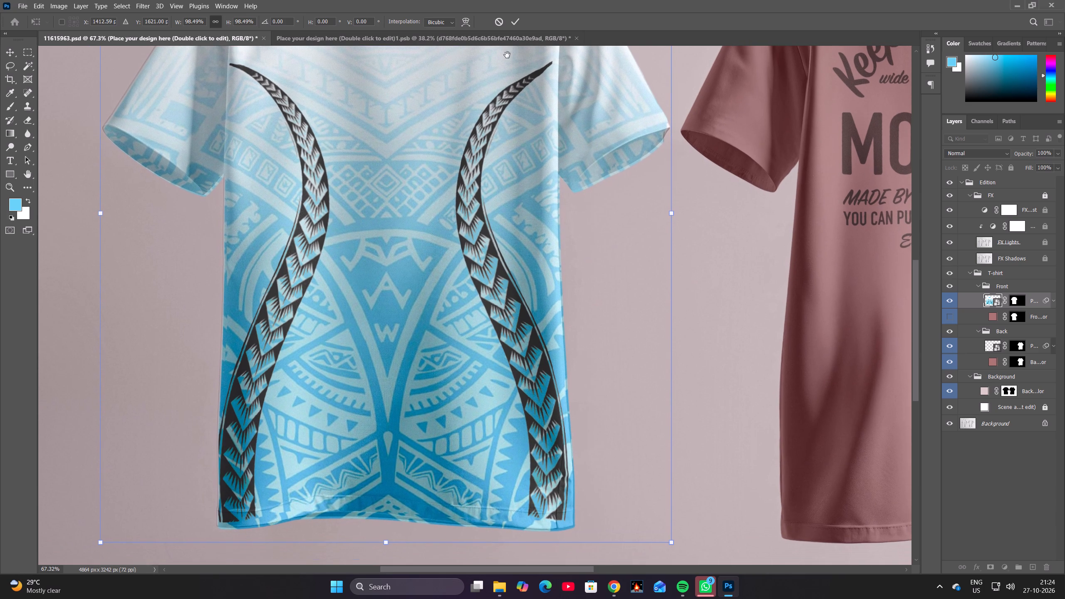
left_click_drag(507, 55, 507, 56)
scroll(503, 106, "down", 1)
scroll(503, 106, "down", 1, "alt")
key("space")
key("space")
key("space")
key("space")
key("space")
key("space")
key("space")
key("space")
key("space")
key("space")
key("space")
key("space")
key("space")
key("space")
key("space")
key("space")
key("space")
key("space")
key("space")
key("space")
left_click_drag(507, 103, 499, 203)
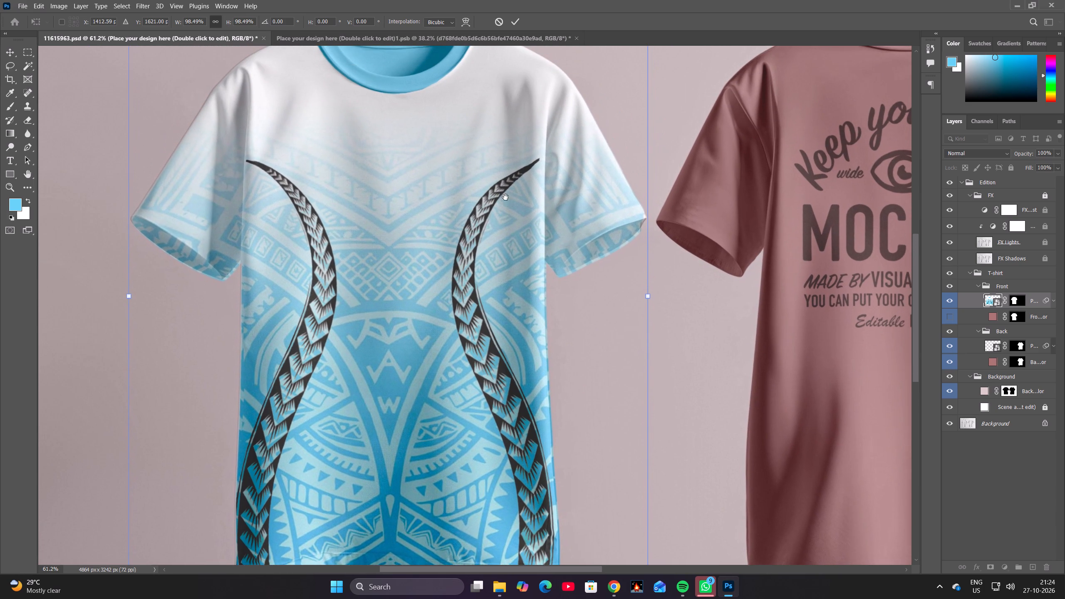
left_click_drag(513, 183, 508, 240)
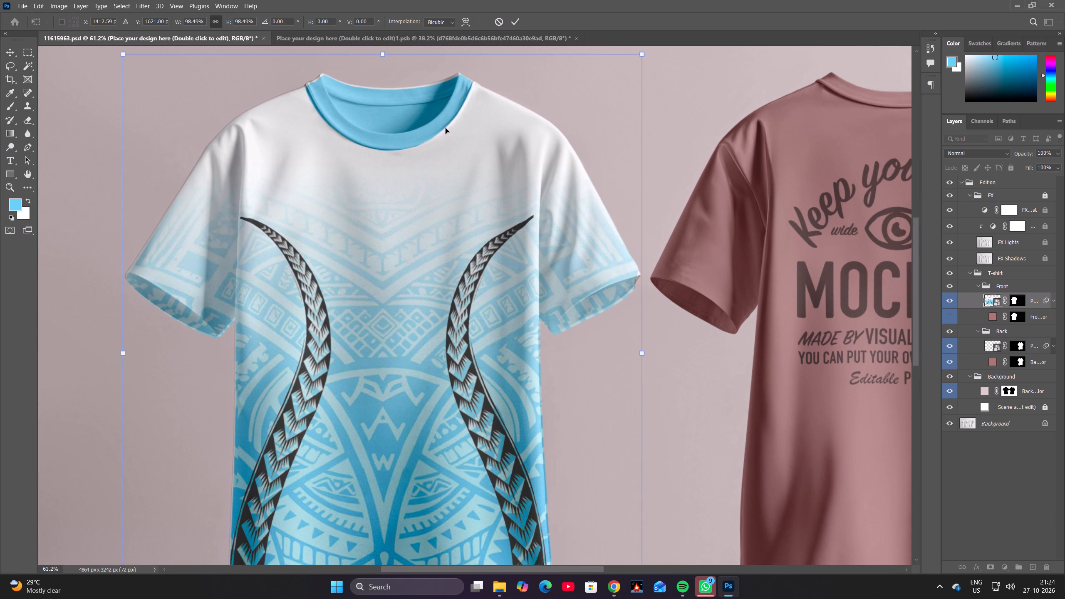
left_click_drag(449, 141, 448, 140)
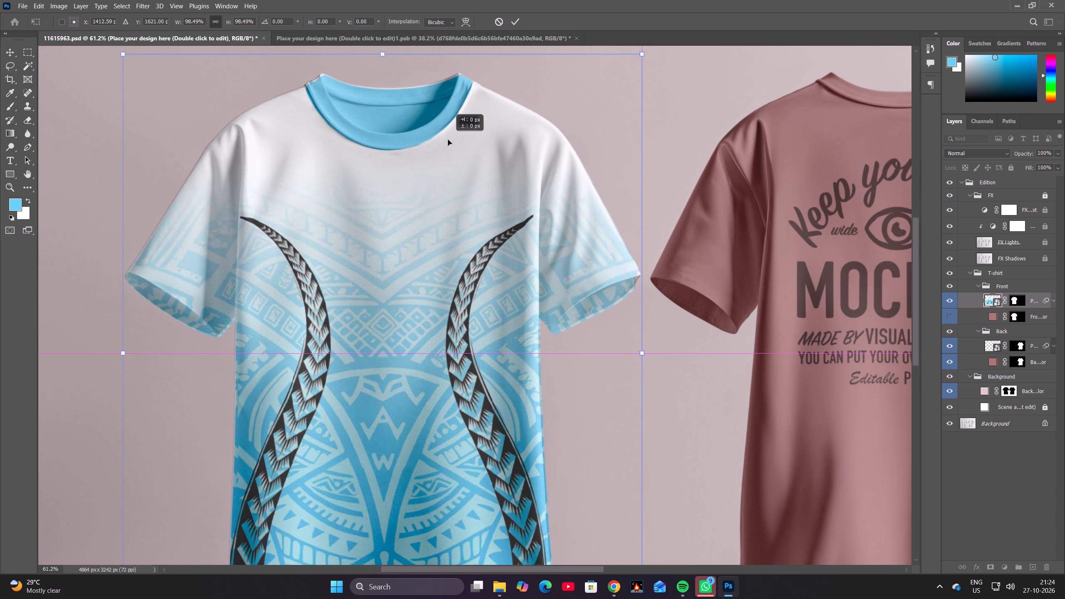
left_click_drag(448, 140, 448, 138)
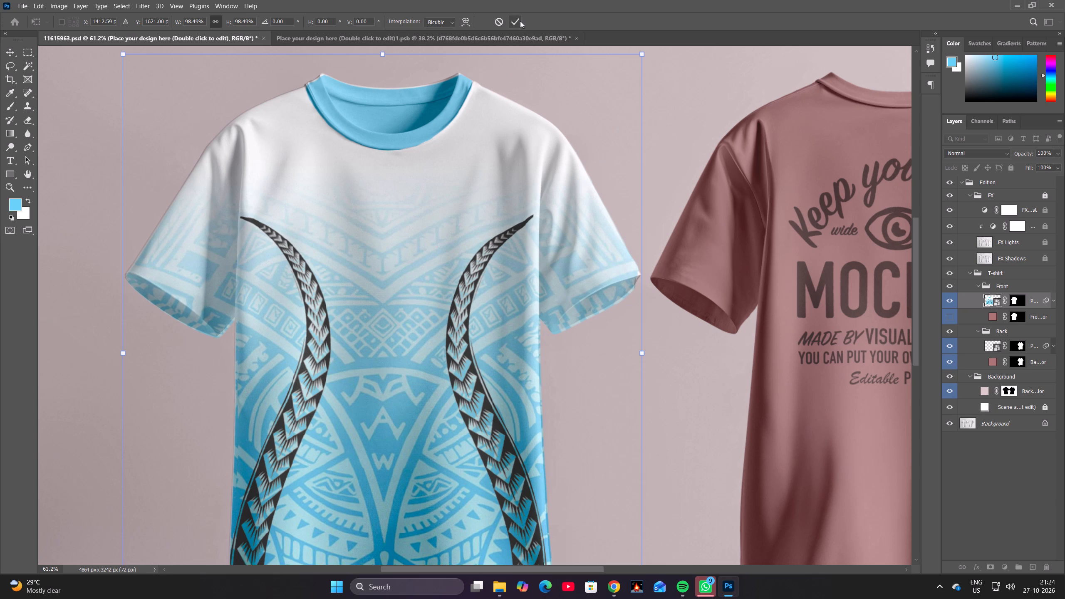
left_click(520, 21)
Examine the resized front design closely along the hem and sides, and on the whole mockup.
key("space")
key("space")
key("space")
key("space")
key("space")
key("space")
key("space")
key("space")
key("space")
key("space")
key("space")
key("space")
key("space")
key("space")
key("space")
key("space")
key("space")
key("space")
key("space")
key("space")
left_click_drag(495, 209, 495, 103)
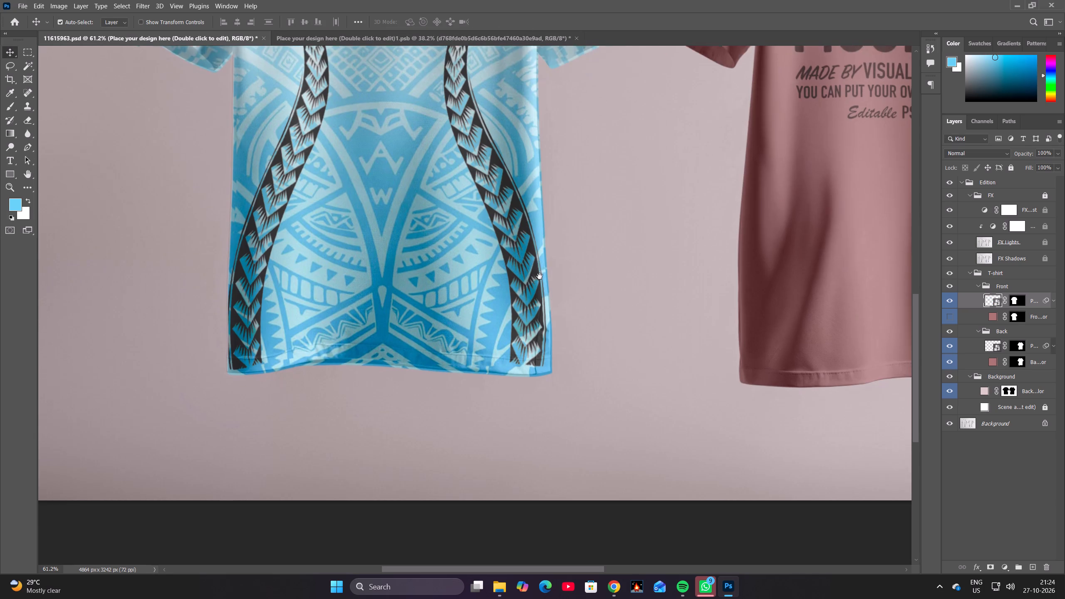
key("space")
key("space")
key("space")
key("space")
key("space")
left_click_drag(547, 234, 518, 328)
scroll(339, 255, "down", 2, "alt")
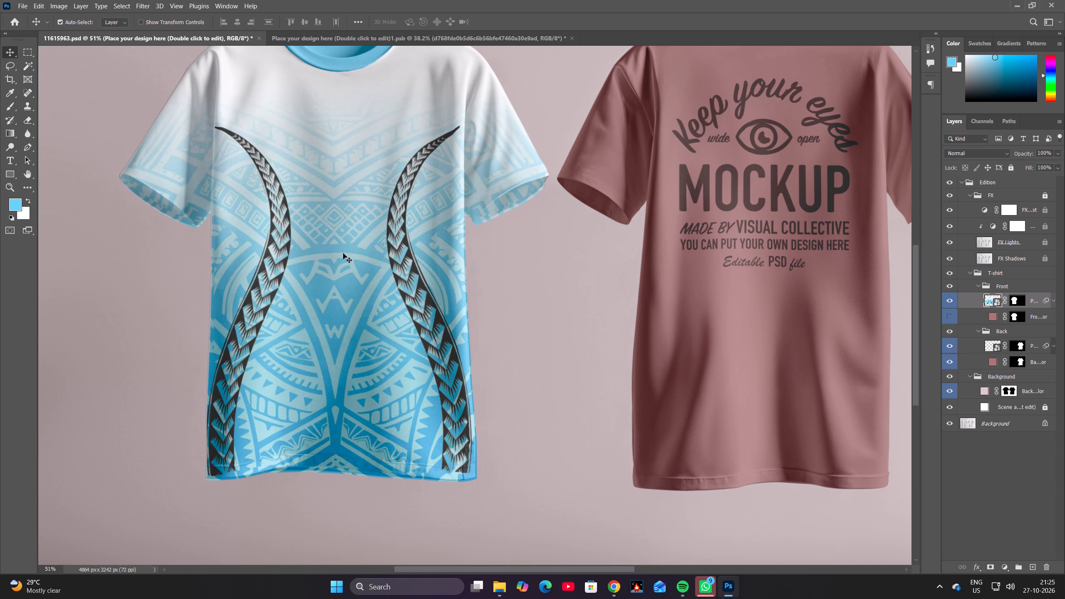
key("space")
key("space")
key("space")
key("space")
key("space")
key("space")
key("space")
key("space")
key("space")
key("space")
key("space")
key("space")
key("space")
key("space")
key("space")
key("space")
key("space")
key("space")
key("space")
key("space")
left_click_drag(416, 326, 461, 346)
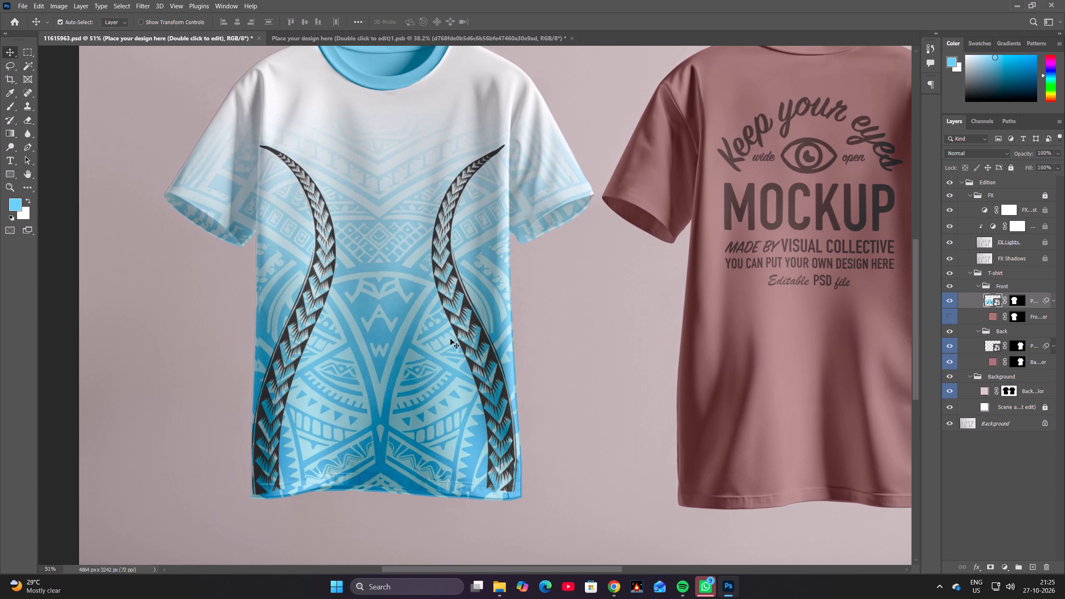
scroll(435, 332, "down", 3, "alt")
key("space")
key("space")
key("space")
key("space")
key("space")
key("space")
key("space")
key("space")
key("space")
key("space")
key("space")
key("space")
key("space")
key("space")
key("space")
key("space")
key("space")
key("space")
key("space")
key("space")
left_click_drag(446, 320, 428, 351)
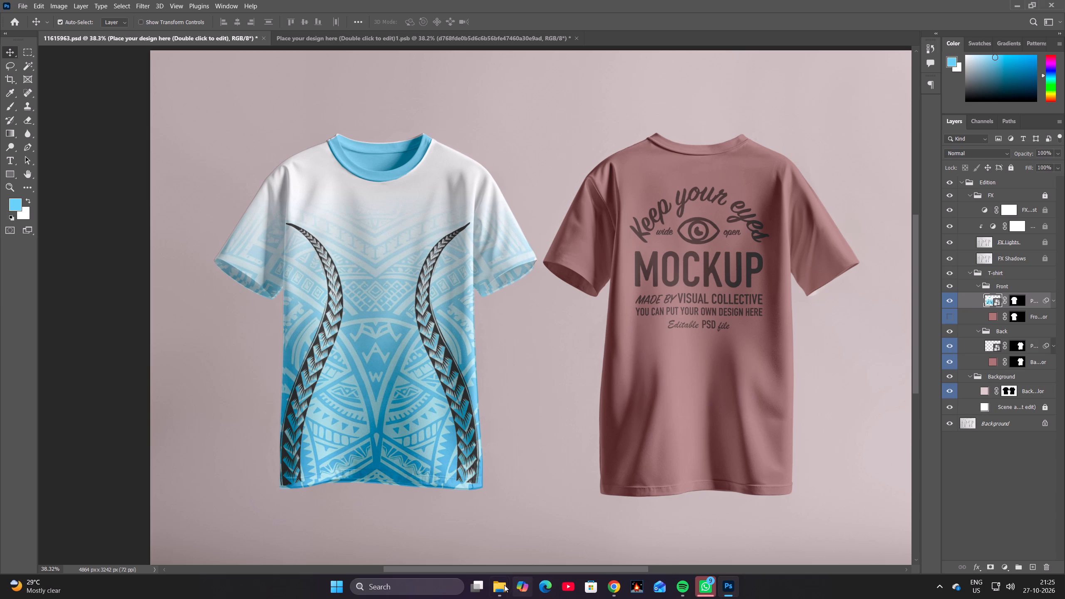
Switch to Chrome and play the Bandook Meri Laila song from the suggested videos on YouTube.
left_click(610, 587)
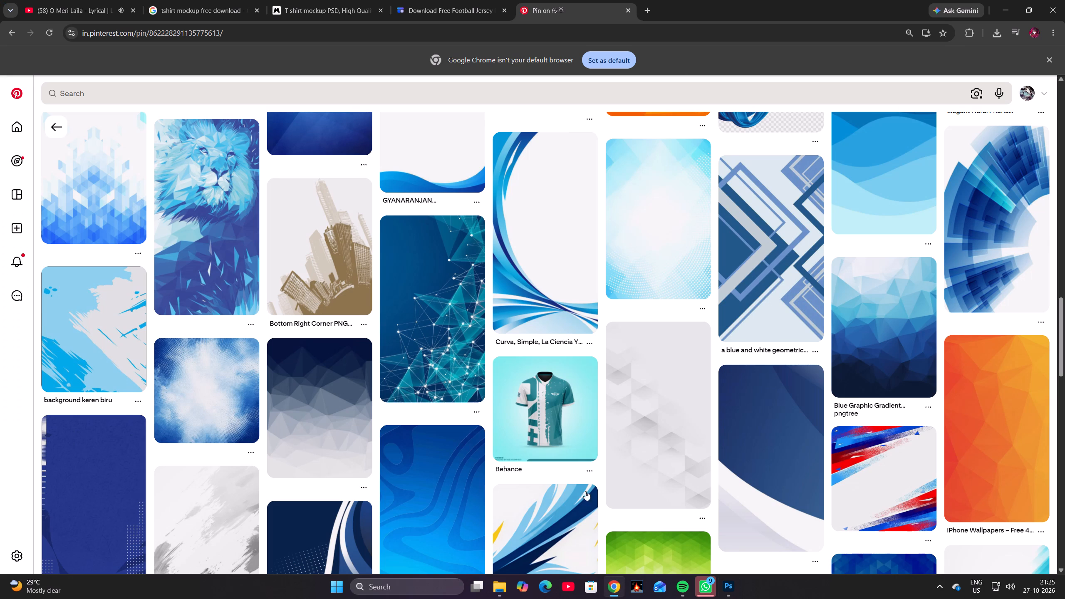
scroll(561, 473, "down", 4)
scroll(556, 416, "up", 9)
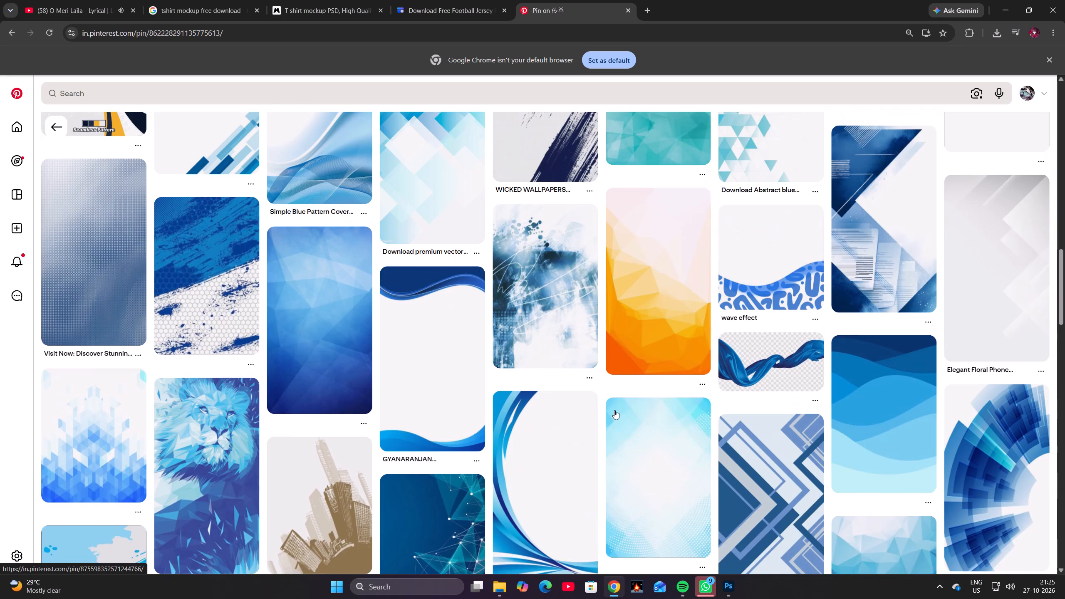
scroll(579, 355, "up", 1)
left_click_drag(82, 7, 87, 0)
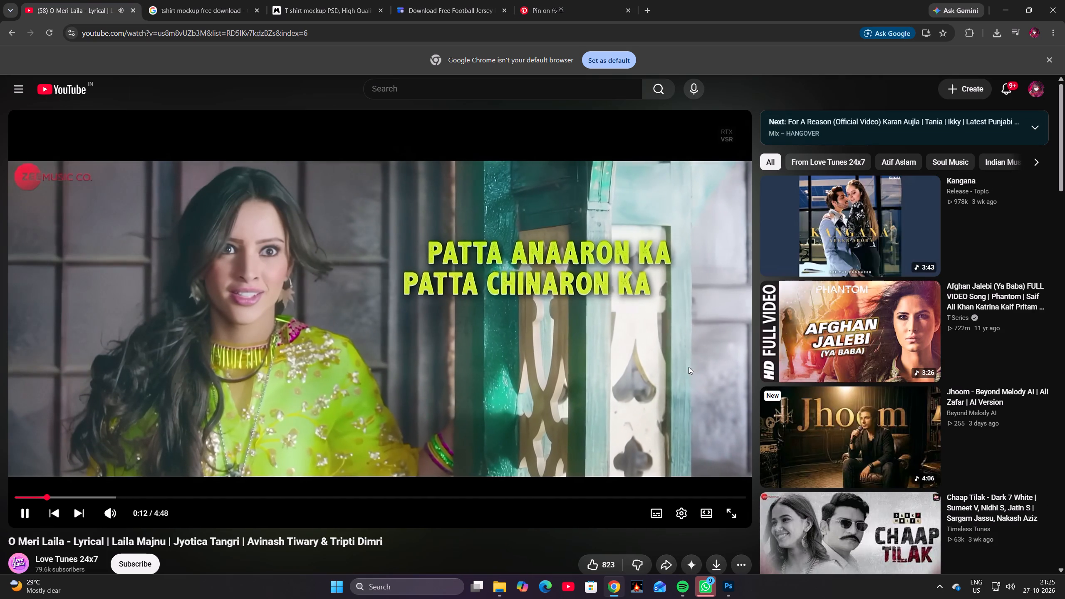
left_click(847, 331)
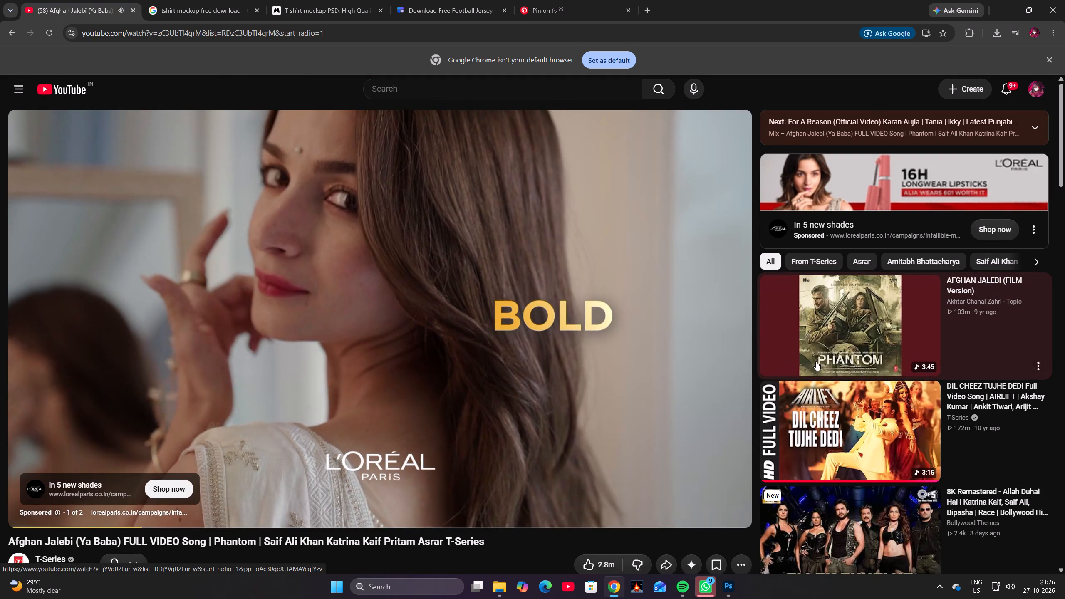
scroll(869, 410, "down", 7)
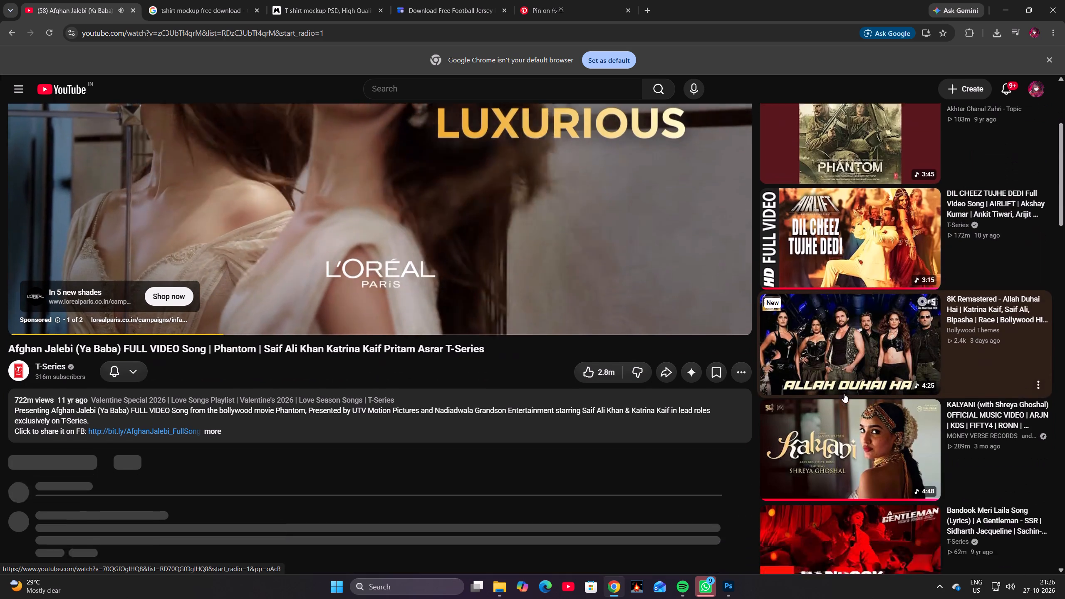
scroll(832, 392, "down", 3)
left_click_drag(840, 198, 841, 193)
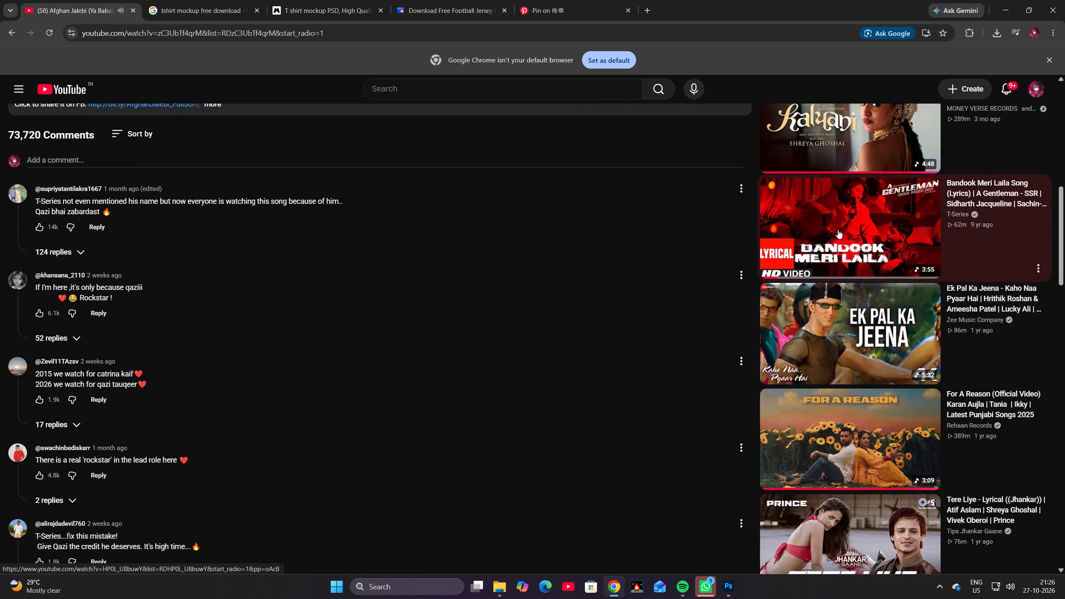
left_click(847, 238)
Return to Pinterest and look through the suggestions around the open blue polygon pin for further design elements.
left_click(571, 9)
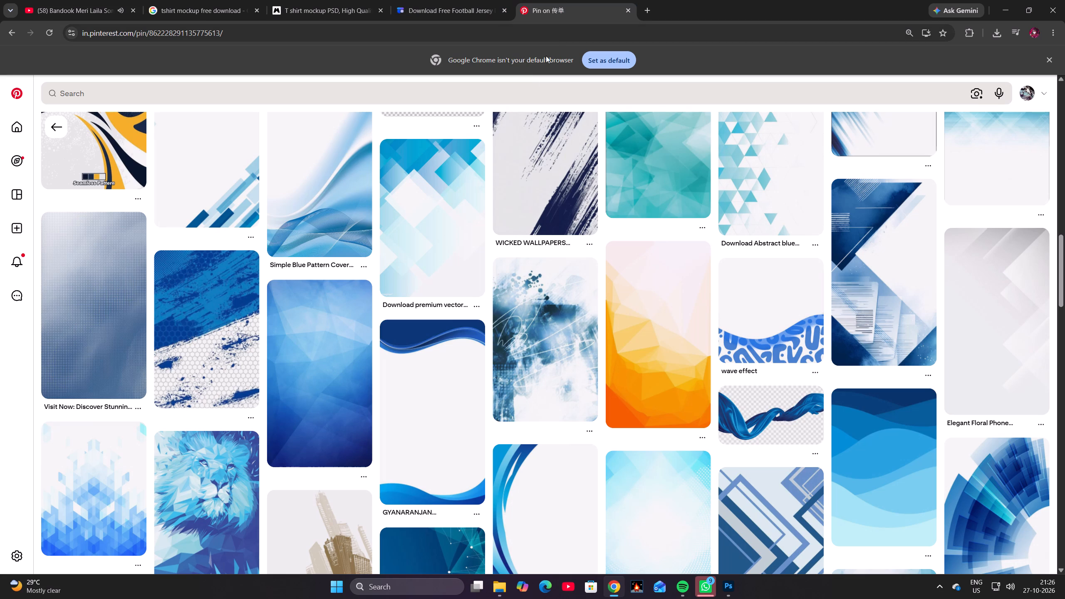
scroll(659, 303, "up", 9)
scroll(511, 282, "up", 5)
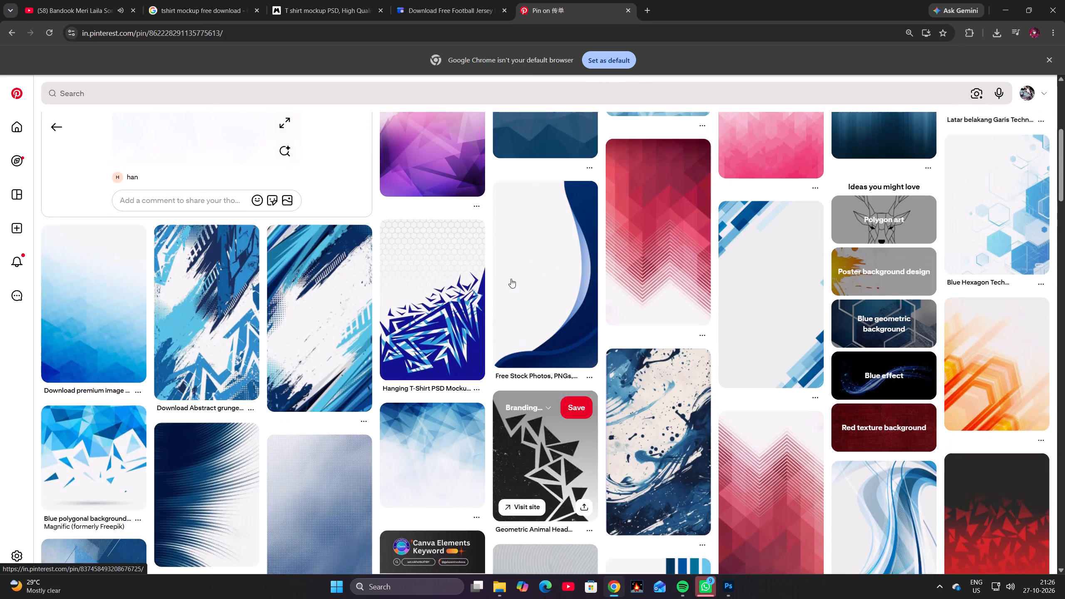
scroll(511, 279, "up", 5)
scroll(400, 285, "up", 1)
scroll(424, 286, "down", 8)
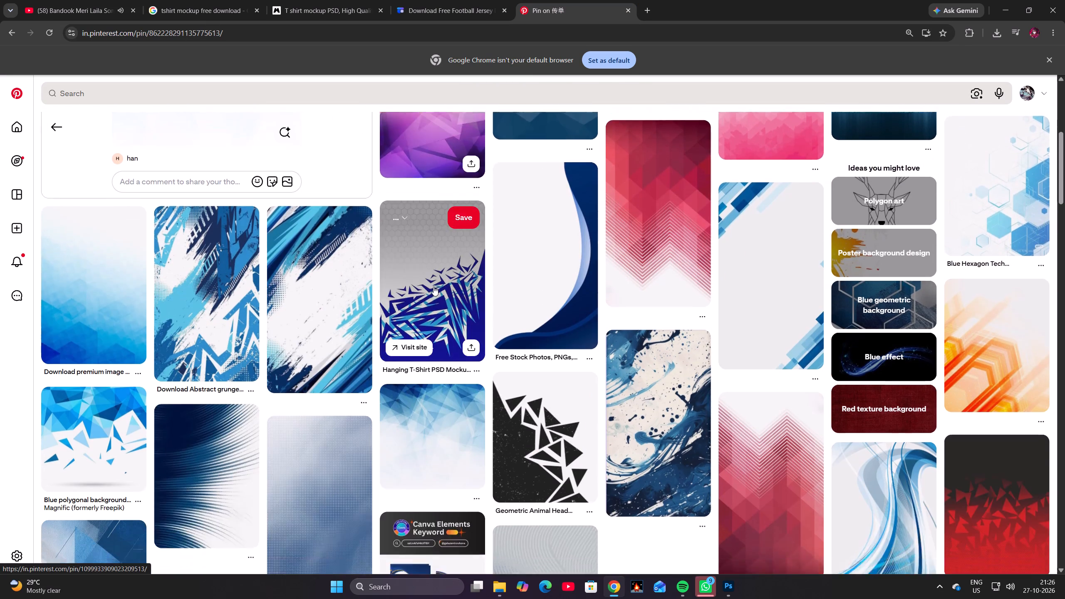
scroll(433, 287, "down", 1)
scroll(560, 258, "down", 5)
scroll(604, 242, "up", 8)
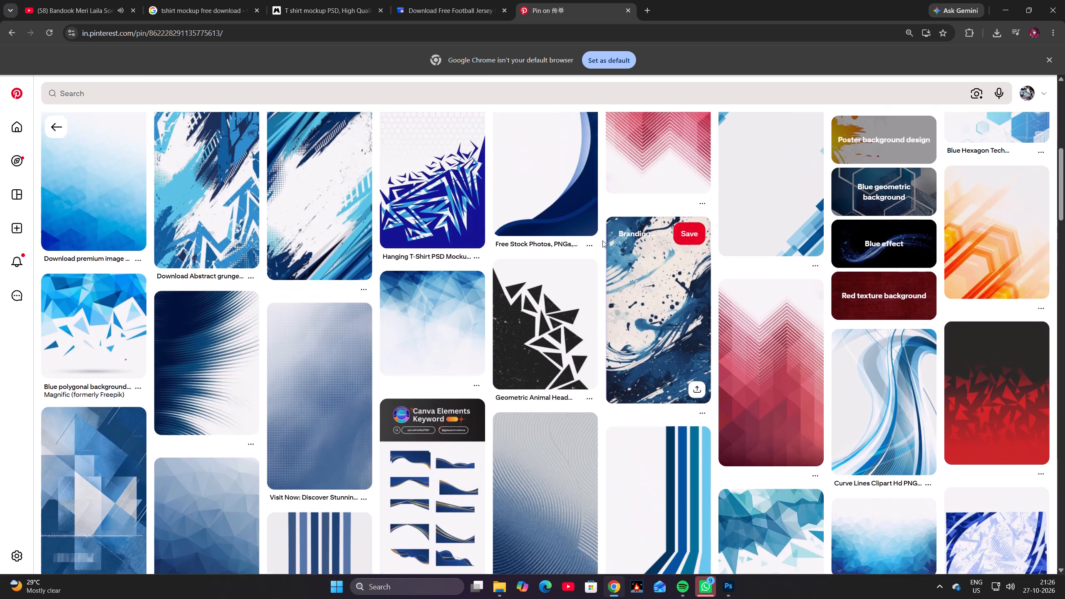
scroll(602, 240, "up", 2)
scroll(601, 240, "down", 1)
scroll(601, 240, "up", 8)
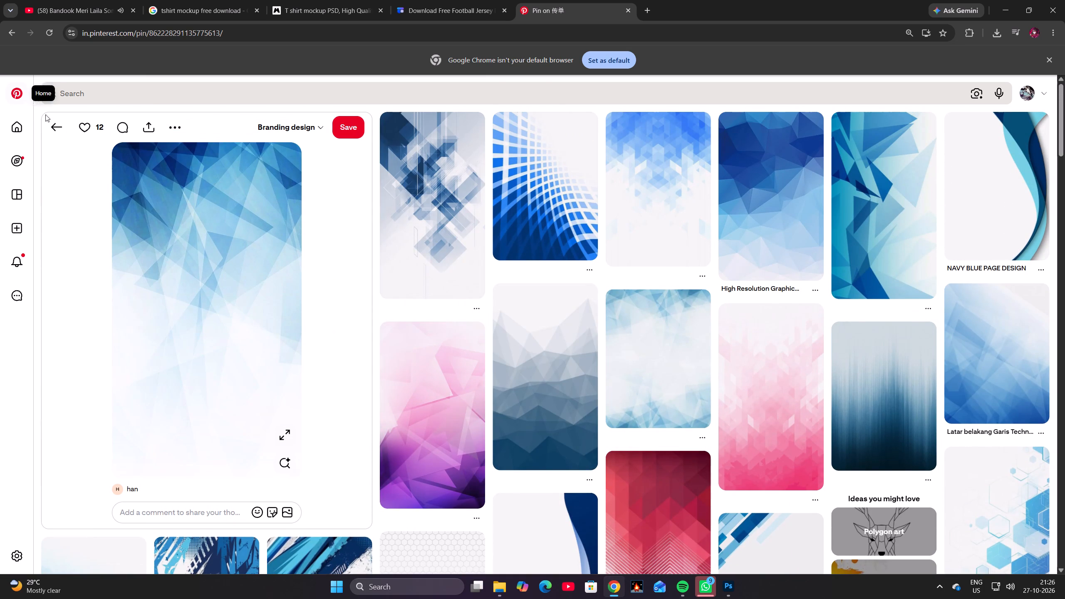
Go back to the sports jersey designs pin, open the blue swirling cloud pin among its suggestions and save its image.
left_click(55, 126)
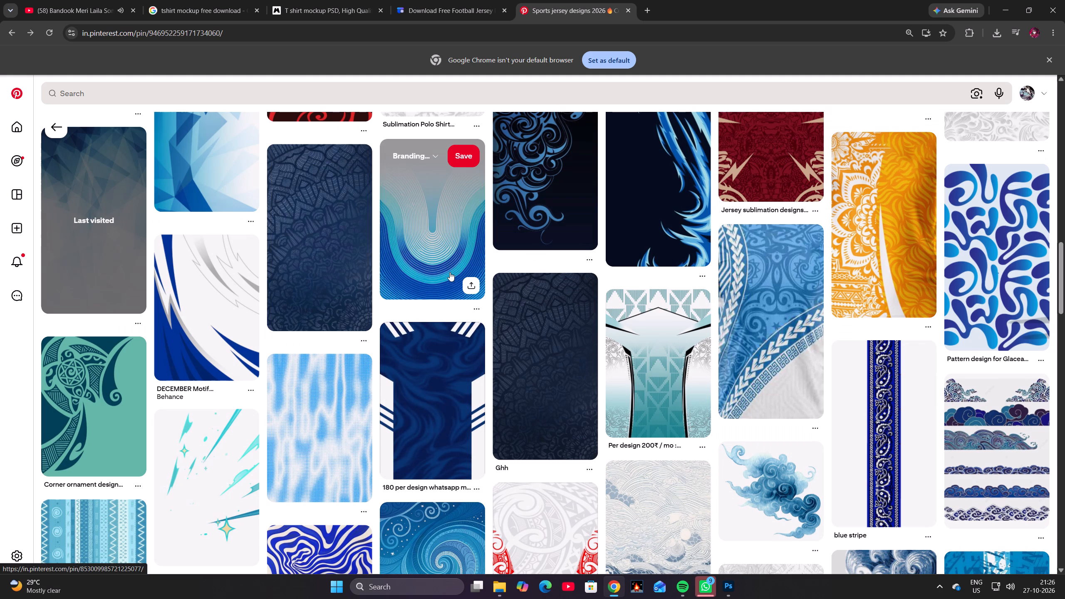
scroll(428, 269, "down", 3)
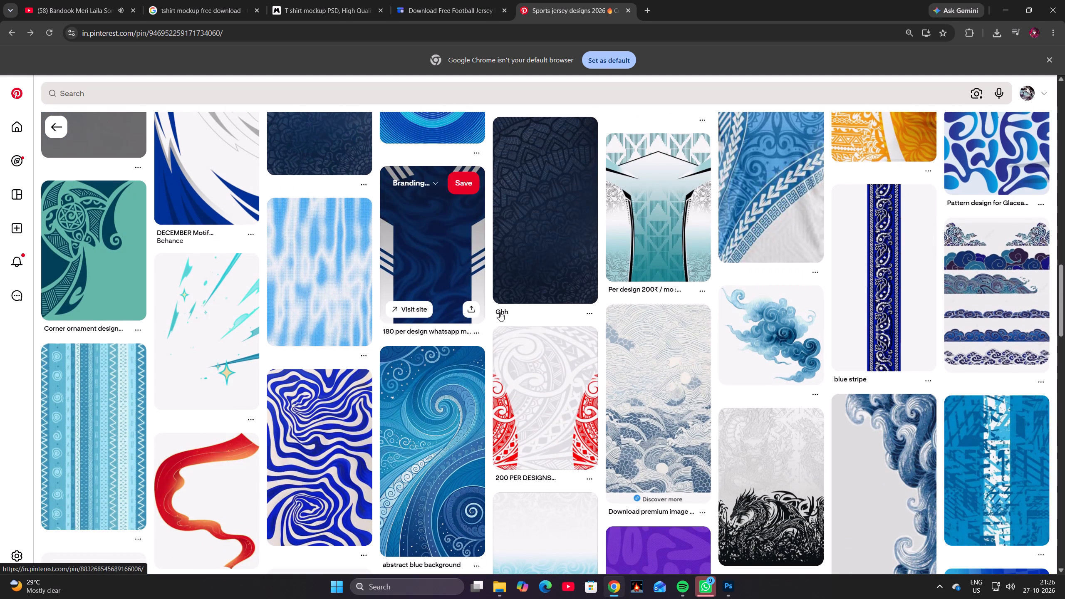
left_click(793, 333)
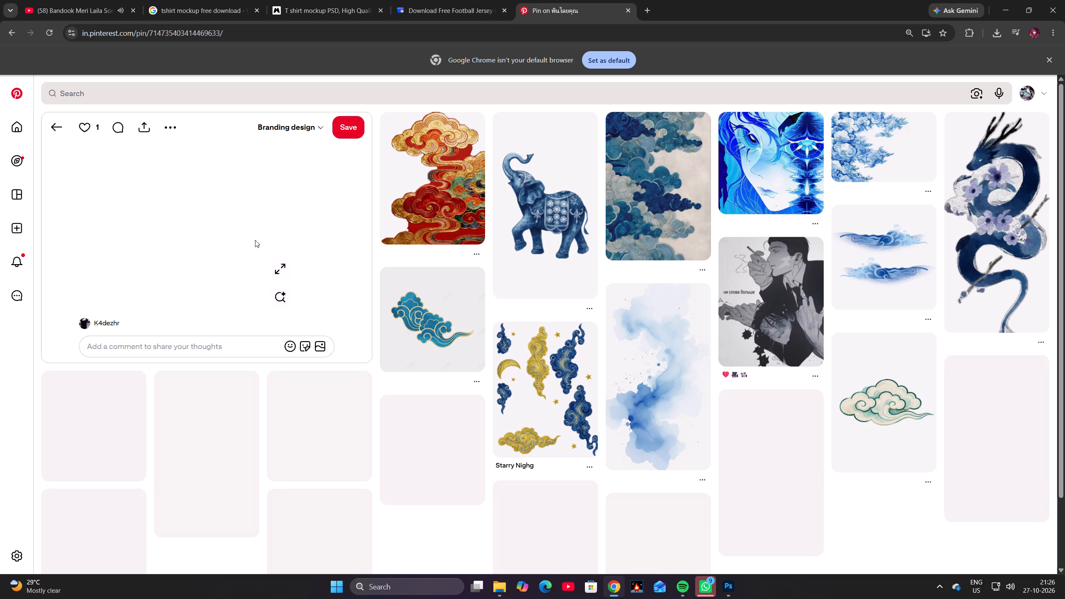
right_click(181, 233)
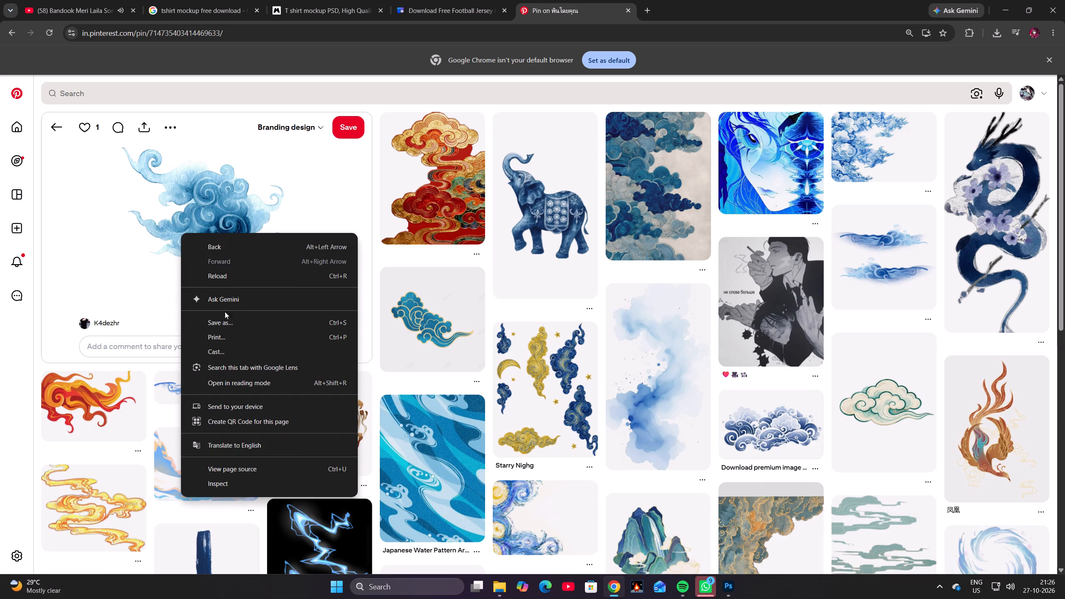
right_click(154, 201)
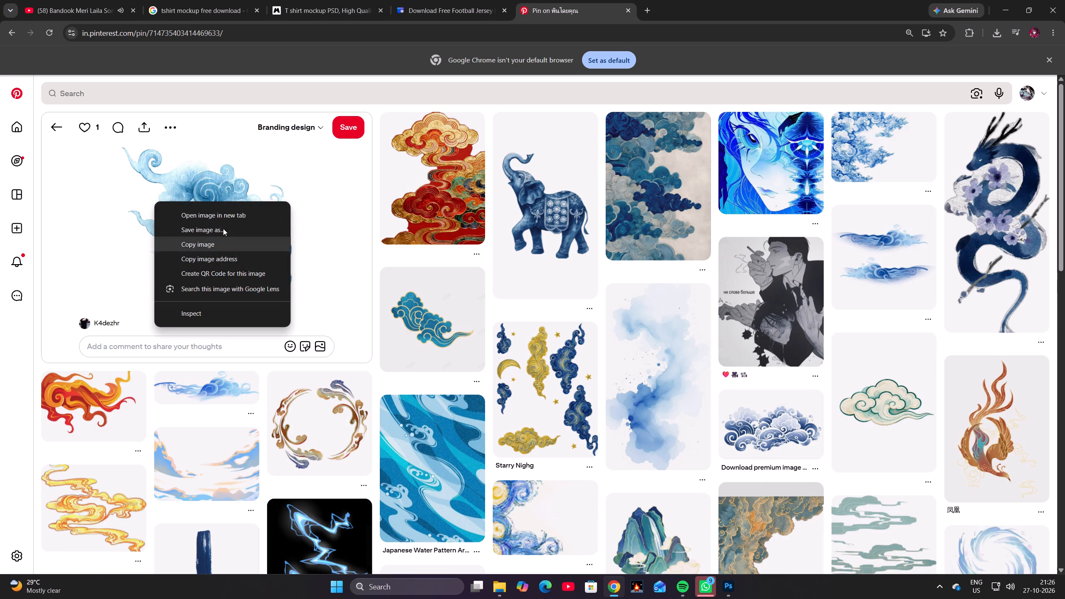
left_click(201, 231)
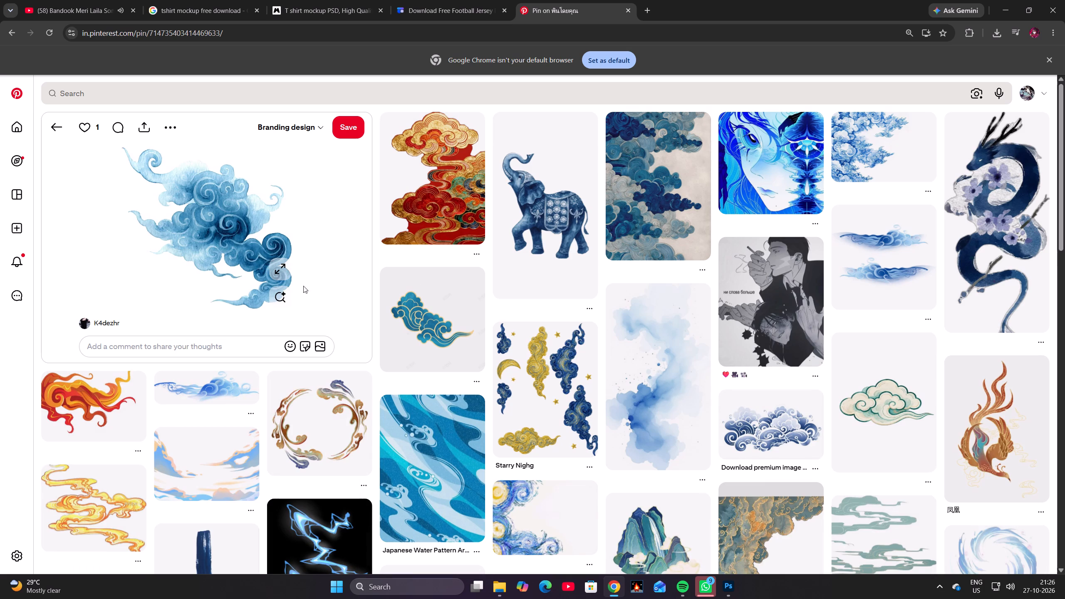
left_click(442, 279)
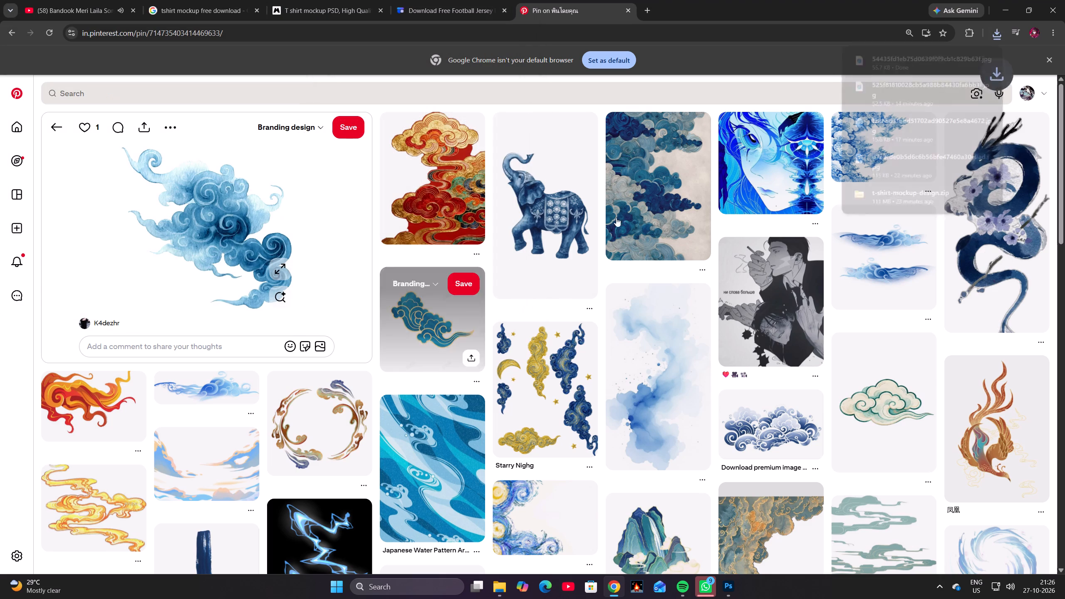
Place the downloaded blue cloud image in the Photoshop front design document, with its layer directly above Layer 3.
left_click_drag(903, 59, 657, 583)
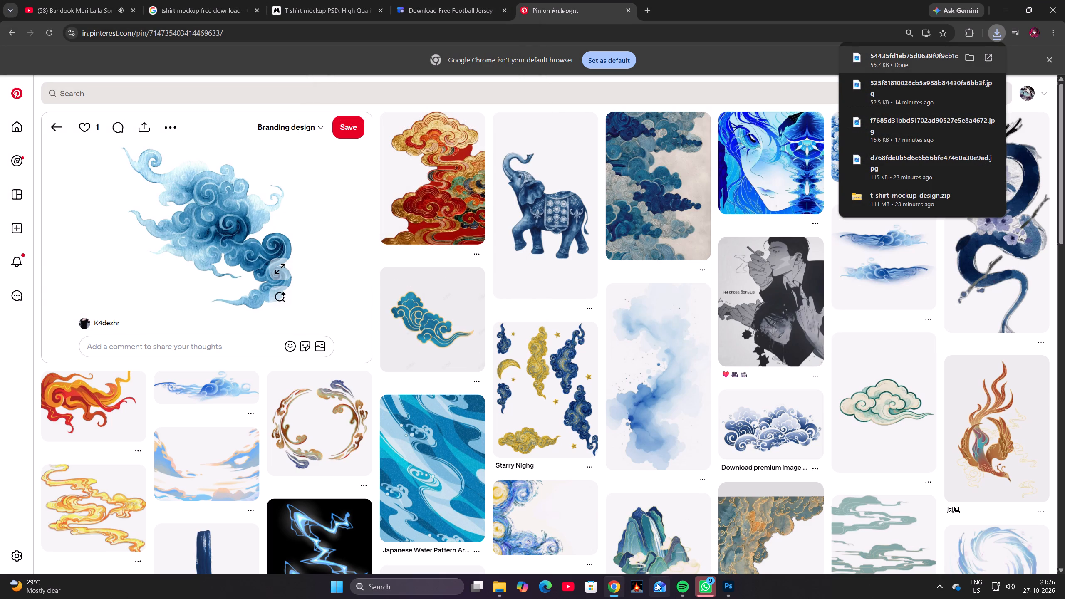
left_click_drag(657, 583, 716, 590)
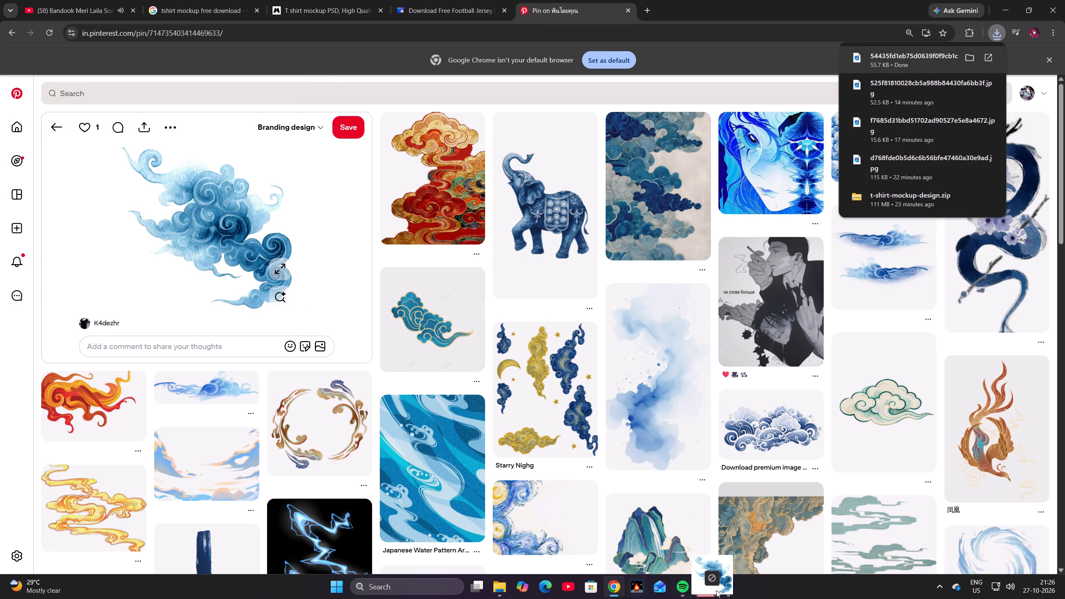
left_click_drag(716, 590, 365, 54)
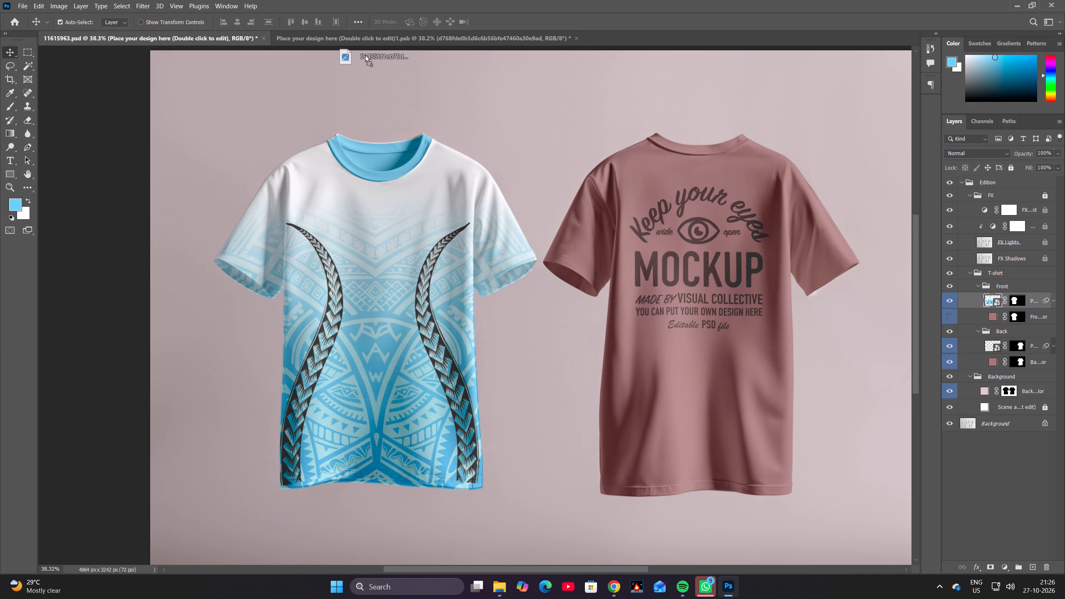
left_click_drag(365, 54, 471, 186)
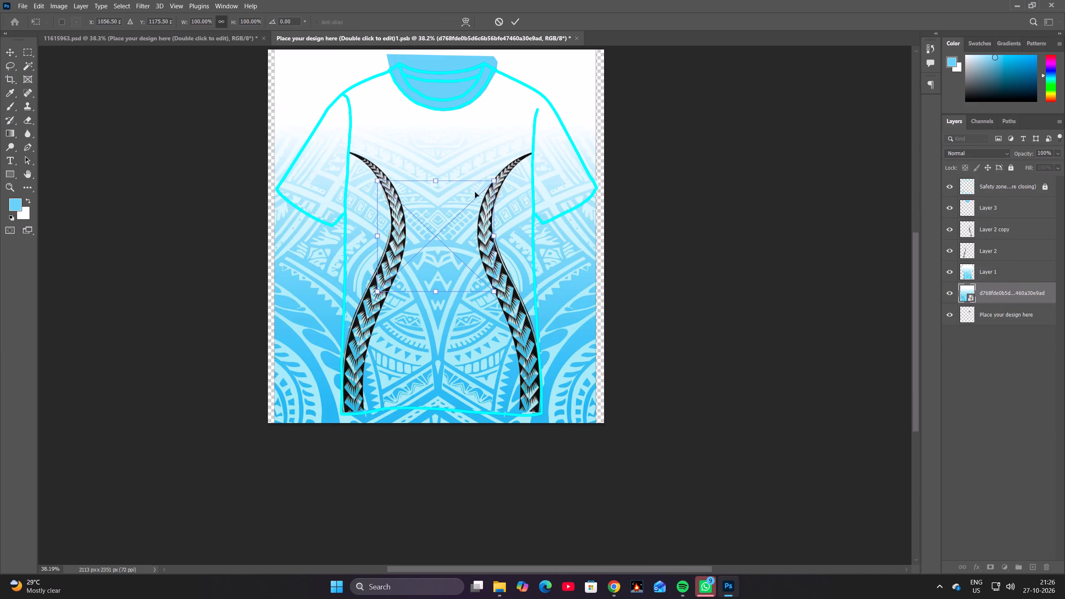
key("space")
key("space")
key("space")
key("space")
key("space")
key("space")
key("space")
key("space")
left_click_drag(559, 193, 572, 269)
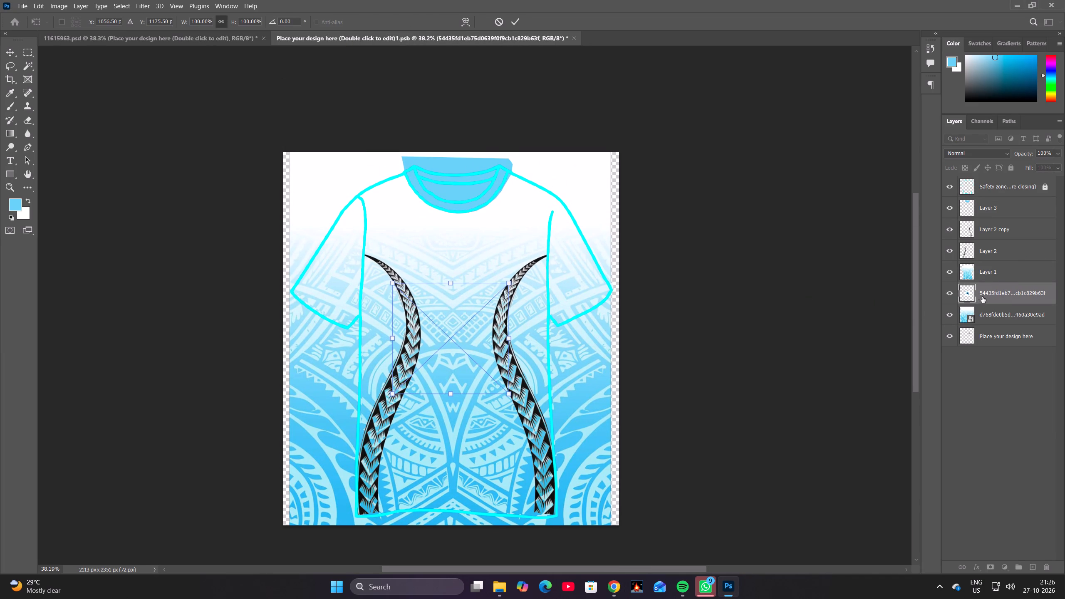
left_click_drag(982, 296, 985, 203)
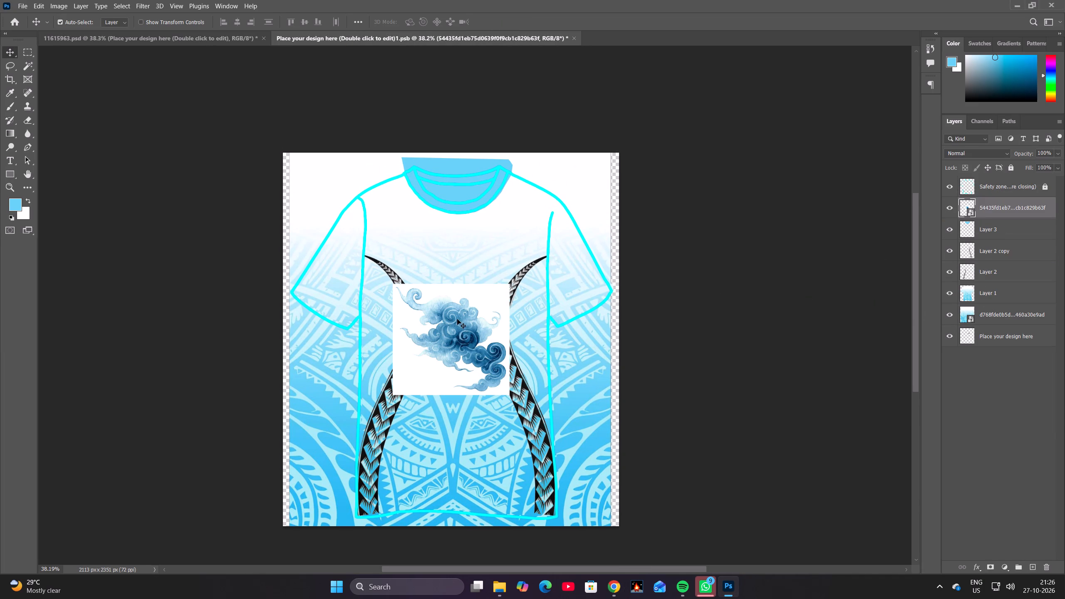
Isolate the cloud with Select Subject, copy it to a new layer and delete the placed image layer.
key("w")
left_click(424, 24)
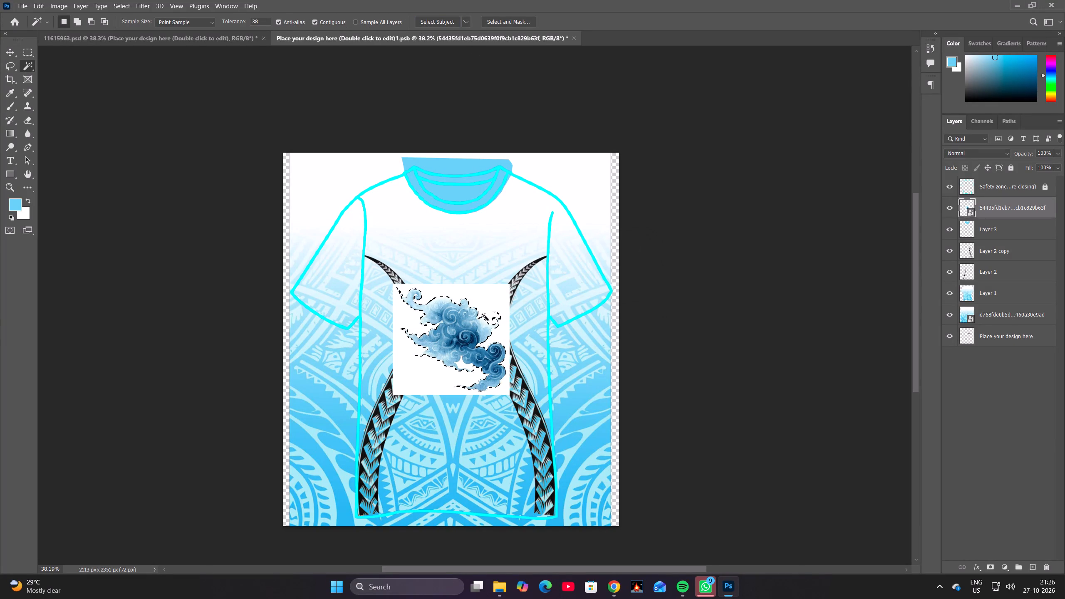
key("ctrl+j")
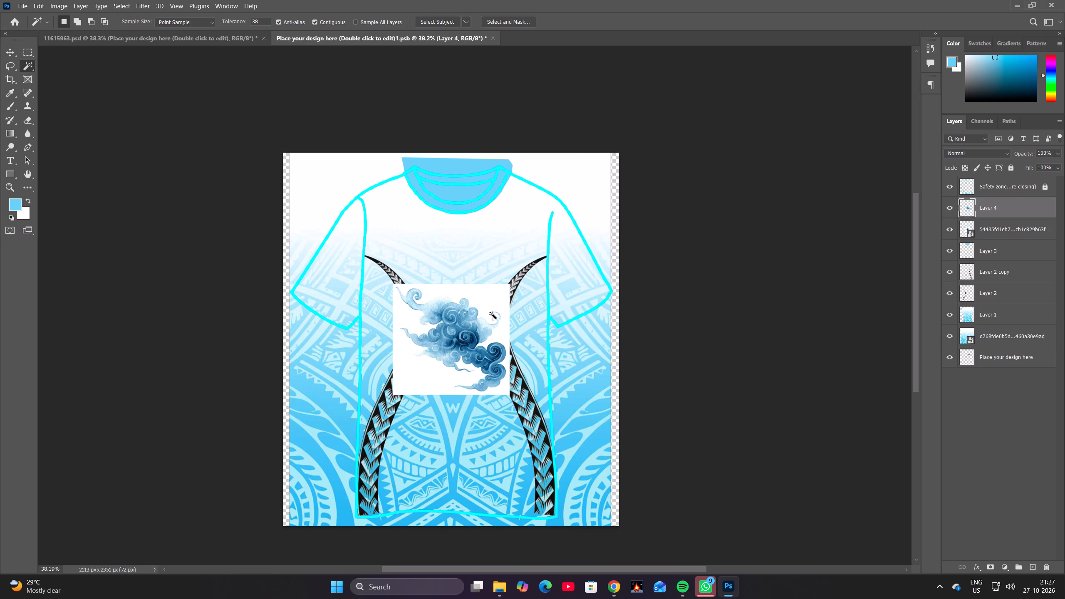
left_click(1007, 227)
key("Delete")
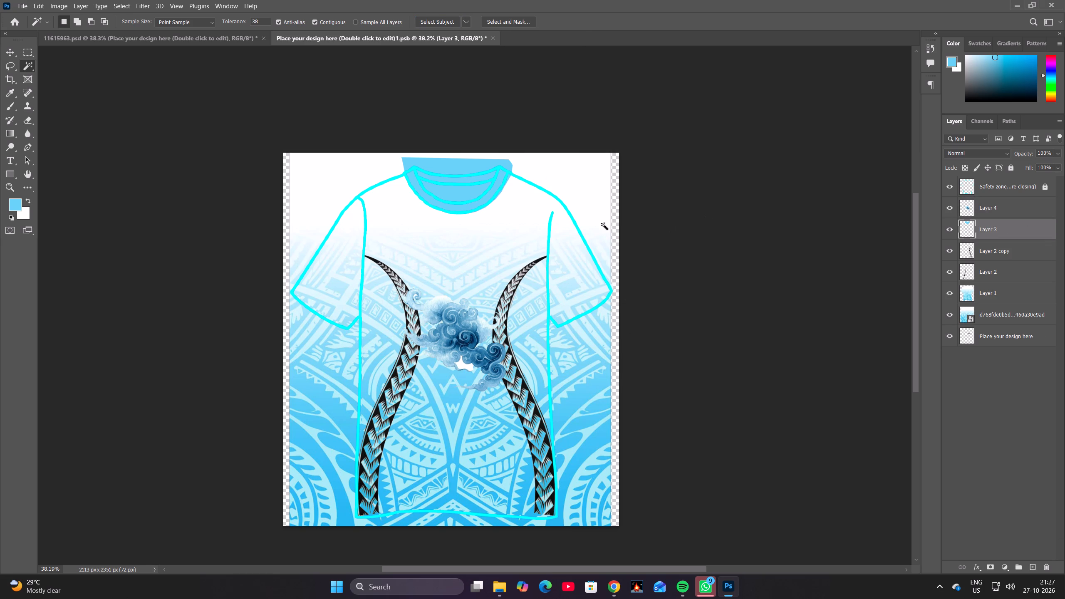
Move the cut-out cloud up to the chest area over the top of the right-hand curved band.
key("v")
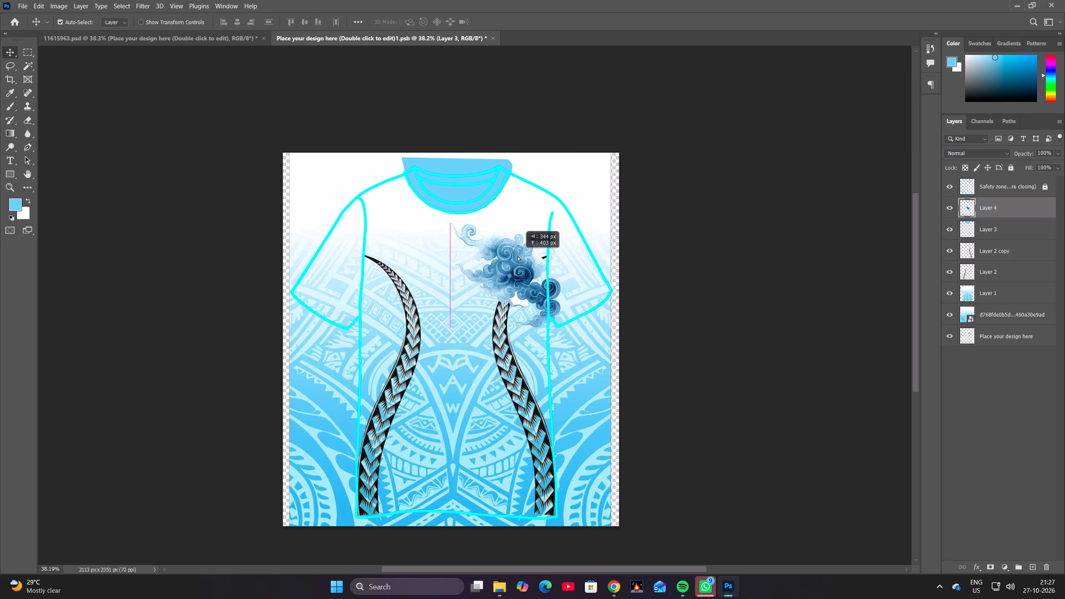